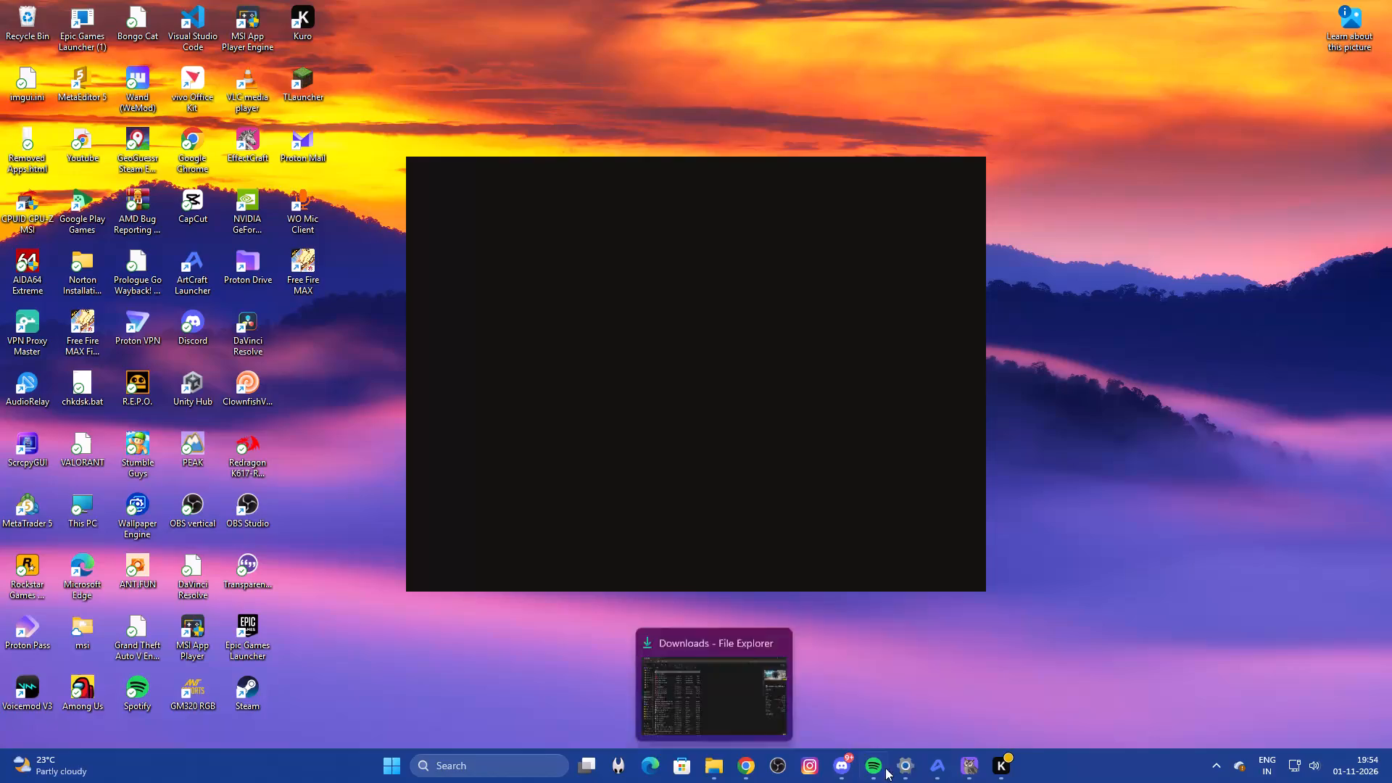
Switch to FilmCraft and look through the clip and sequence commands available for the open project.
left_click(961, 757)
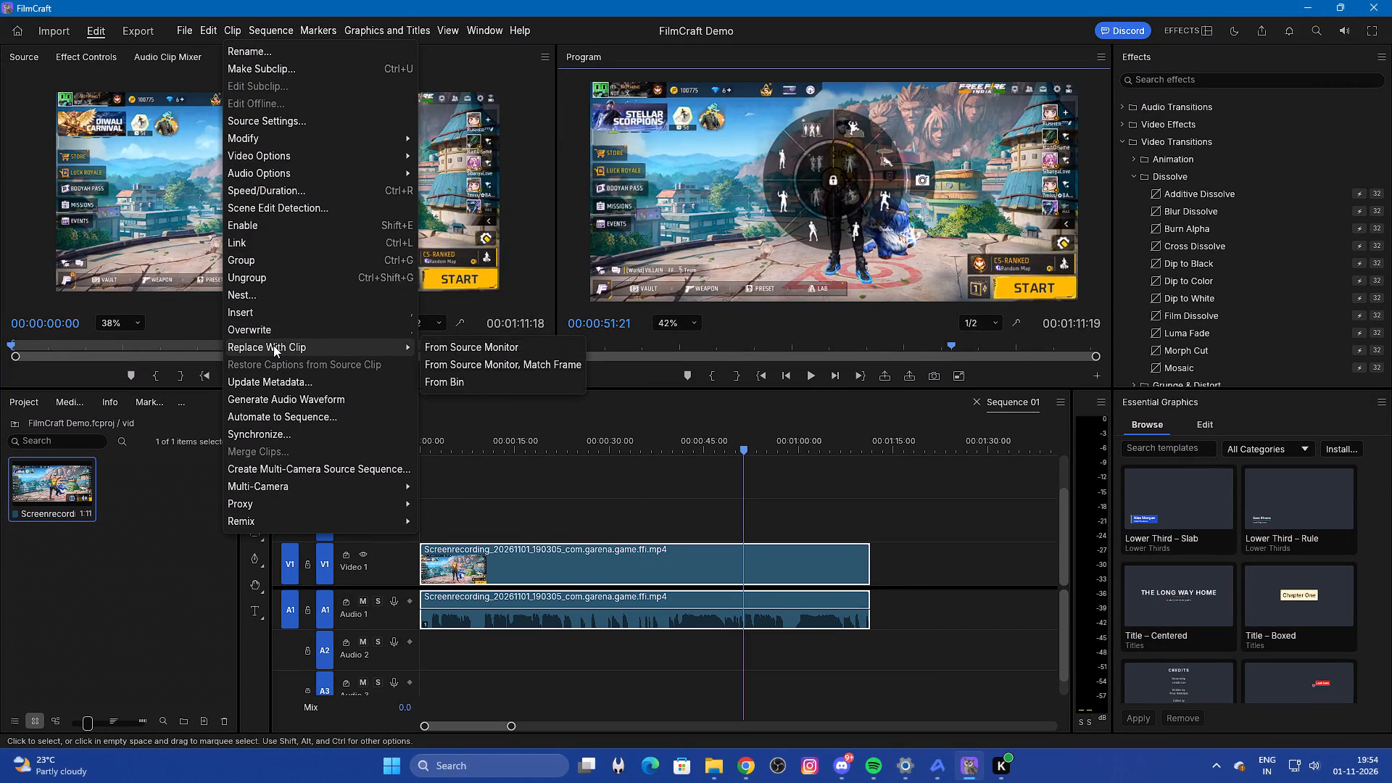
left_click(511, 497)
left_click(368, 33)
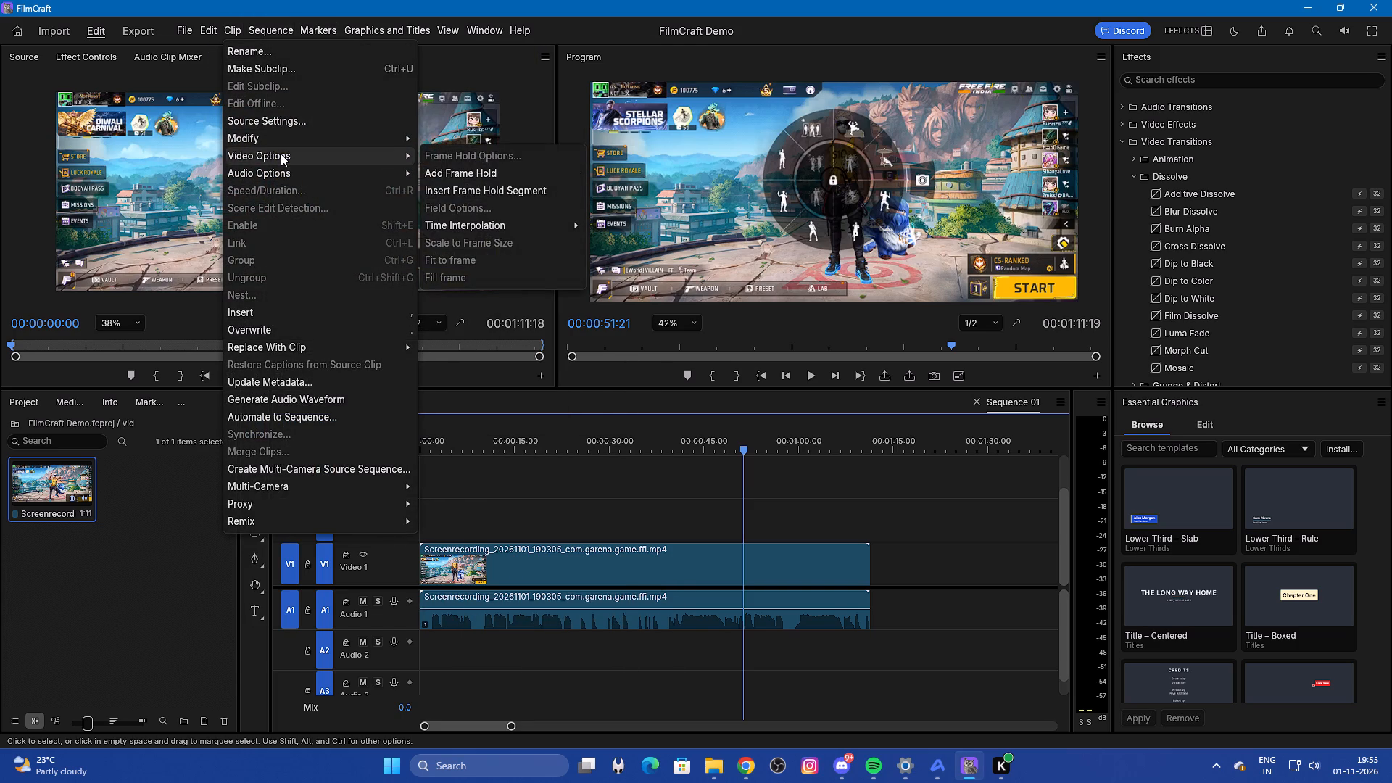
left_click(1099, 104)
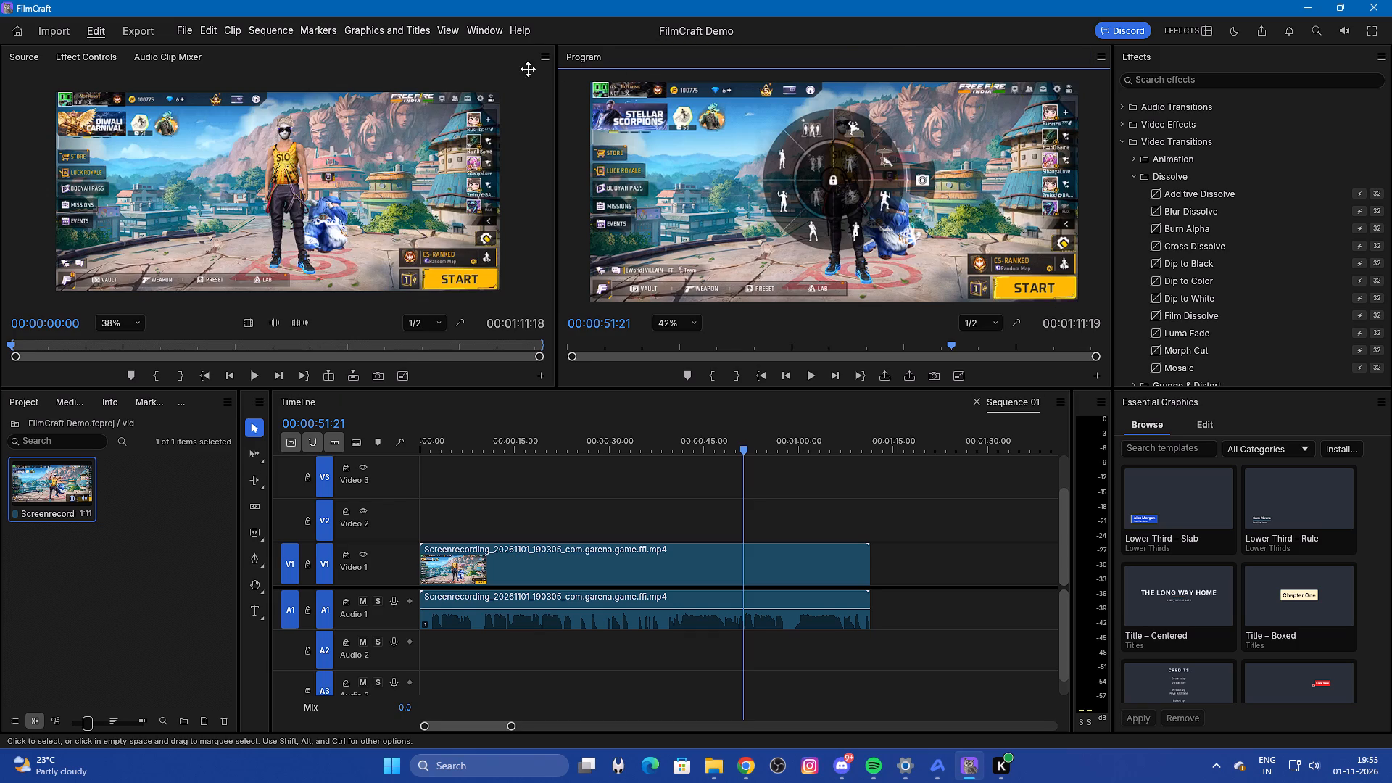
left_click(263, 28)
left_click(245, 30)
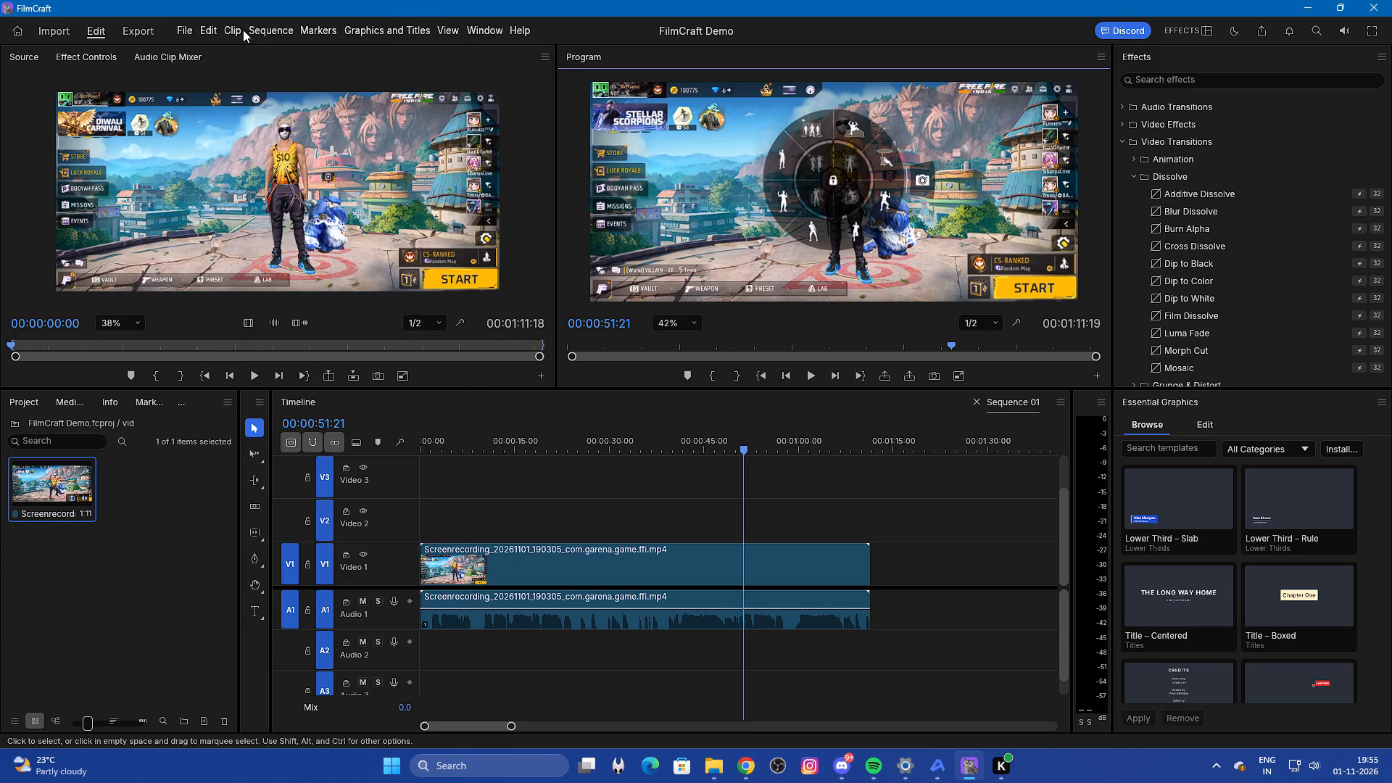
left_click(243, 30)
left_click(226, 31)
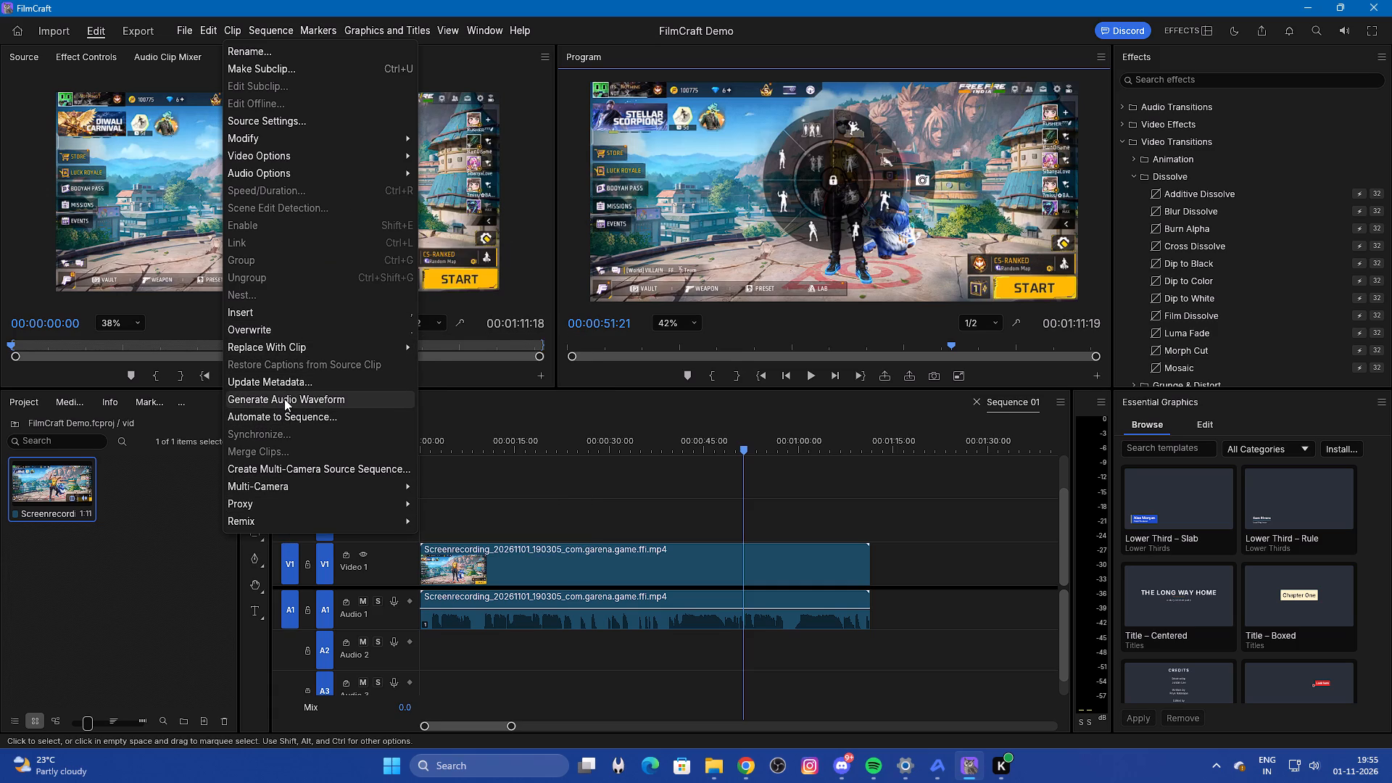
left_click(962, 411)
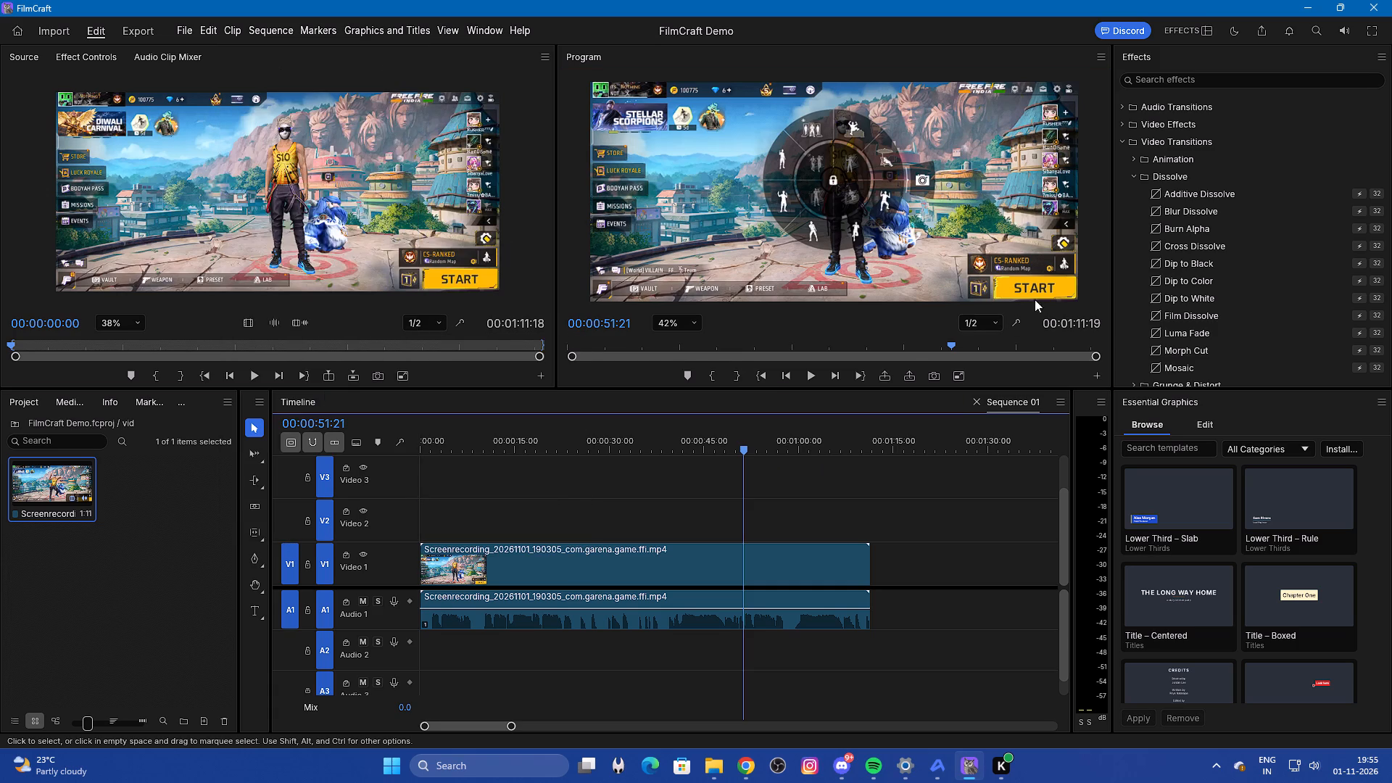
left_click_drag(1076, 197, 1060, 197)
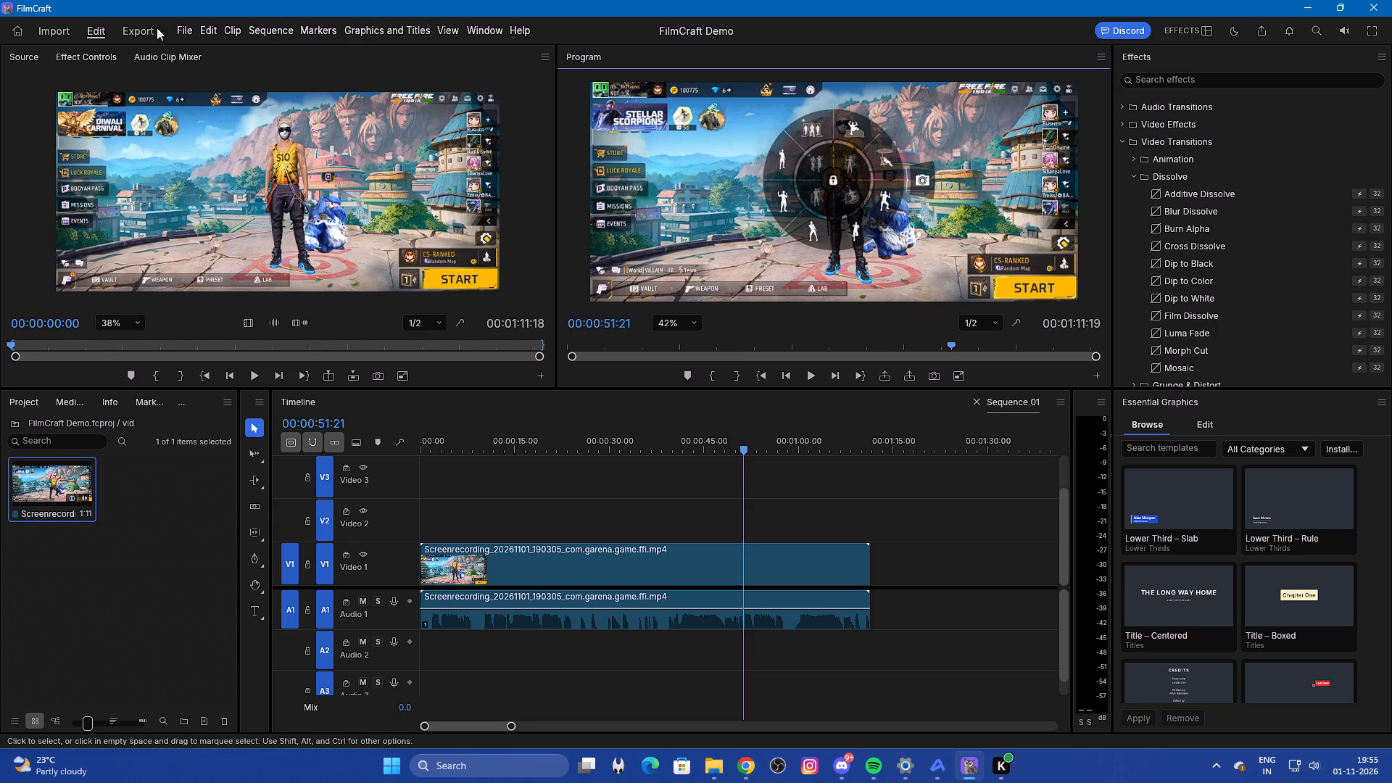
Add the Bars and Tone reference media to the project from the Import page.
left_click(7, 25)
left_click(12, 25)
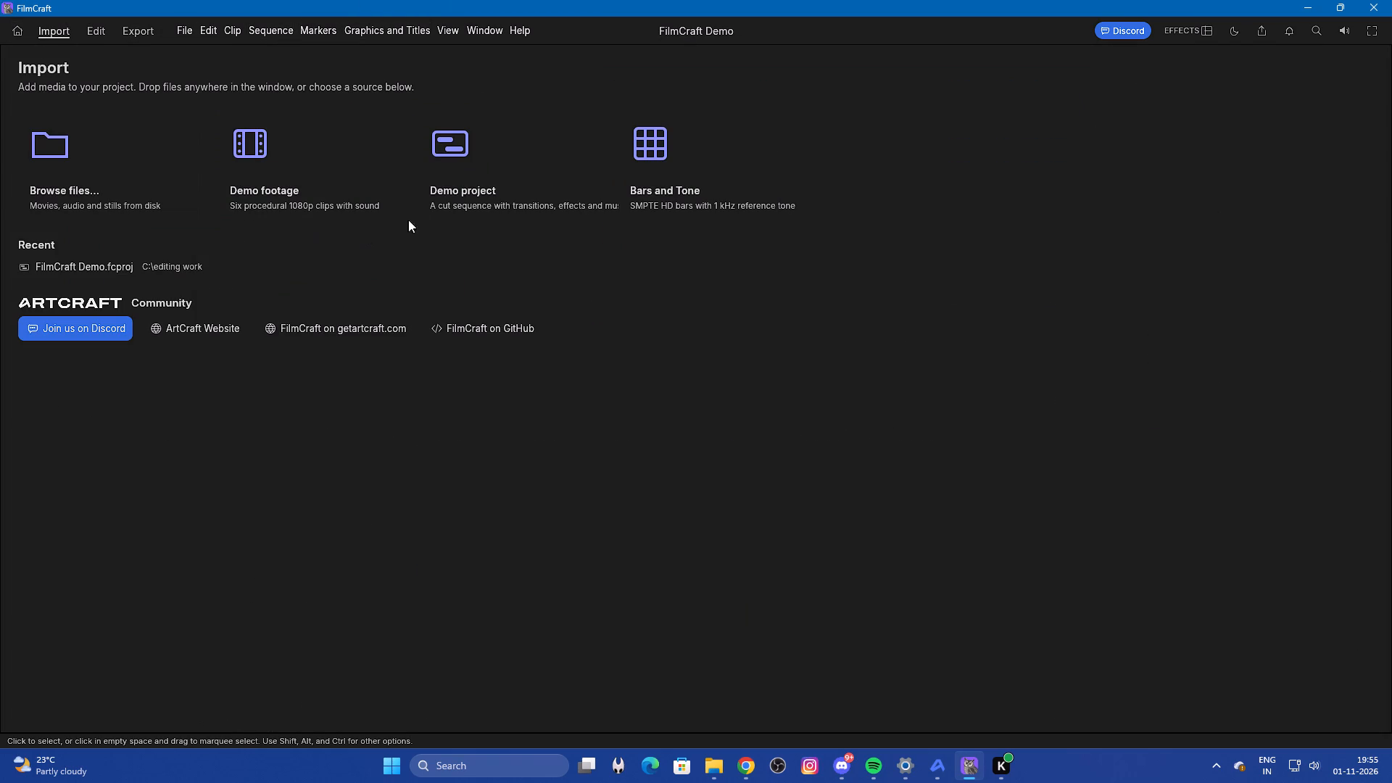
left_click(675, 186)
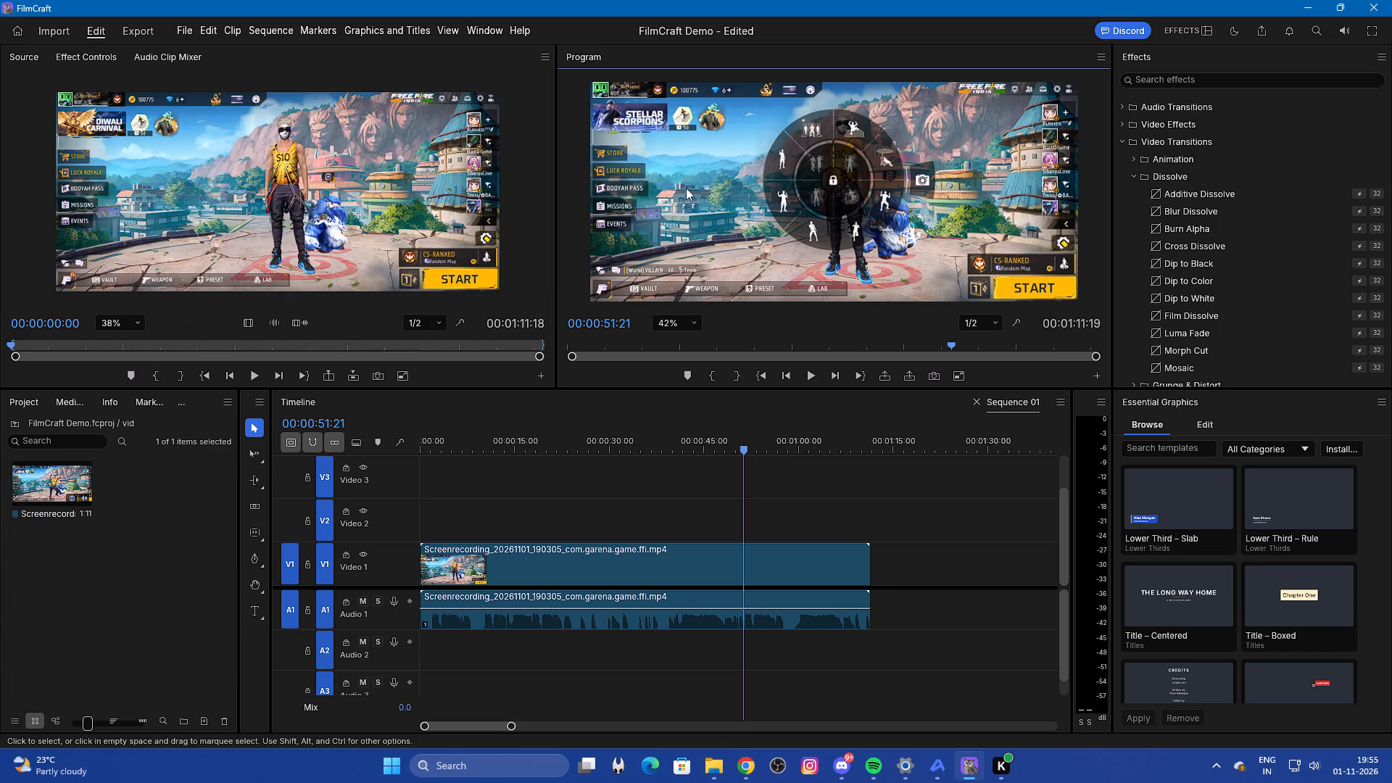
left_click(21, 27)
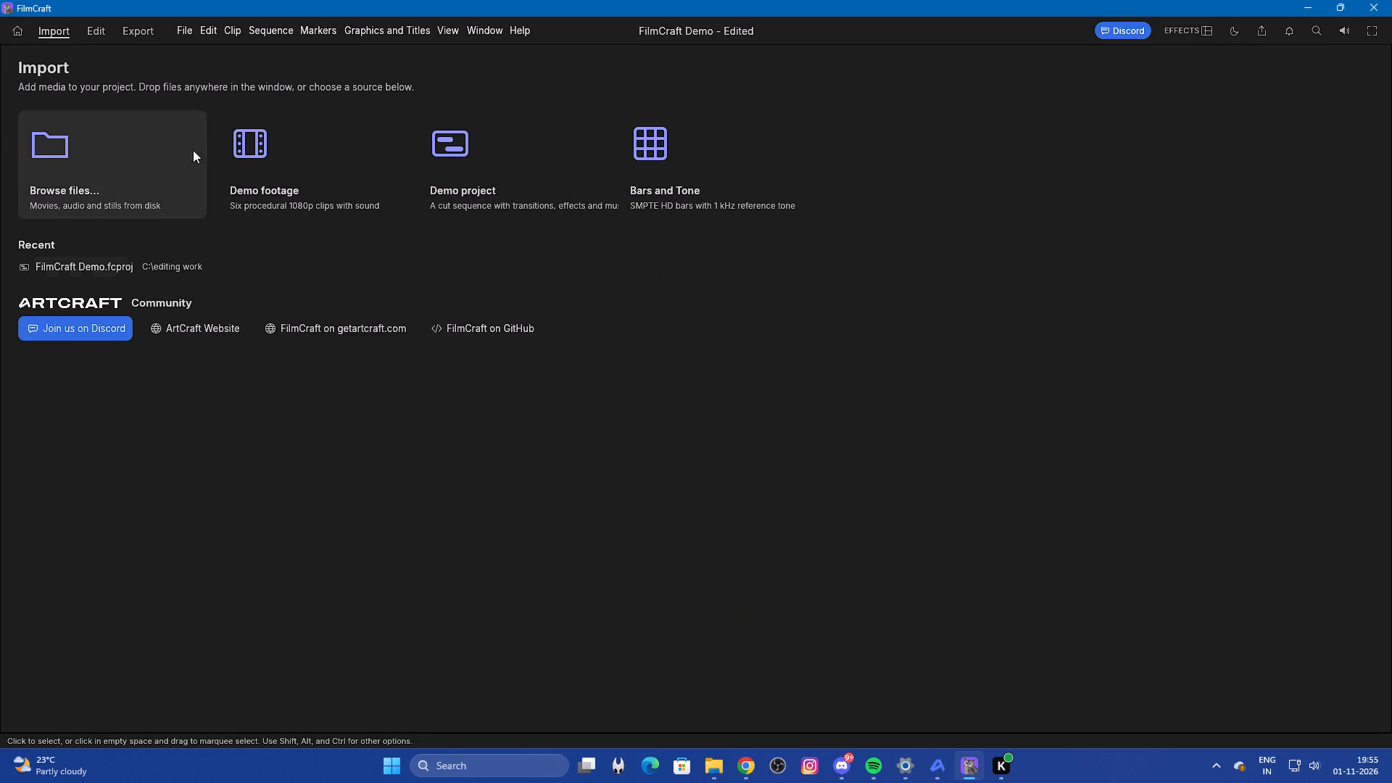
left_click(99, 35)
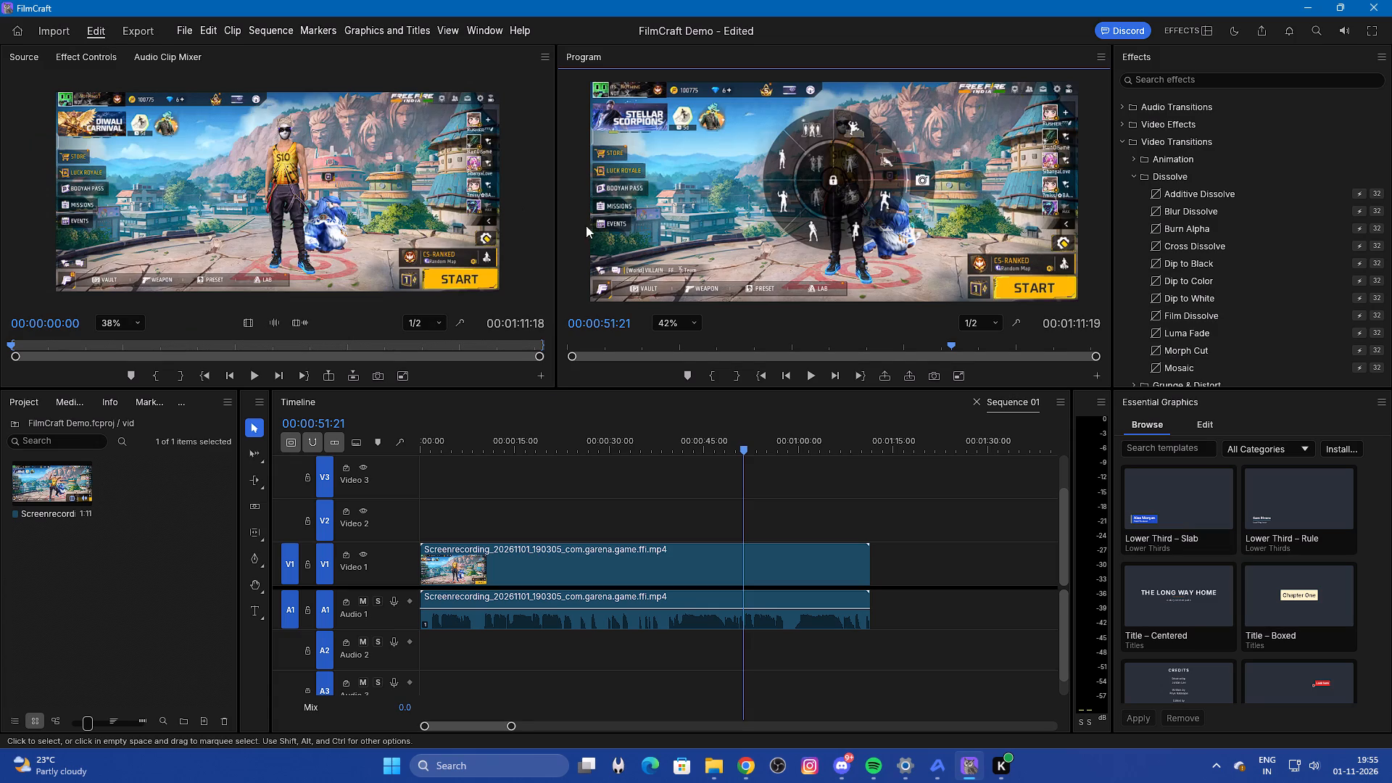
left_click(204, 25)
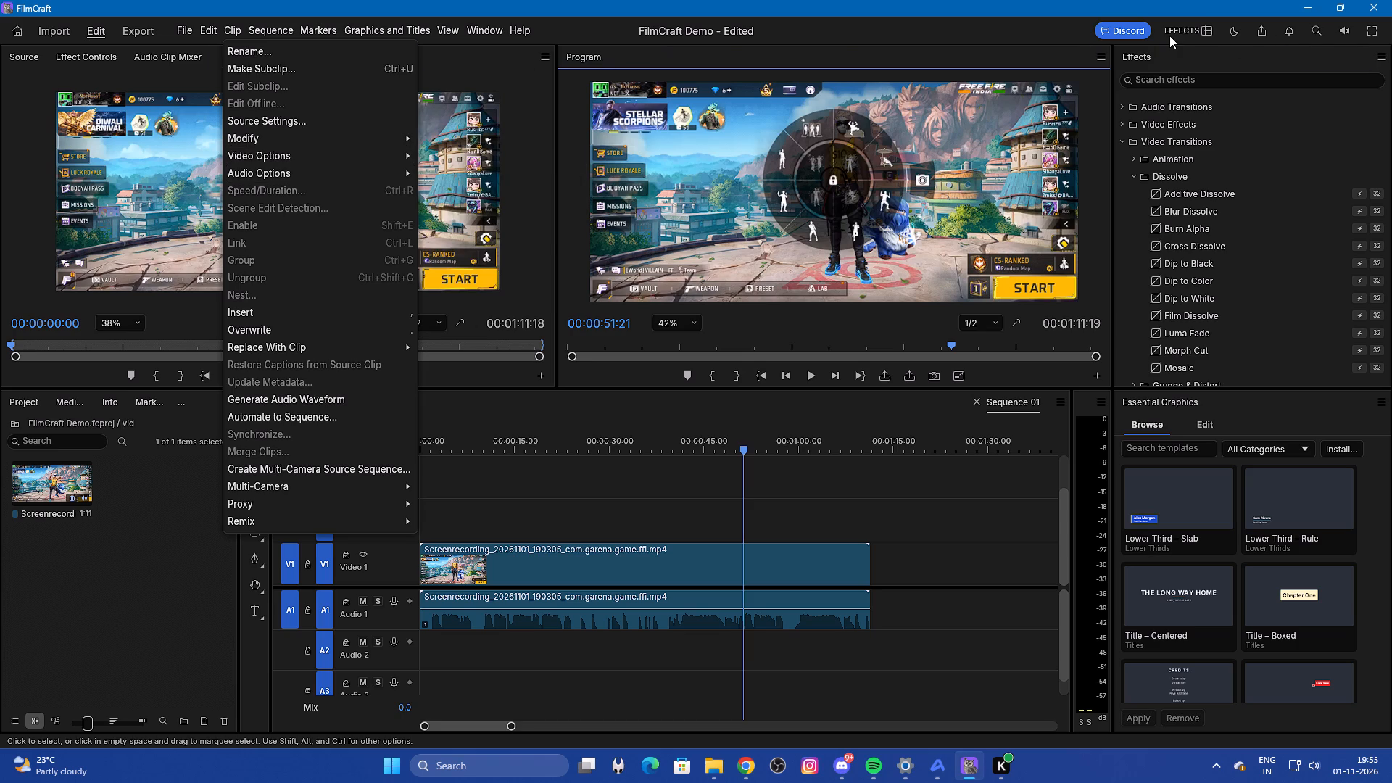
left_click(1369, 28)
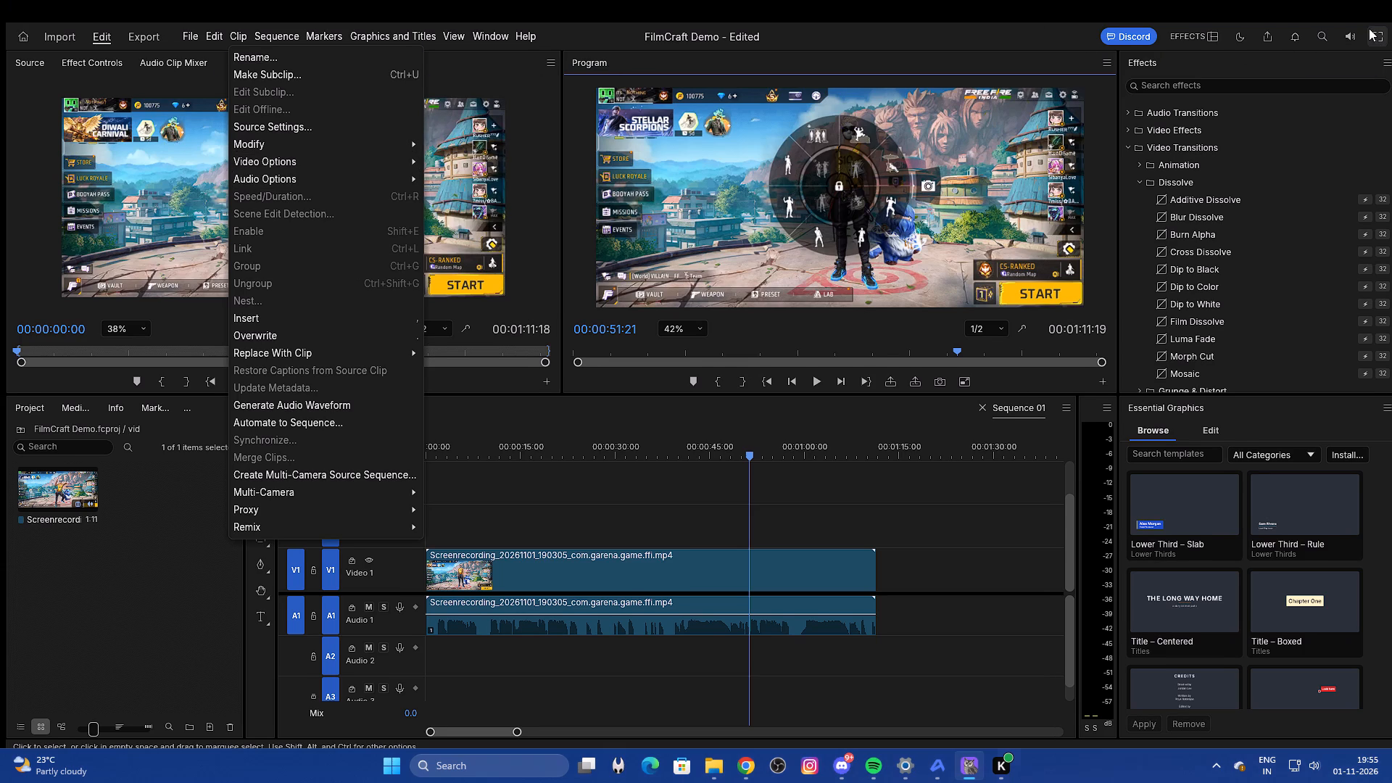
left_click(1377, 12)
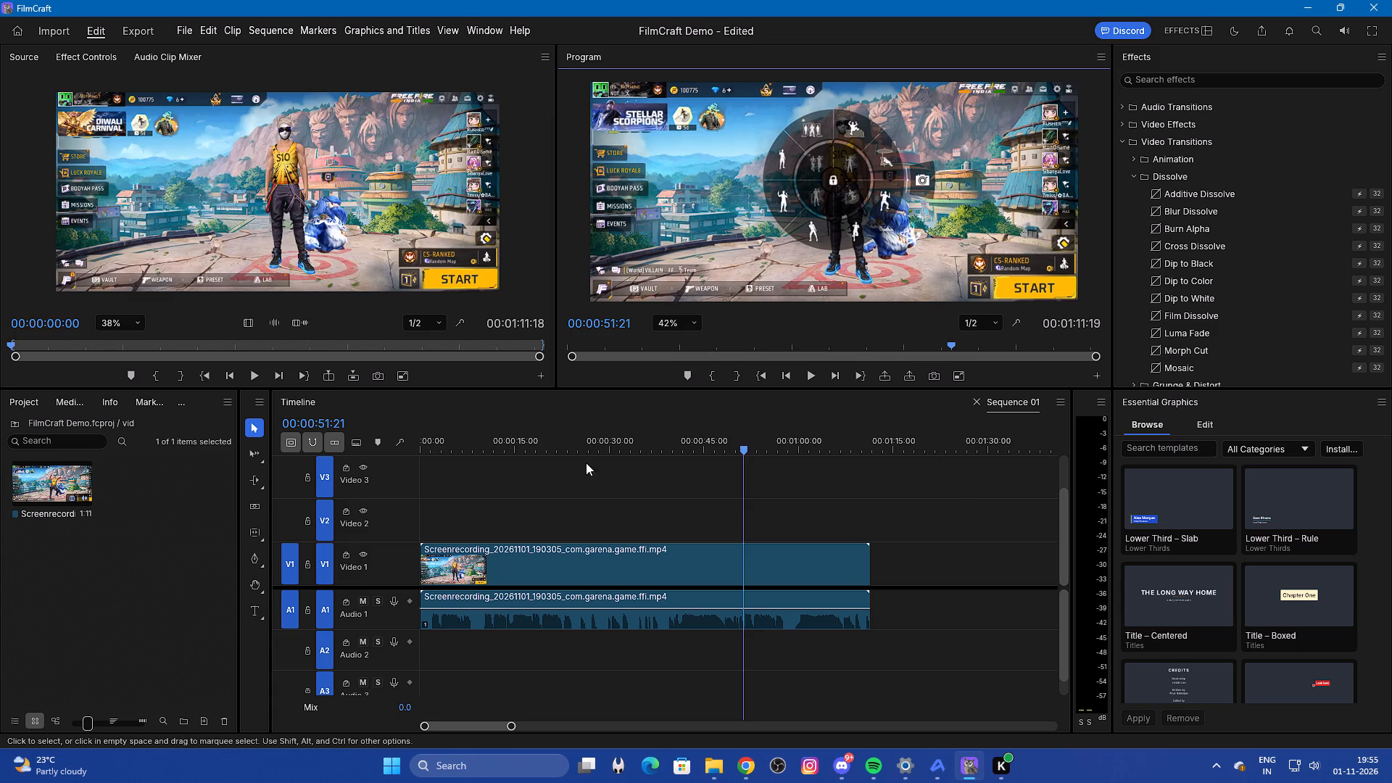
Examine the commands offered for the screen recording clip on Video 1 and the sequence and view options.
left_click(616, 580)
right_click(646, 555)
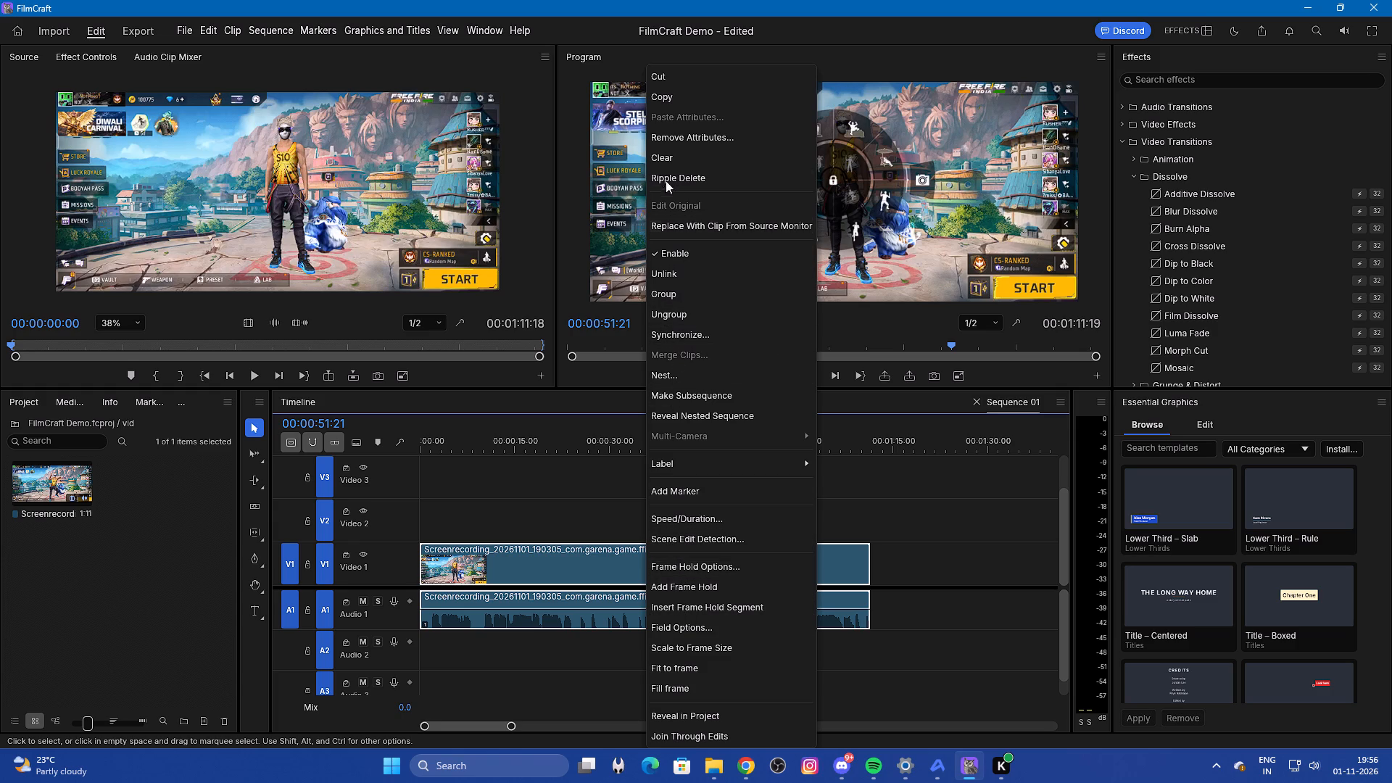
left_click(269, 33)
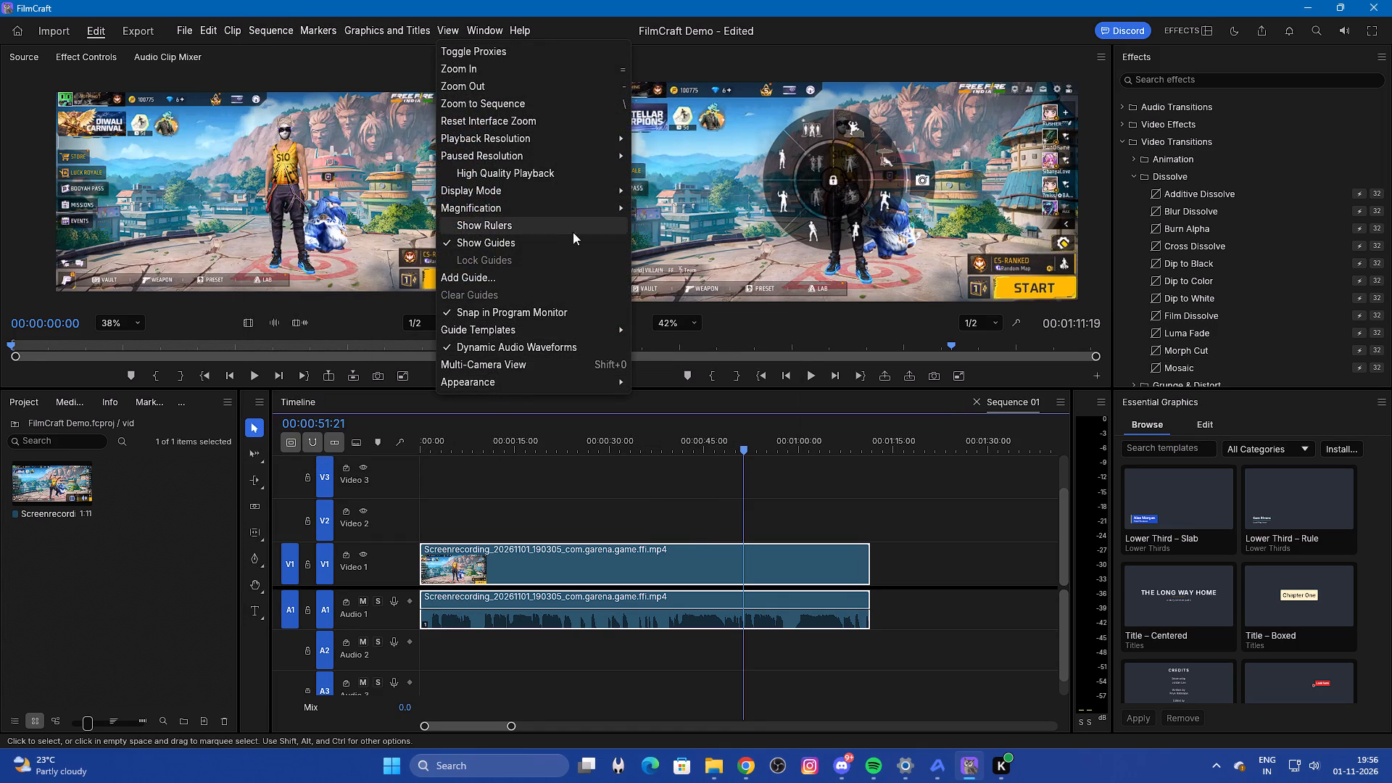
left_click(916, 334)
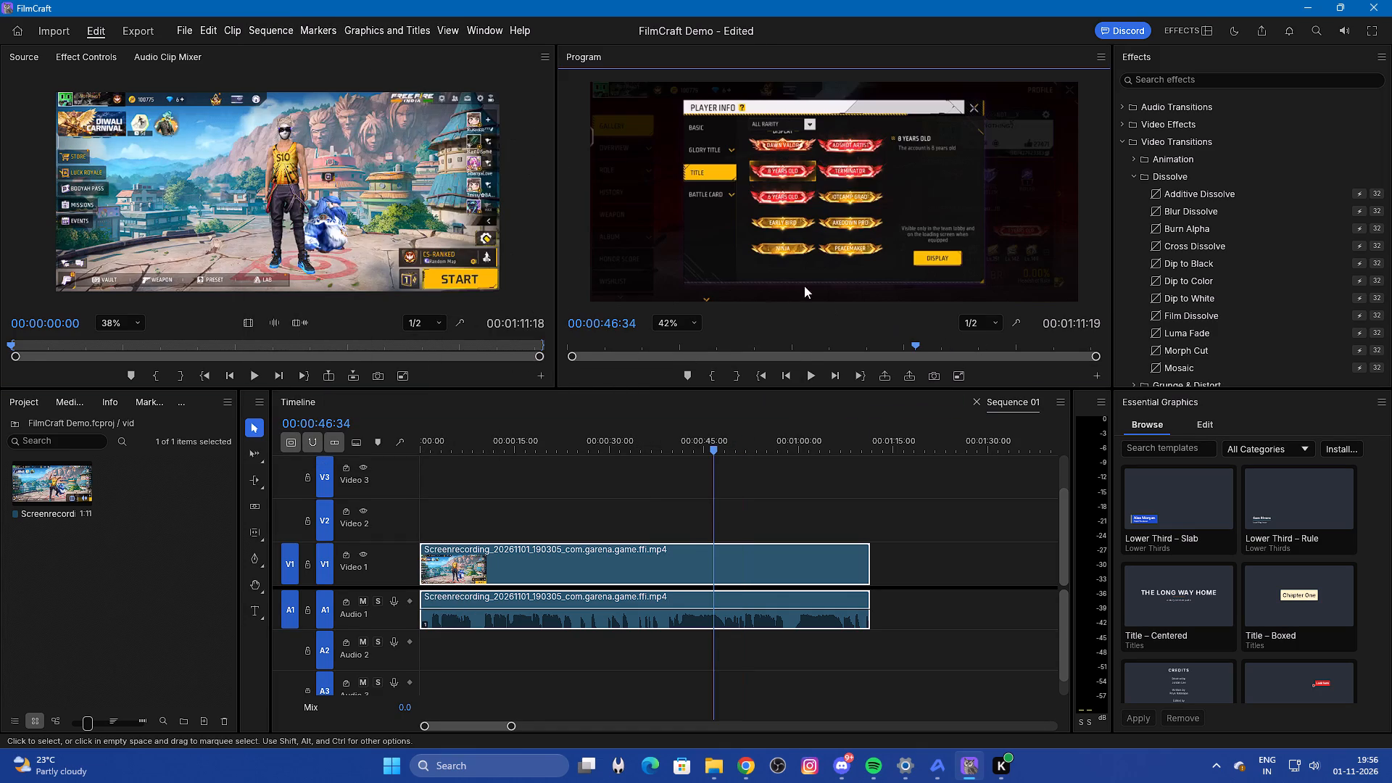
left_click(819, 265)
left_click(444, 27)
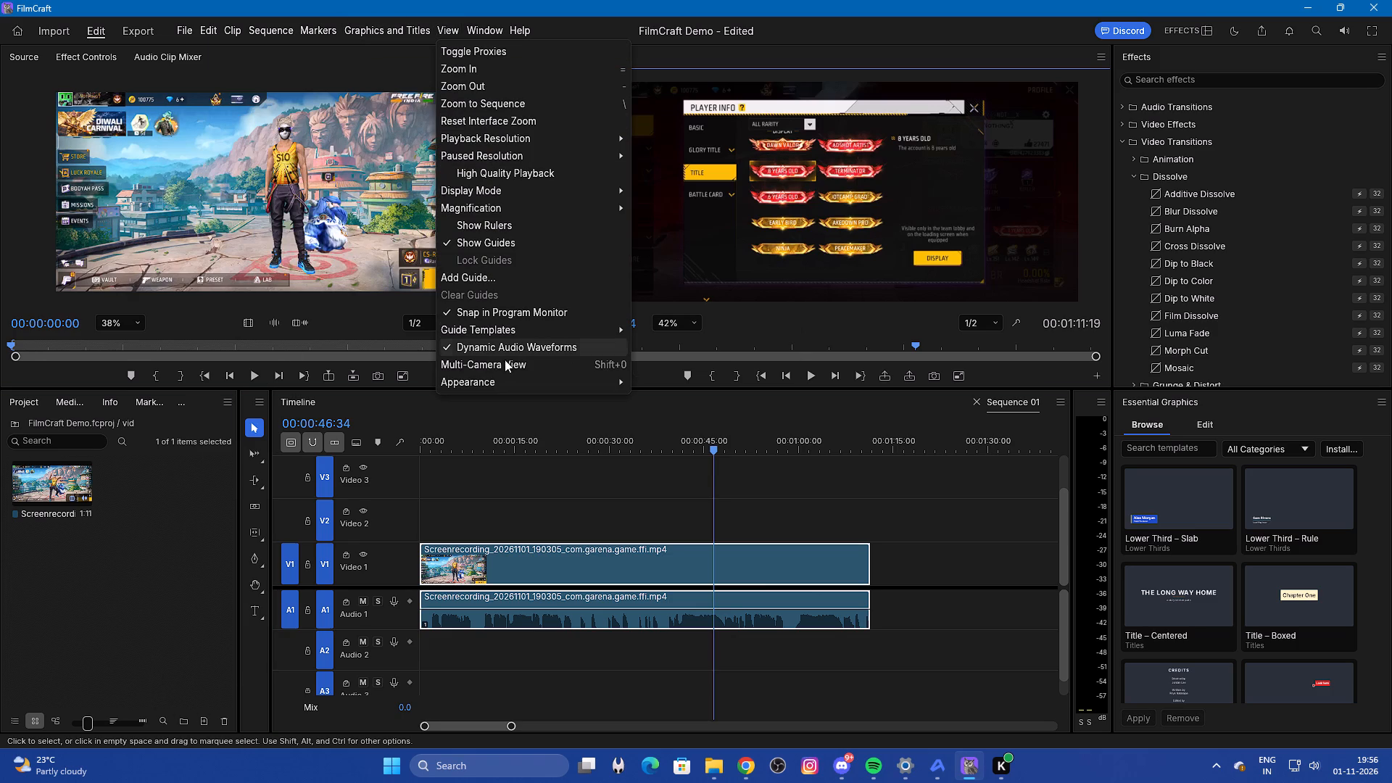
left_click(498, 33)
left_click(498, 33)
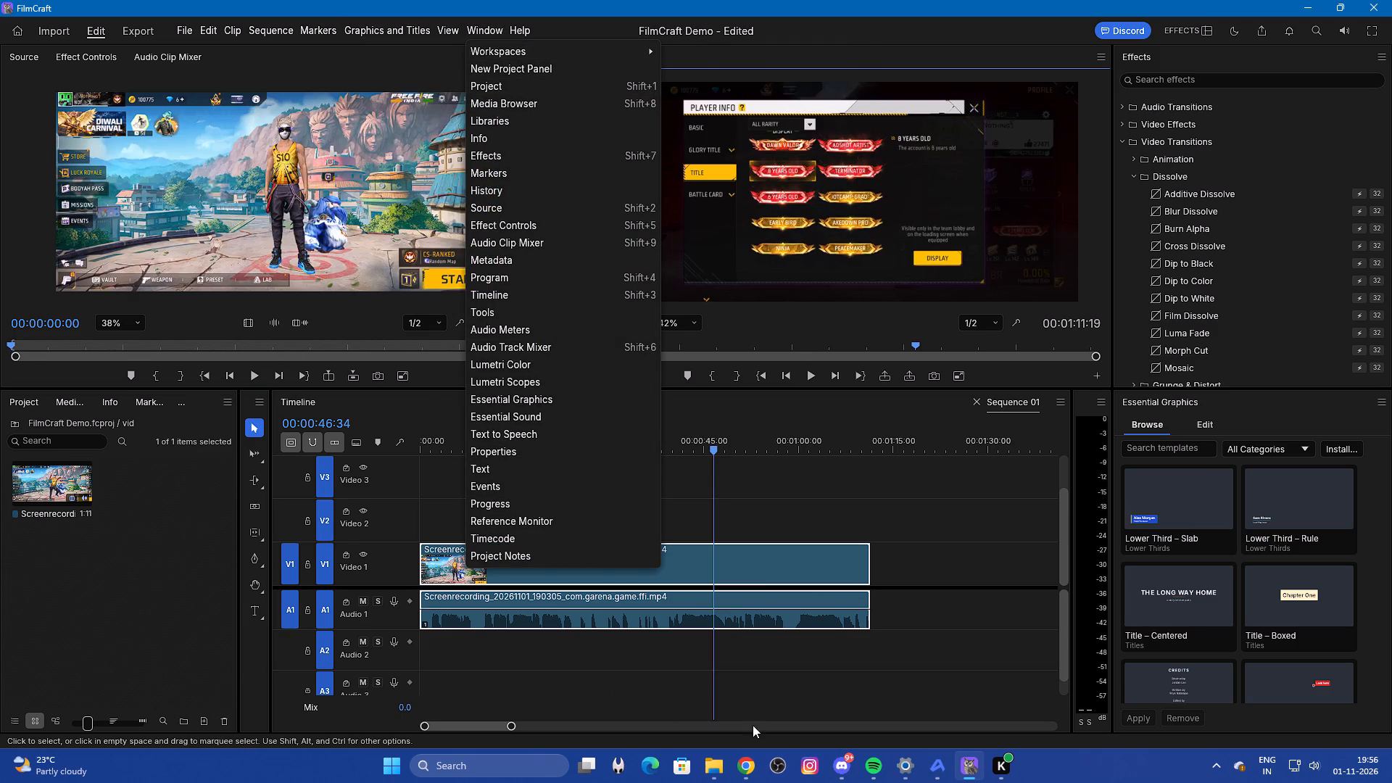
Switch to Chrome and check the new Instagram messages in two chats, viewing the reel shared in the second one.
left_click(746, 771)
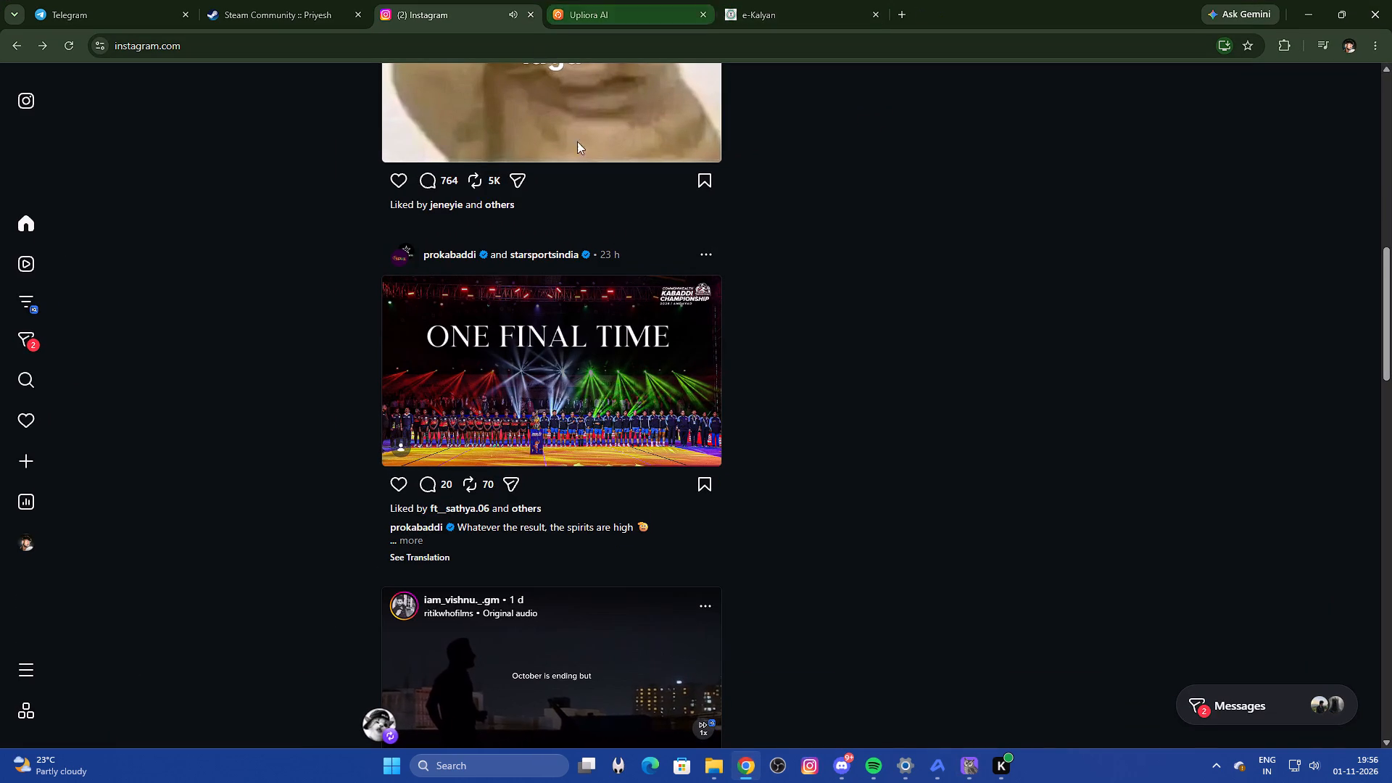
scroll(713, 514, "up", 2)
left_click(1314, 708)
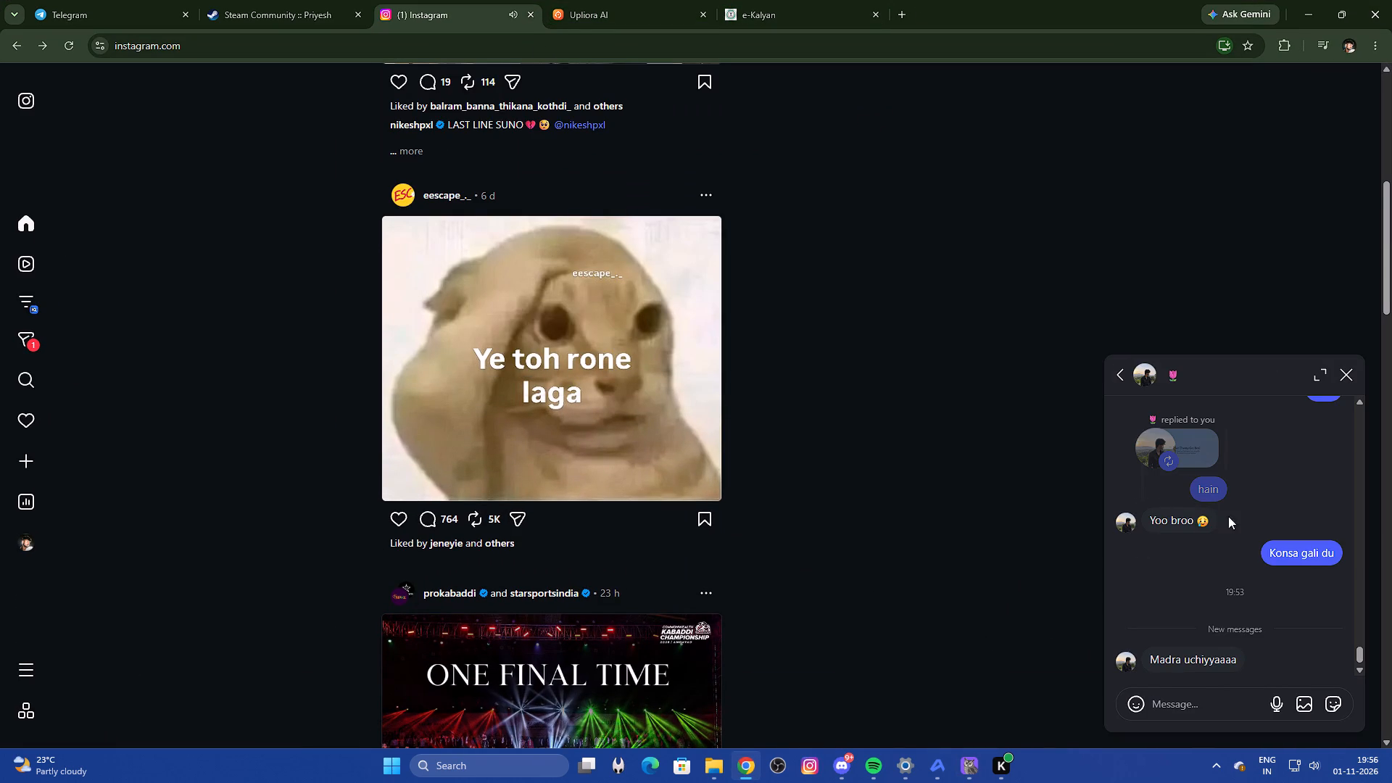
left_click(1201, 705)
right_click(1201, 705)
left_click(1230, 463)
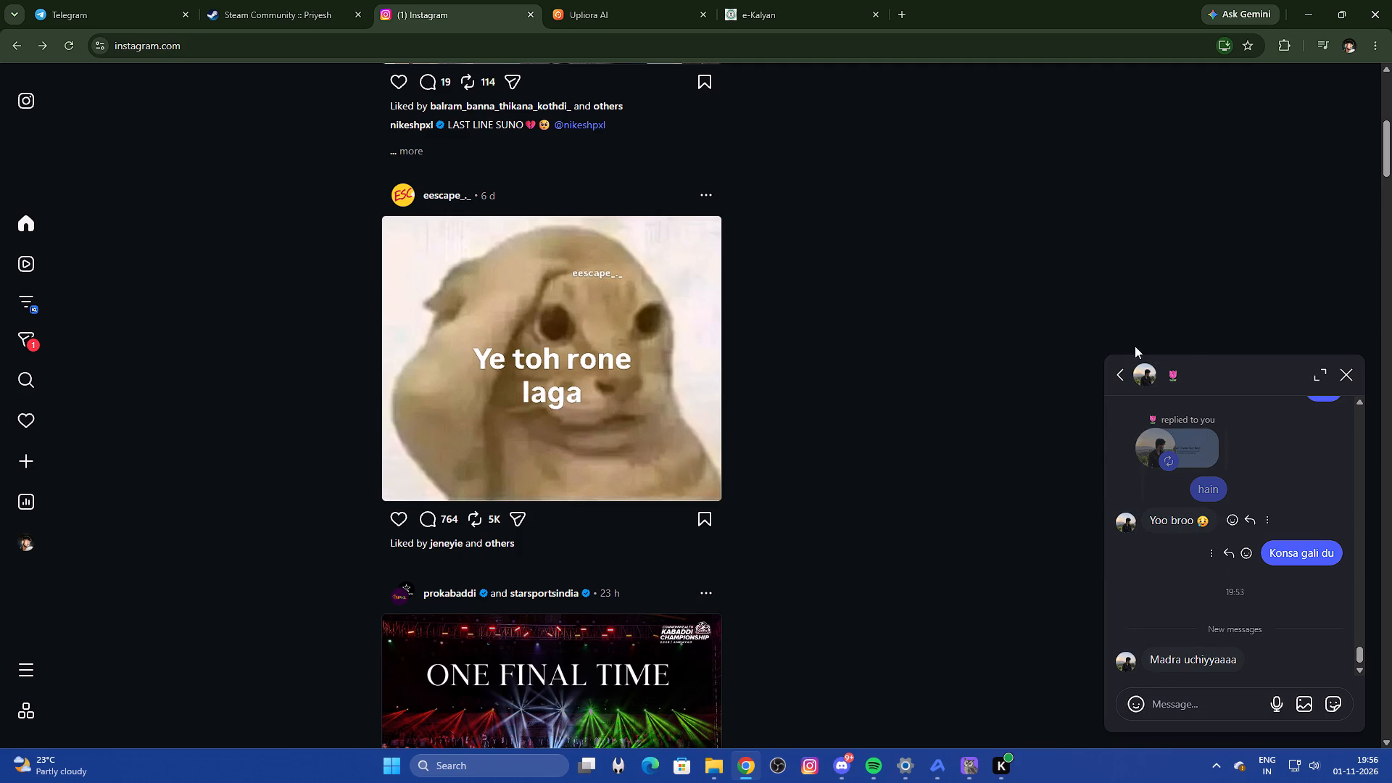
left_click(1122, 385)
left_click(1215, 534)
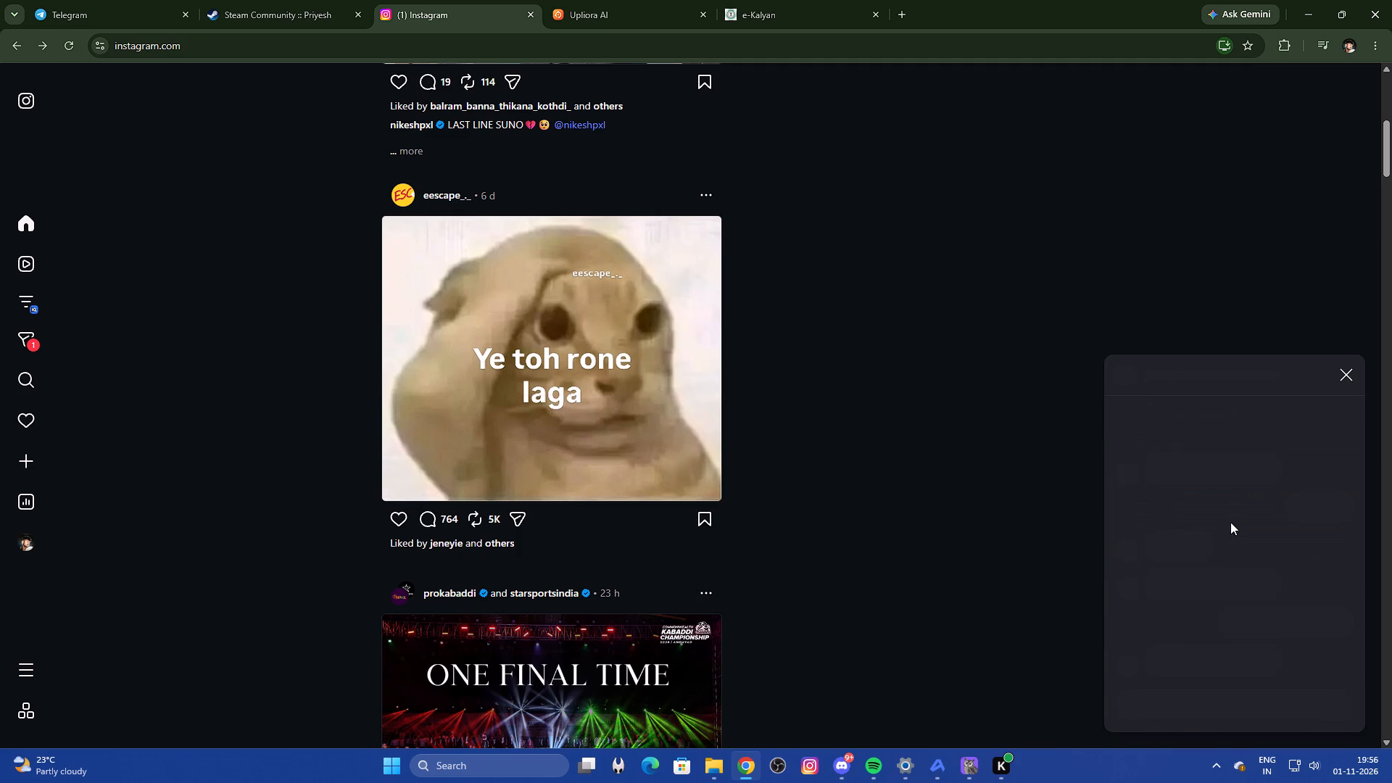
left_click(1192, 620)
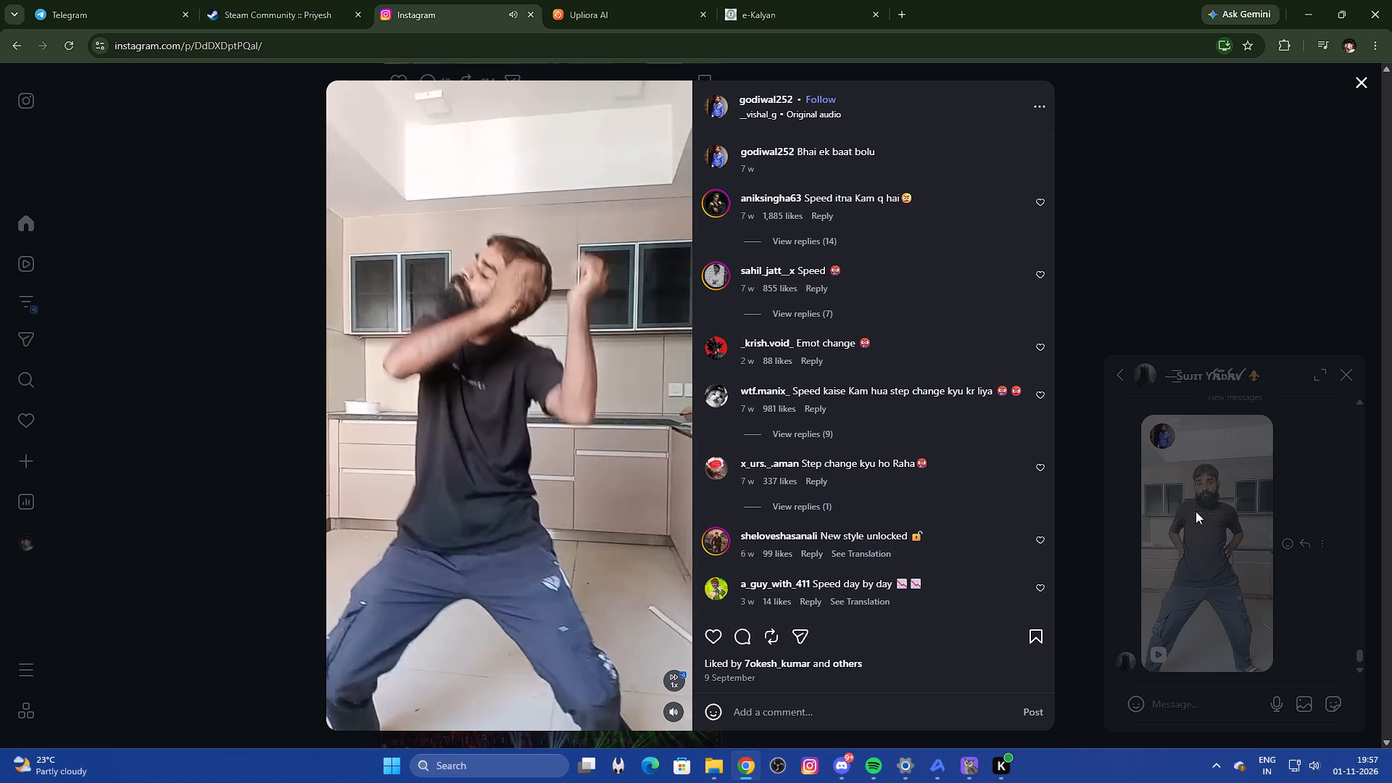
left_click(1196, 511)
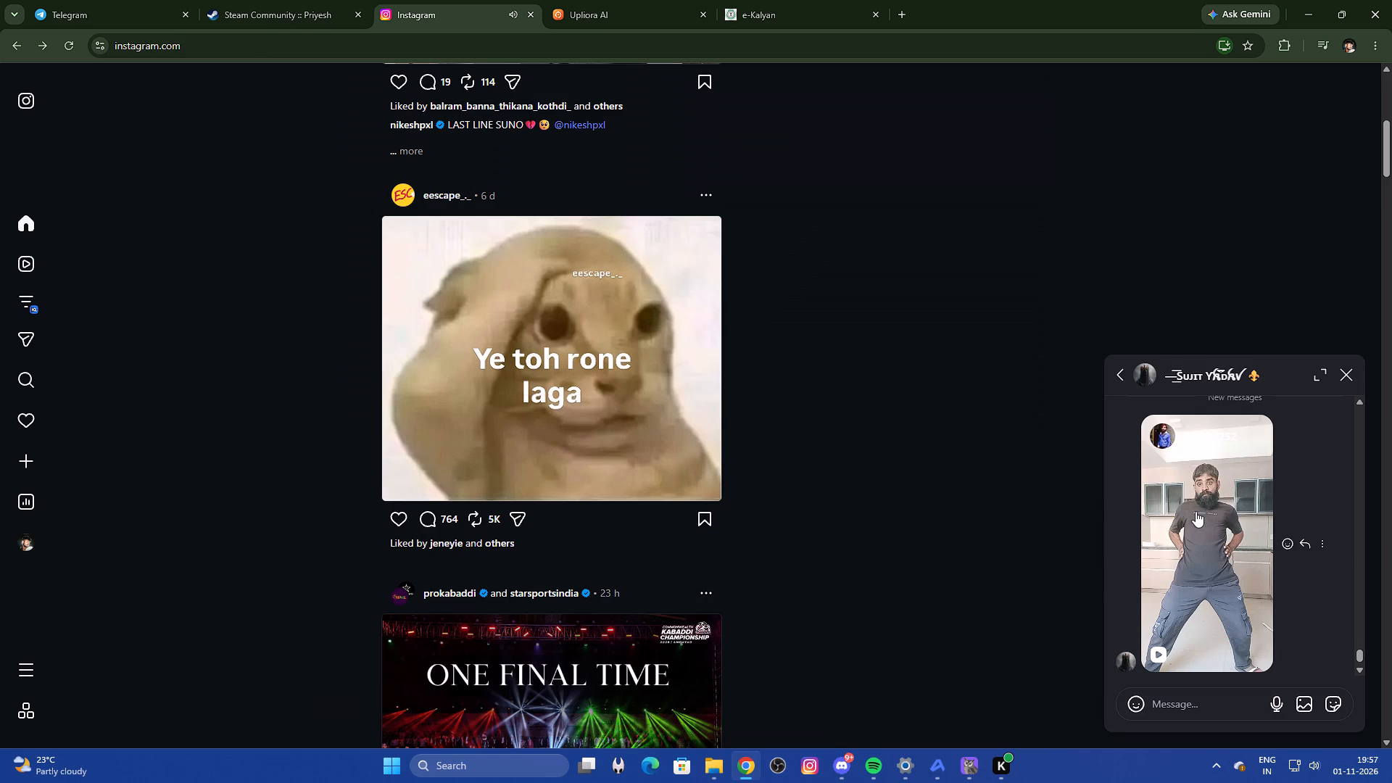
Open YouTube in a new browser tab and get its video search ready for a query.
left_click(907, 6)
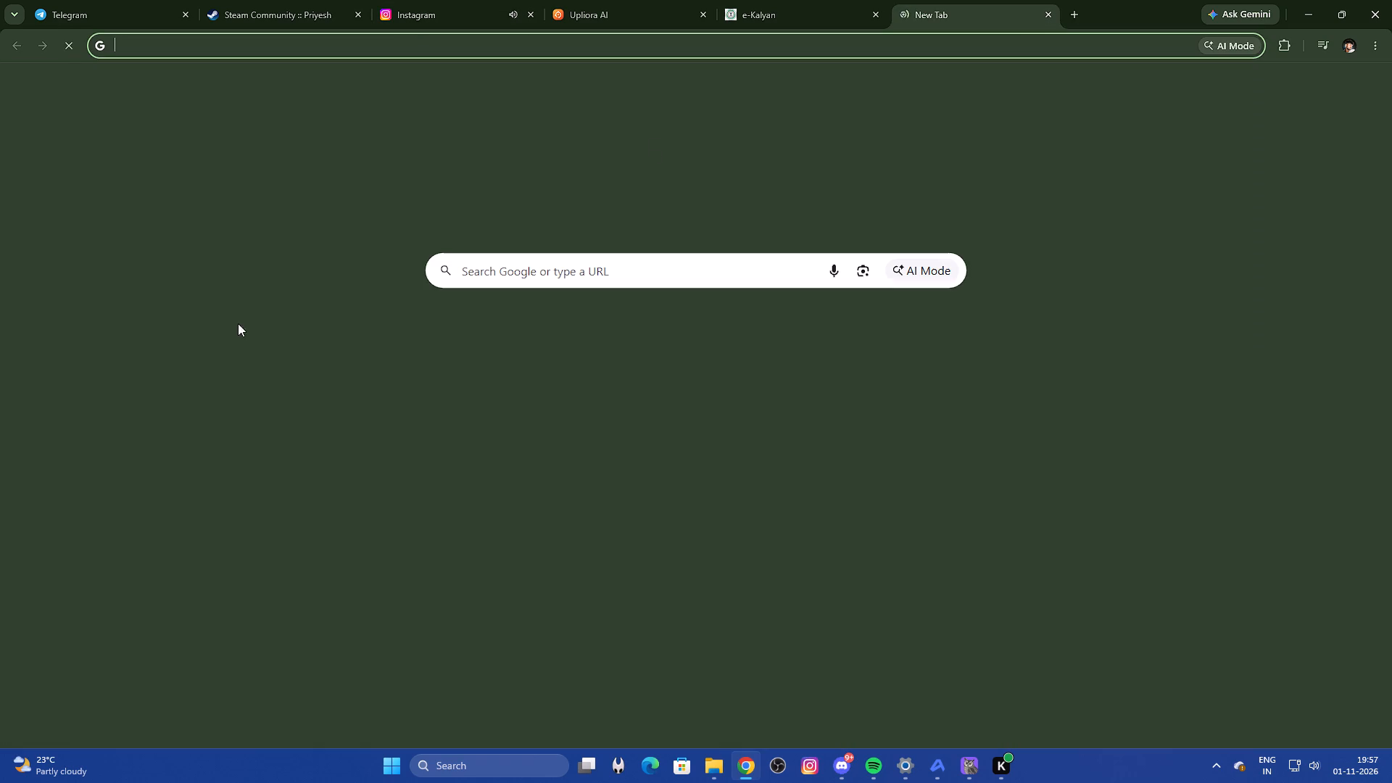
left_click(776, 370)
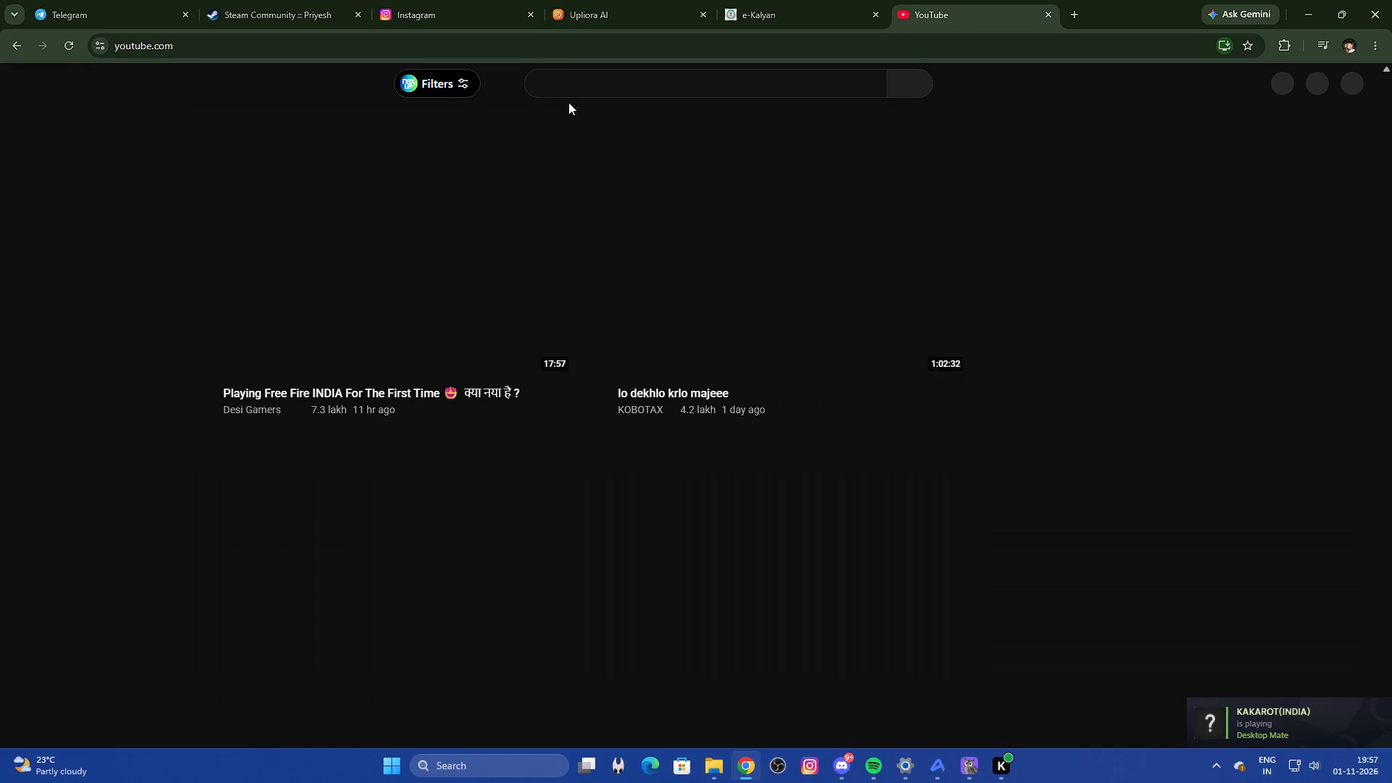
left_click(602, 89)
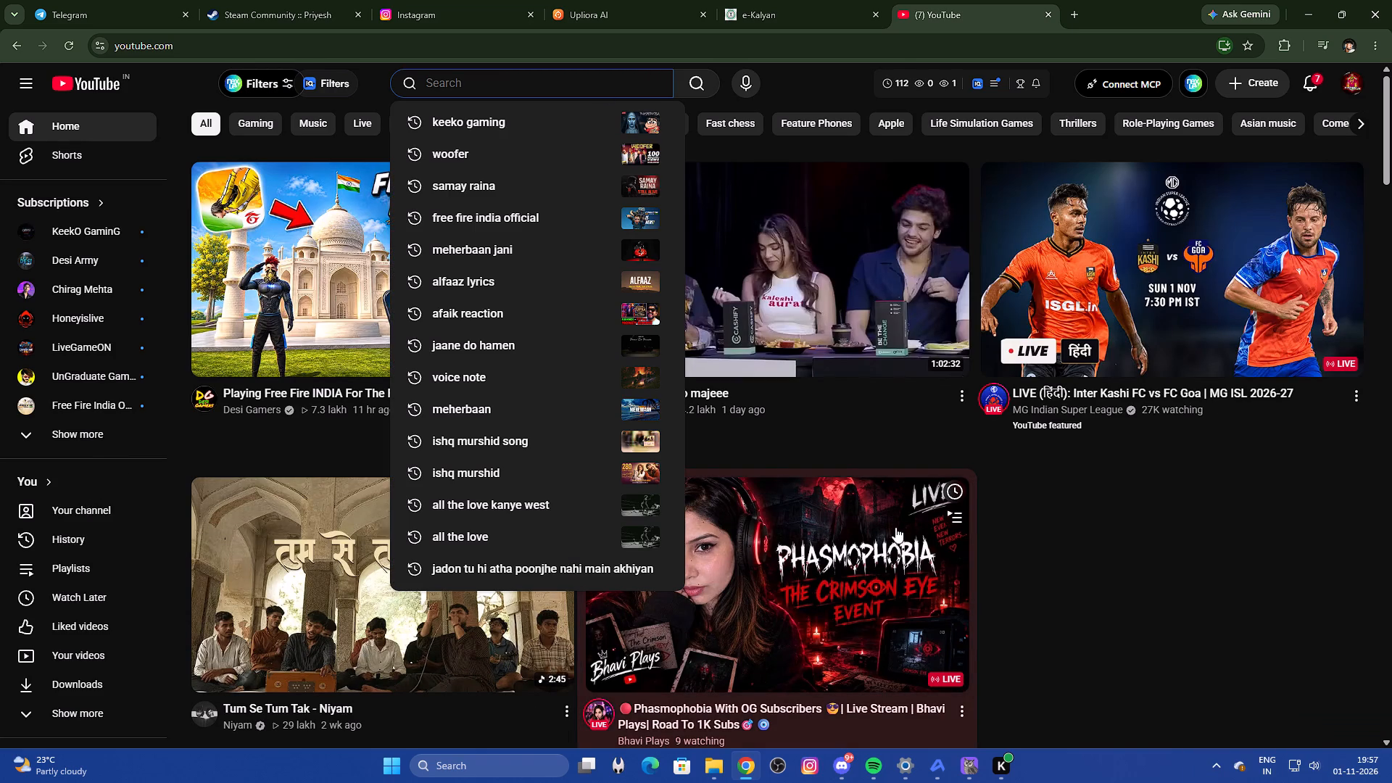
Switch to YouTube in Chrome and search for "premiere pro video ratio change".
left_click(1054, 478)
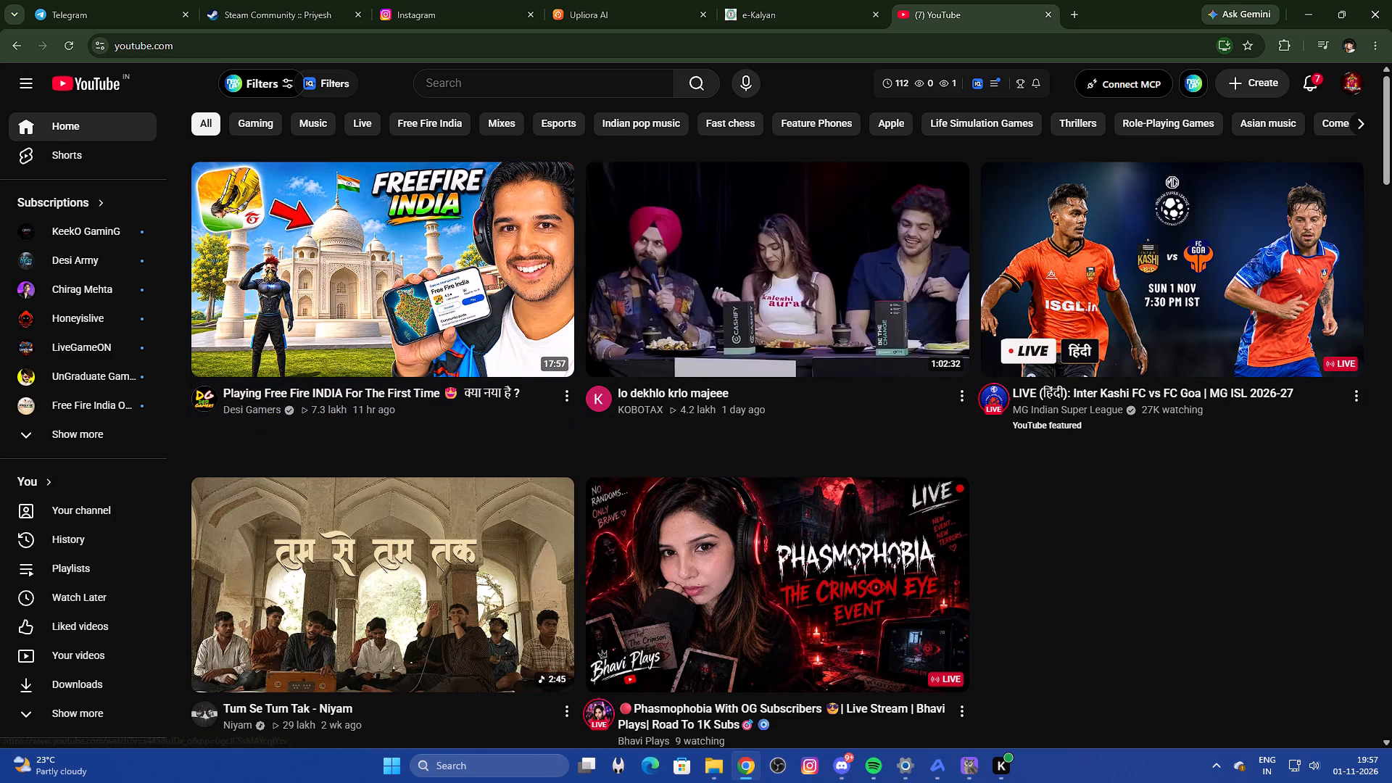
left_click(555, 77)
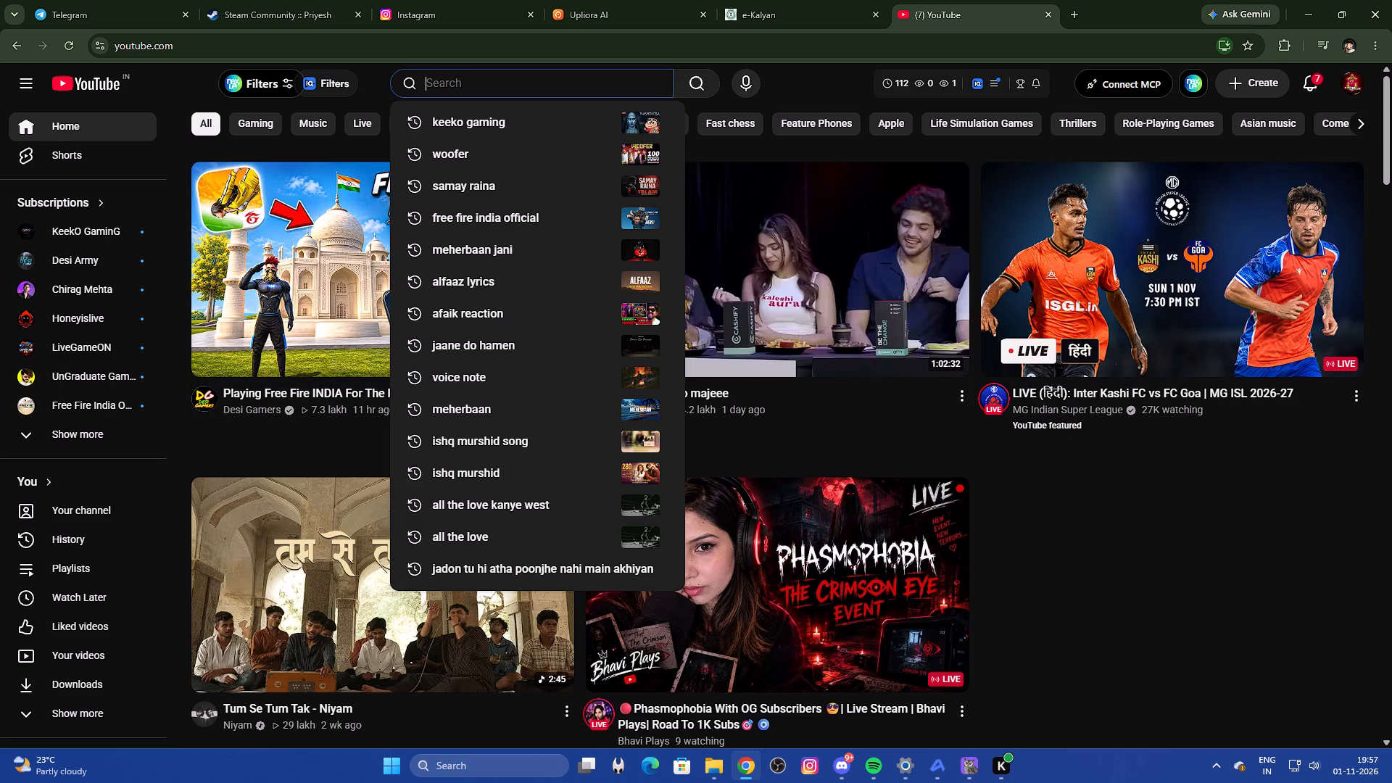
key("a")
key("BackSpace")
key("BackSpace")
type("premere")
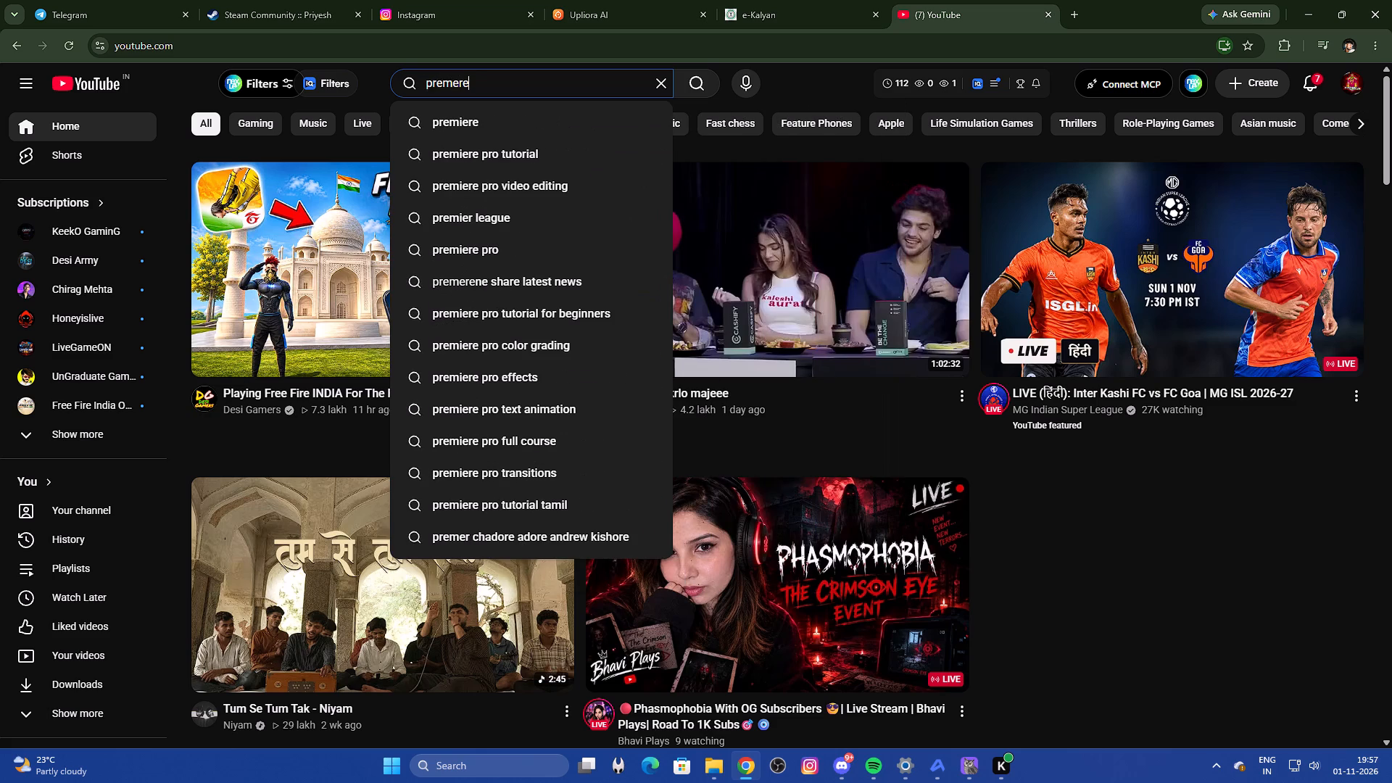
key("Down")
key("Down")
key("space")
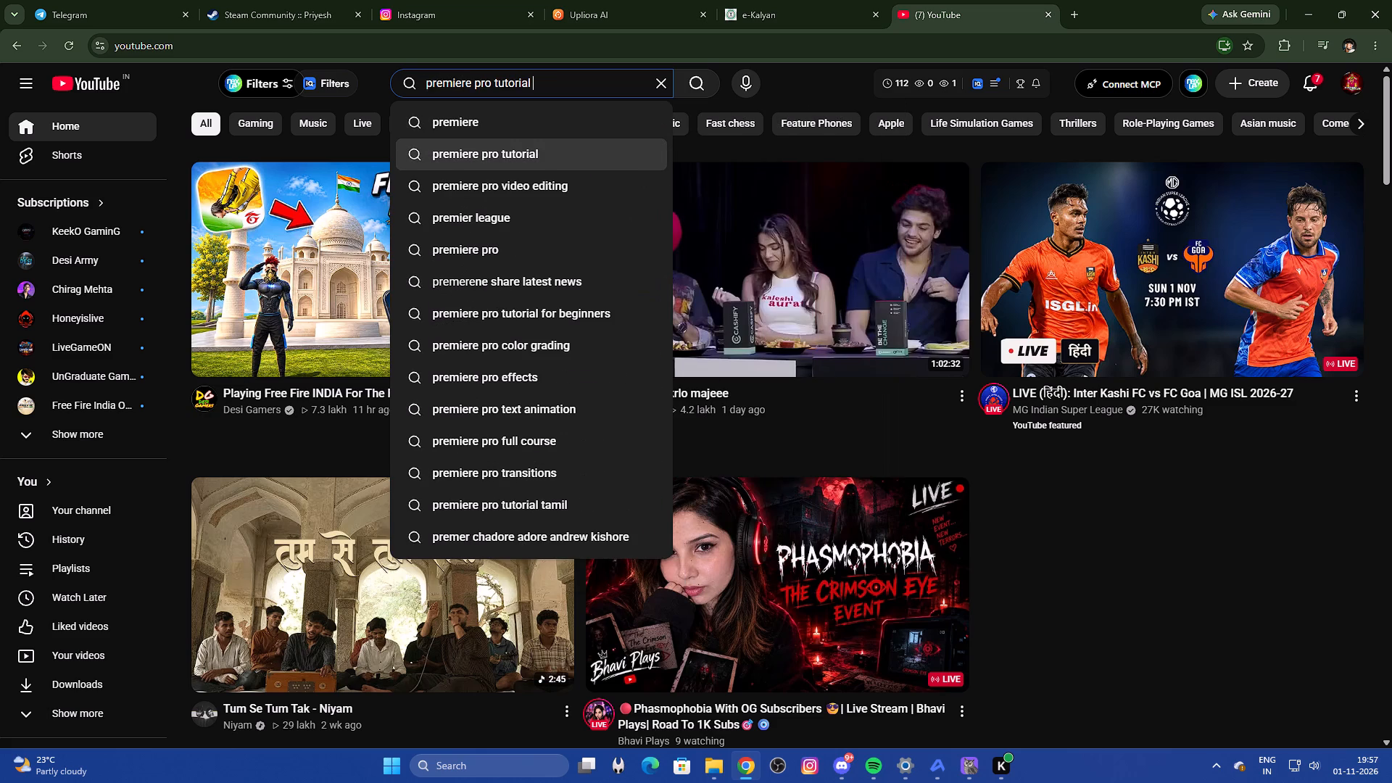
key("BackSpace")
key("BackSpace")
key("BackSpace")
key("BackSpace")
key("BackSpace")
key("BackSpace")
key("BackSpace")
key("BackSpace")
key("BackSpace")
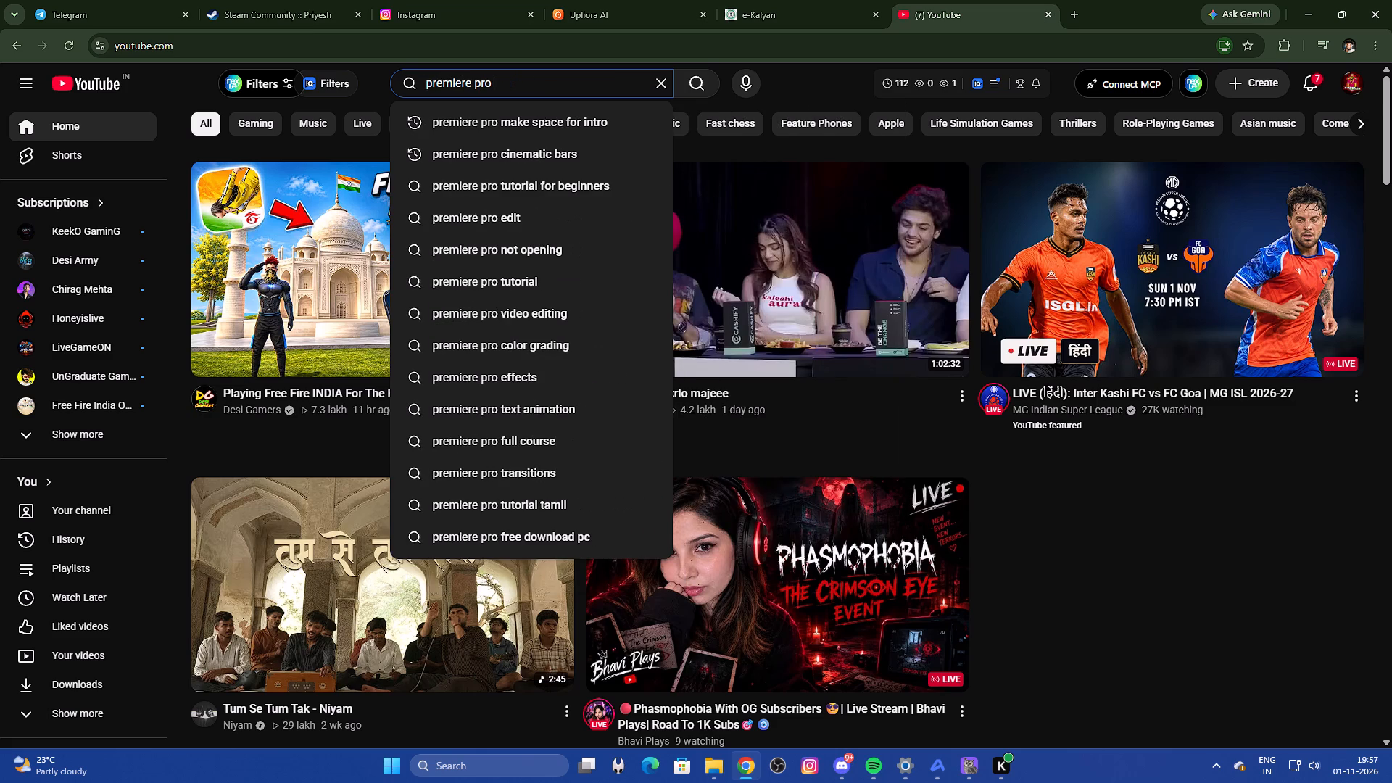
type("video rat")
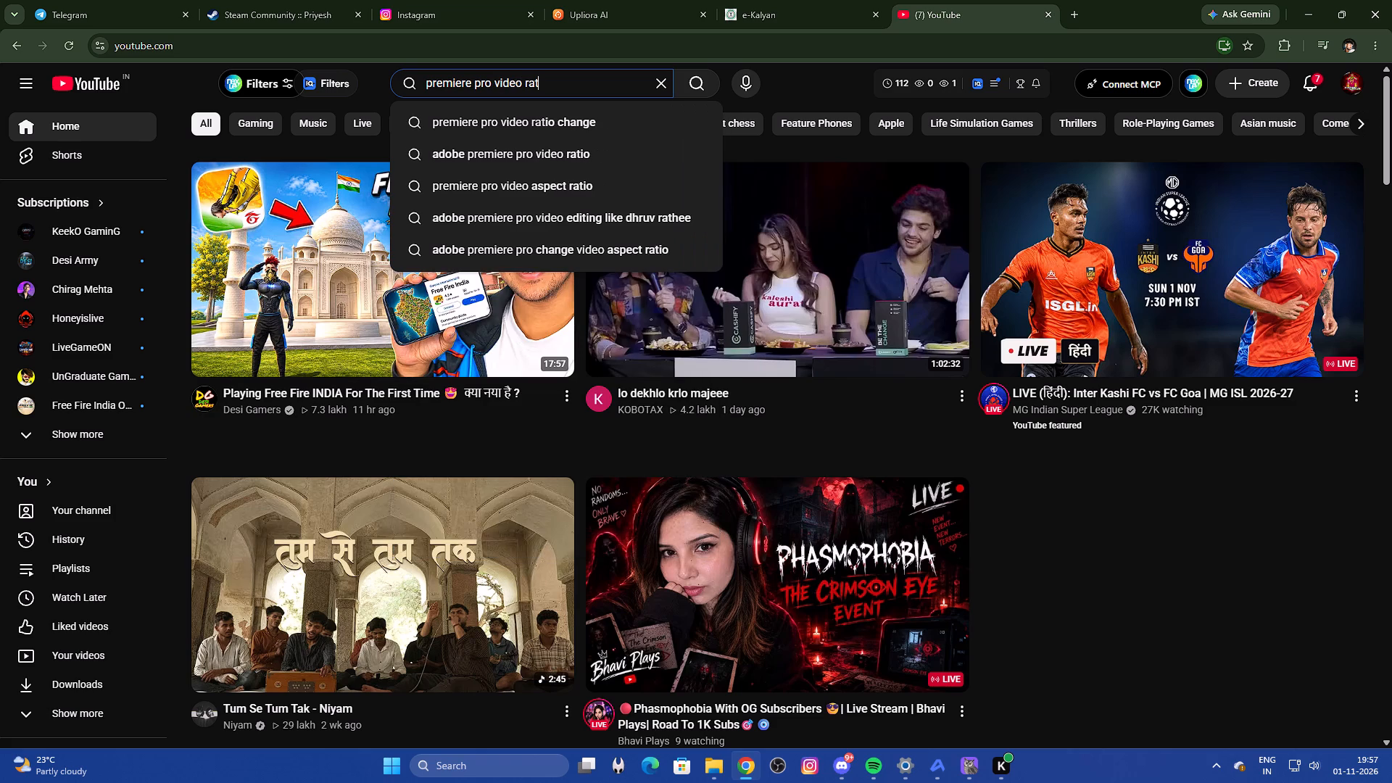
left_click(580, 117)
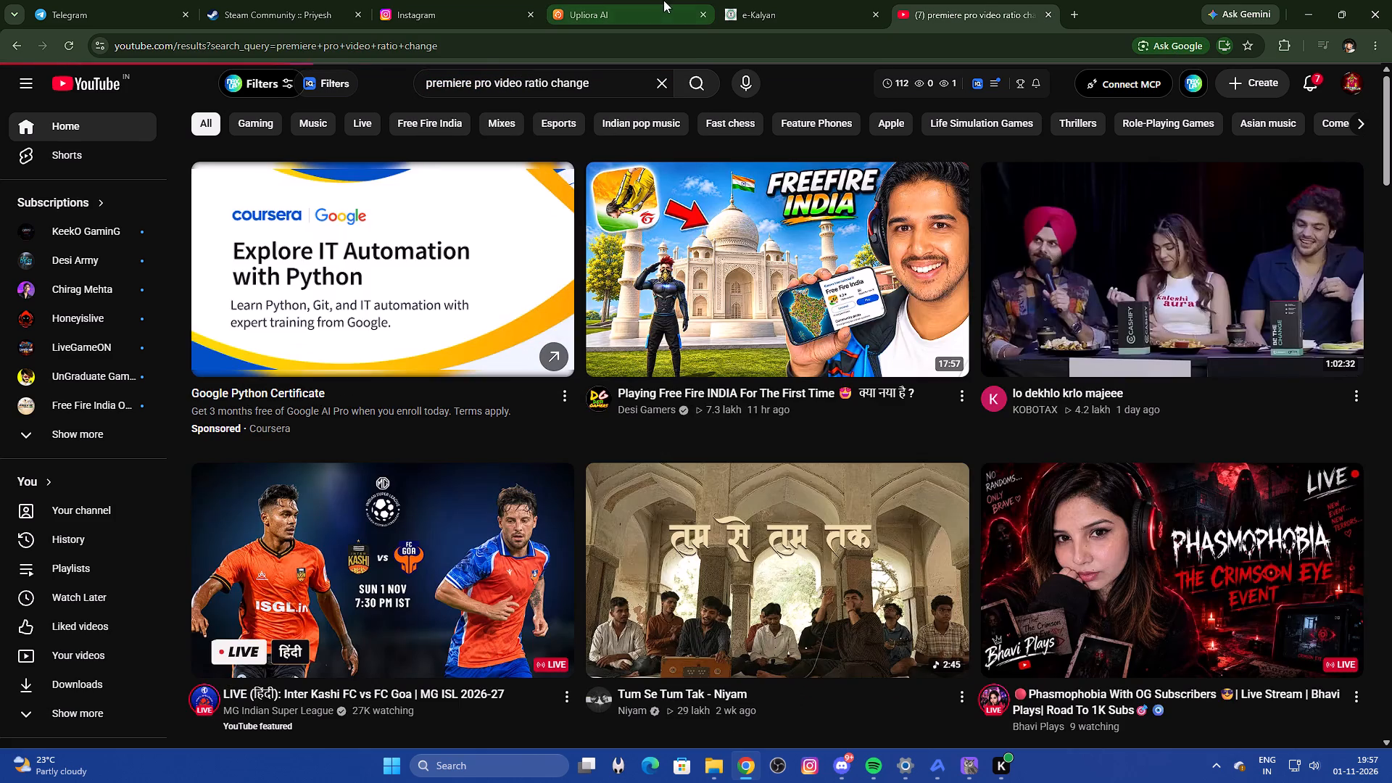
Watch the "Auto Resize in Premiere Pro Trick" Short from the search results, returning to the results.
scroll(513, 332, "down", 1)
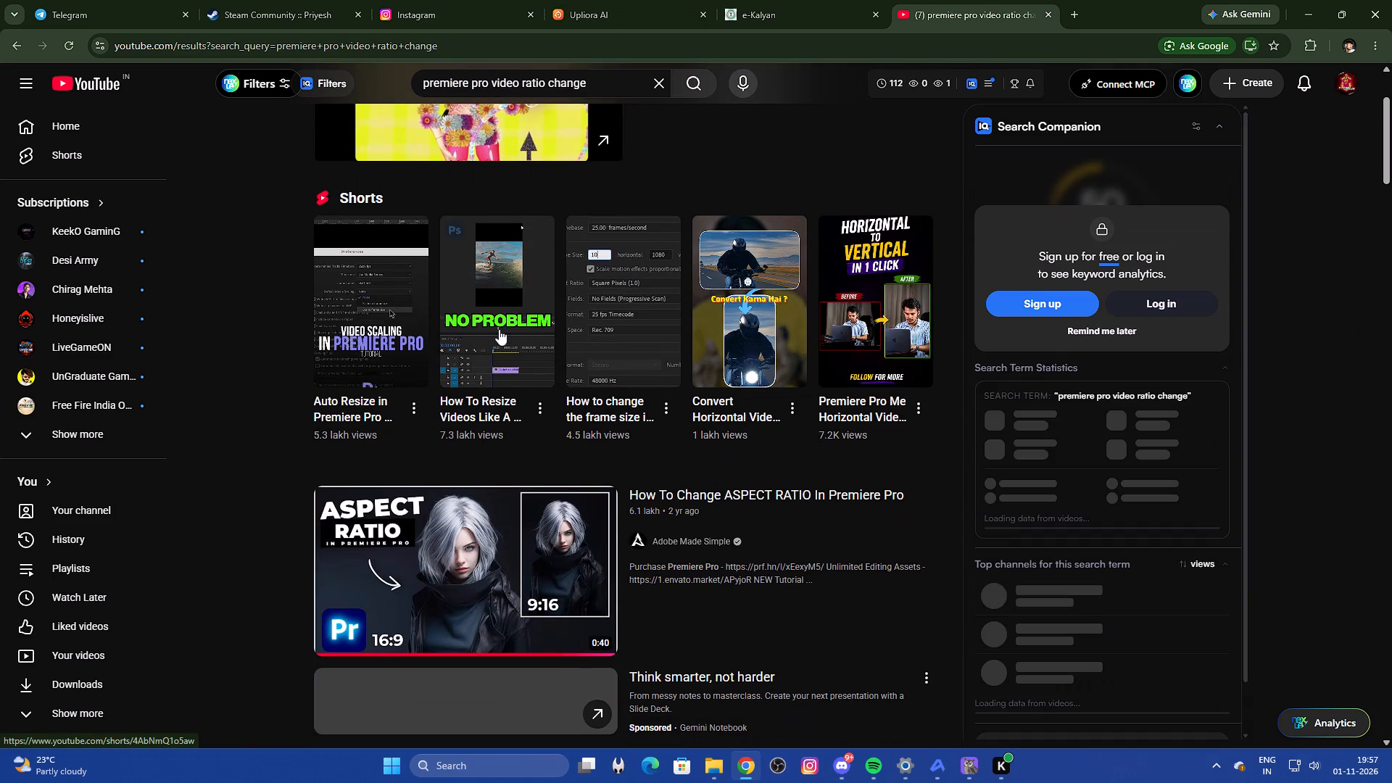
left_click(361, 326)
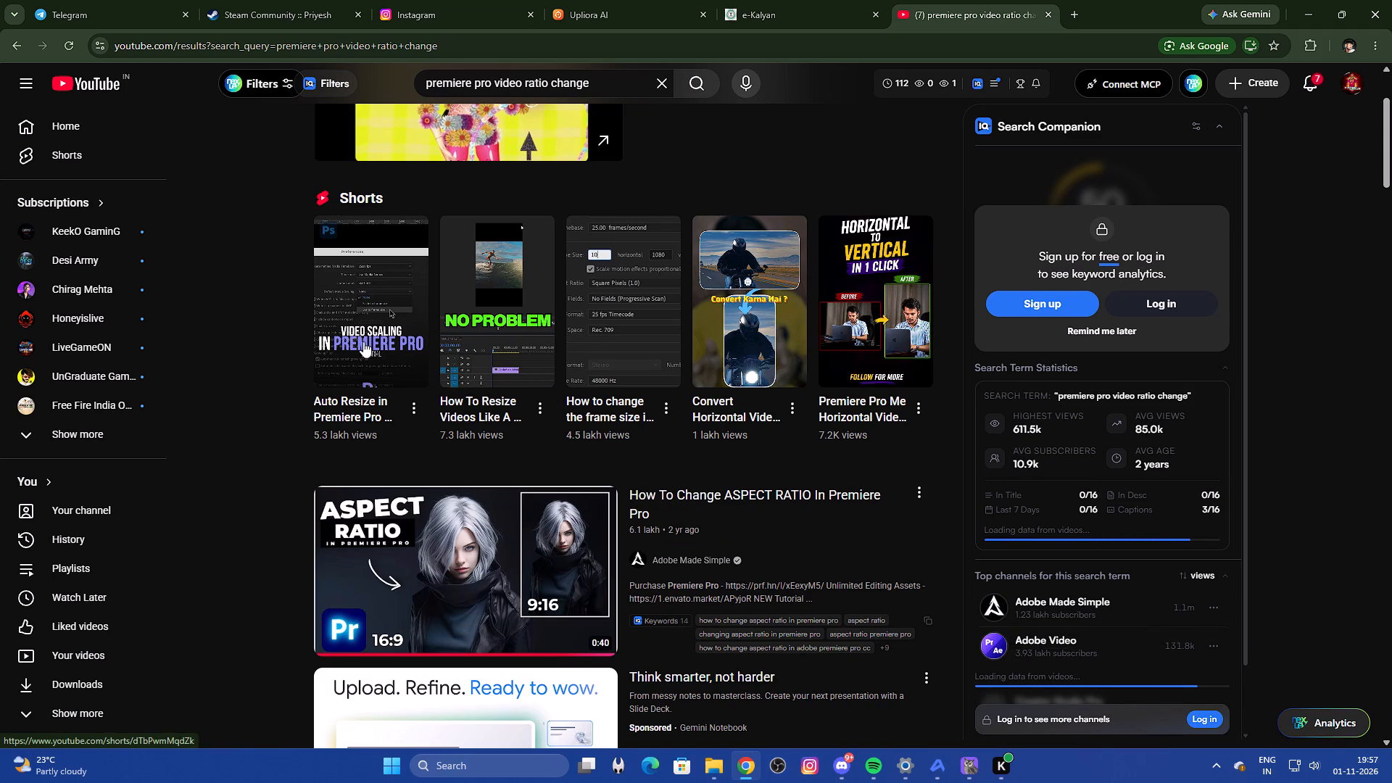
left_click(405, 332)
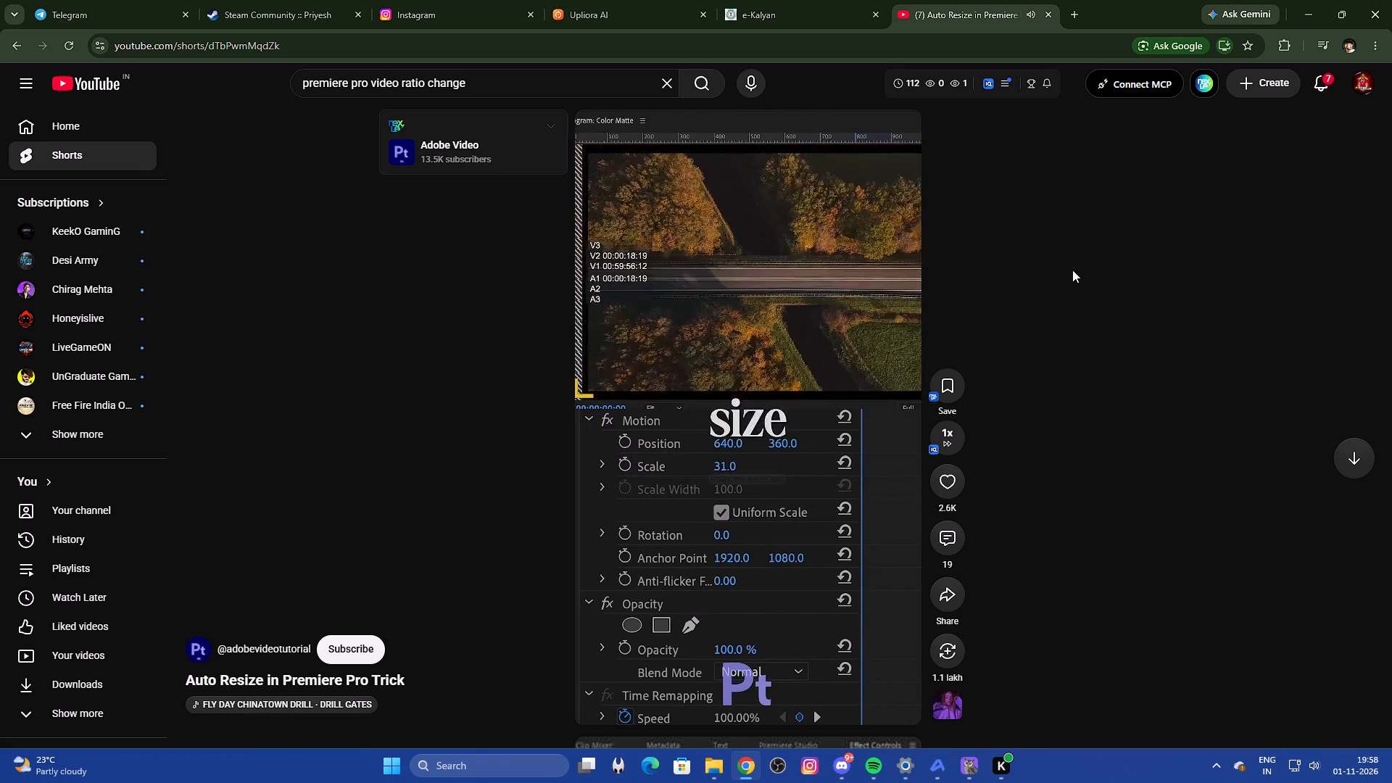
left_click(1391, 347)
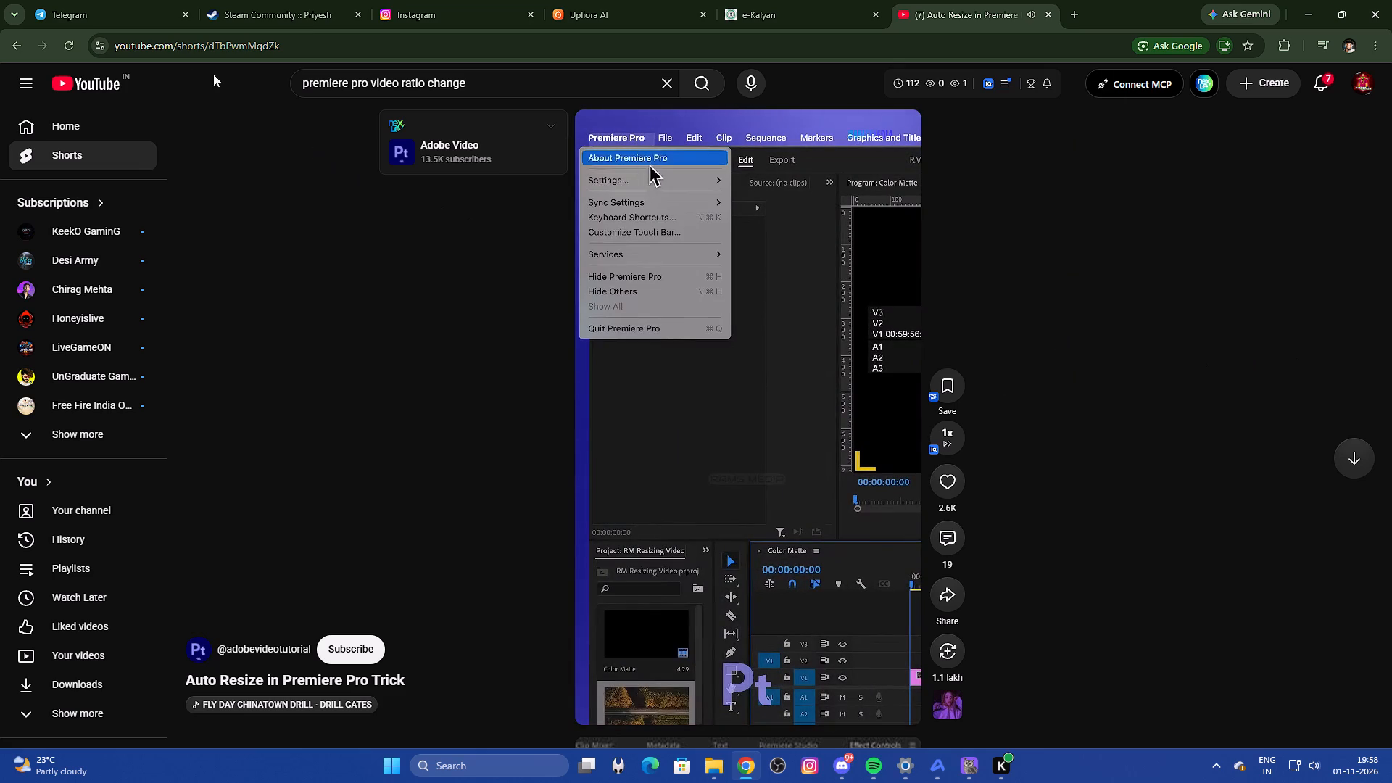
left_click(1068, 417)
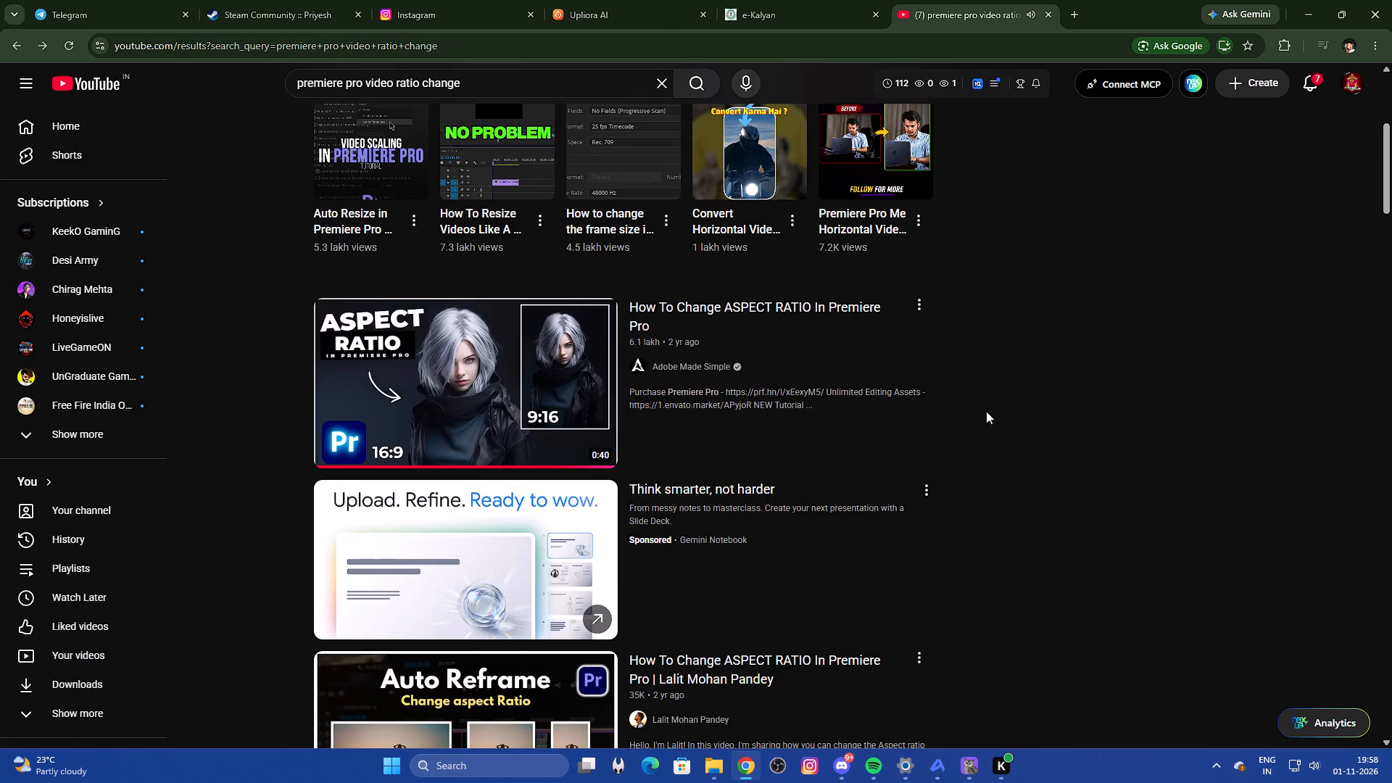
Watch the "How To Resize Videos Like A Pro In Premiere Pro" Short, returning to the search results.
scroll(495, 198, "up", 1)
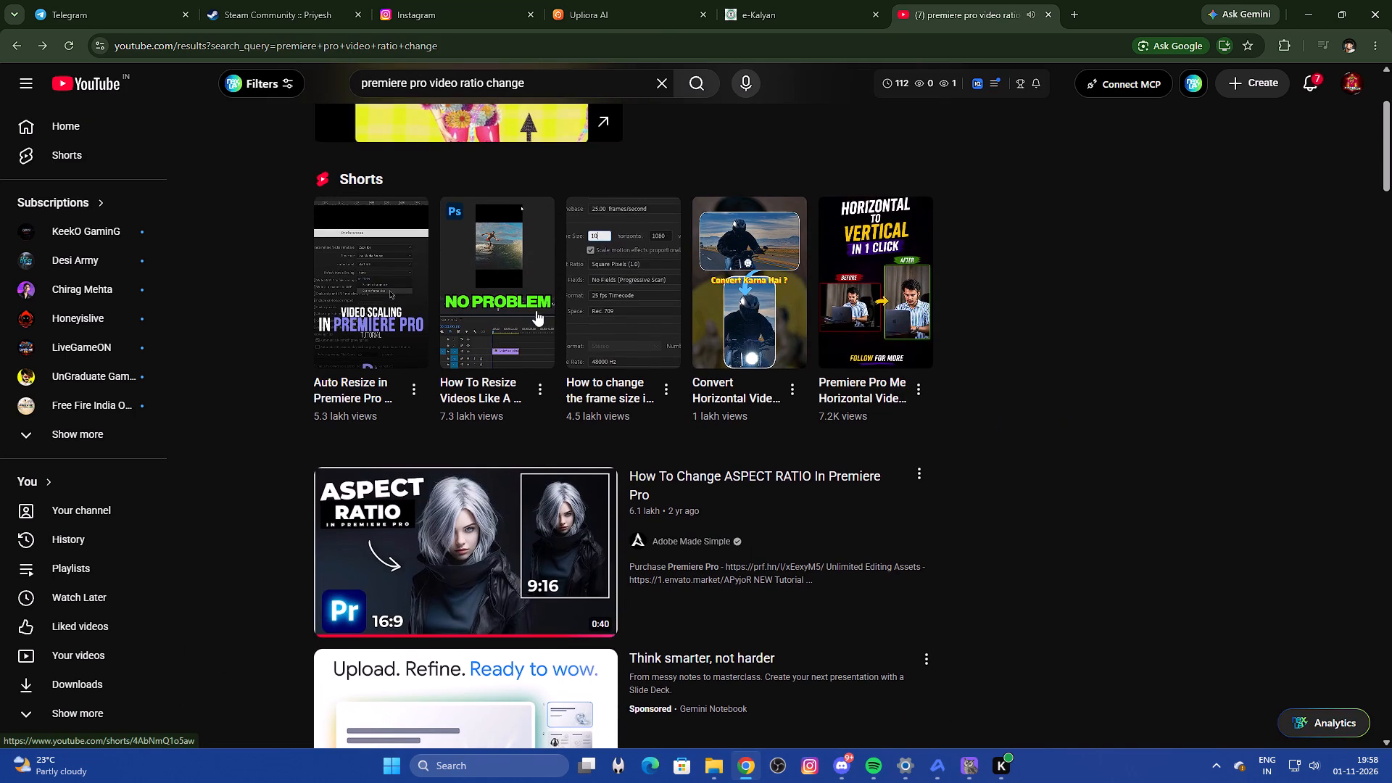
left_click(536, 312)
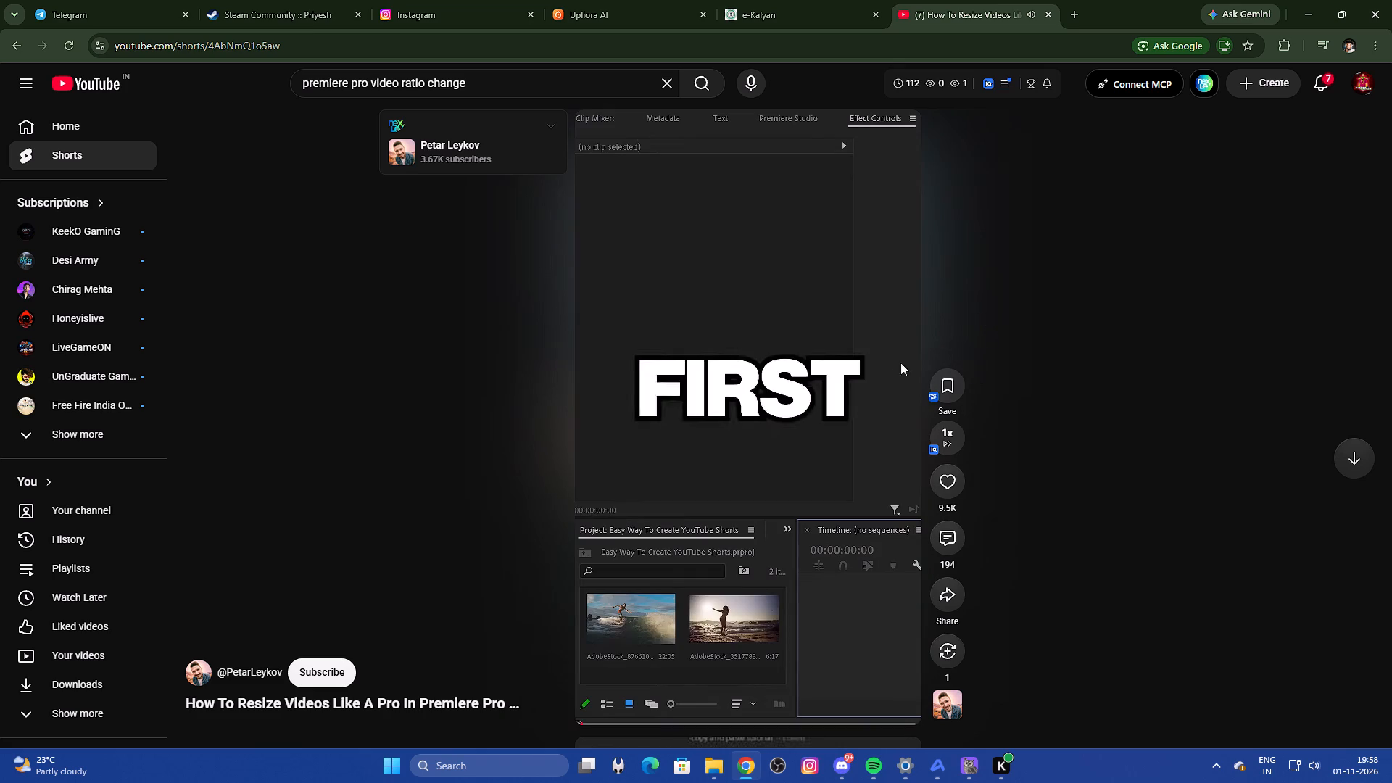
left_click(697, 467)
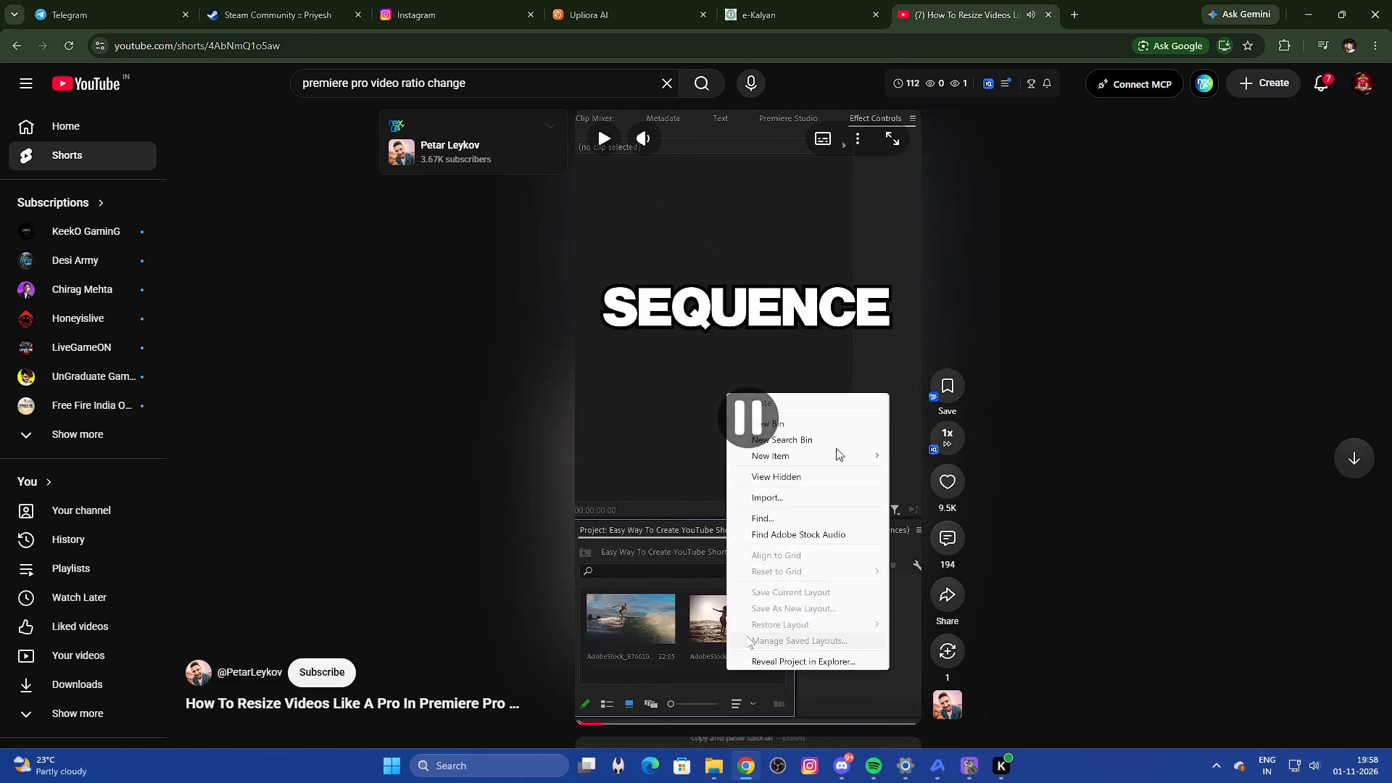
left_click_drag(1006, 404, 1013, 392)
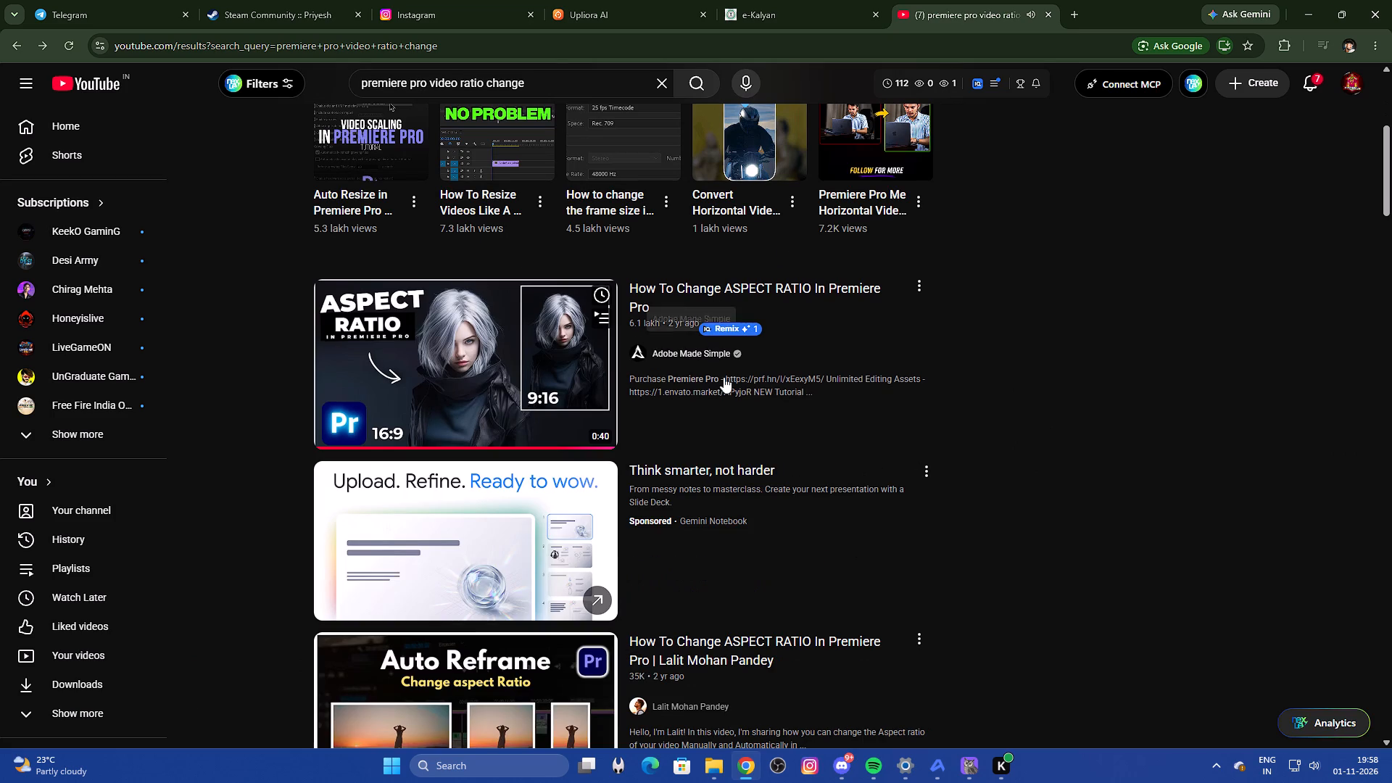
Open the "How To Change ASPECT RATIO In Premiere Pro" video by Adobe Made Simple and watch its opening while checking the comments.
left_click(525, 401)
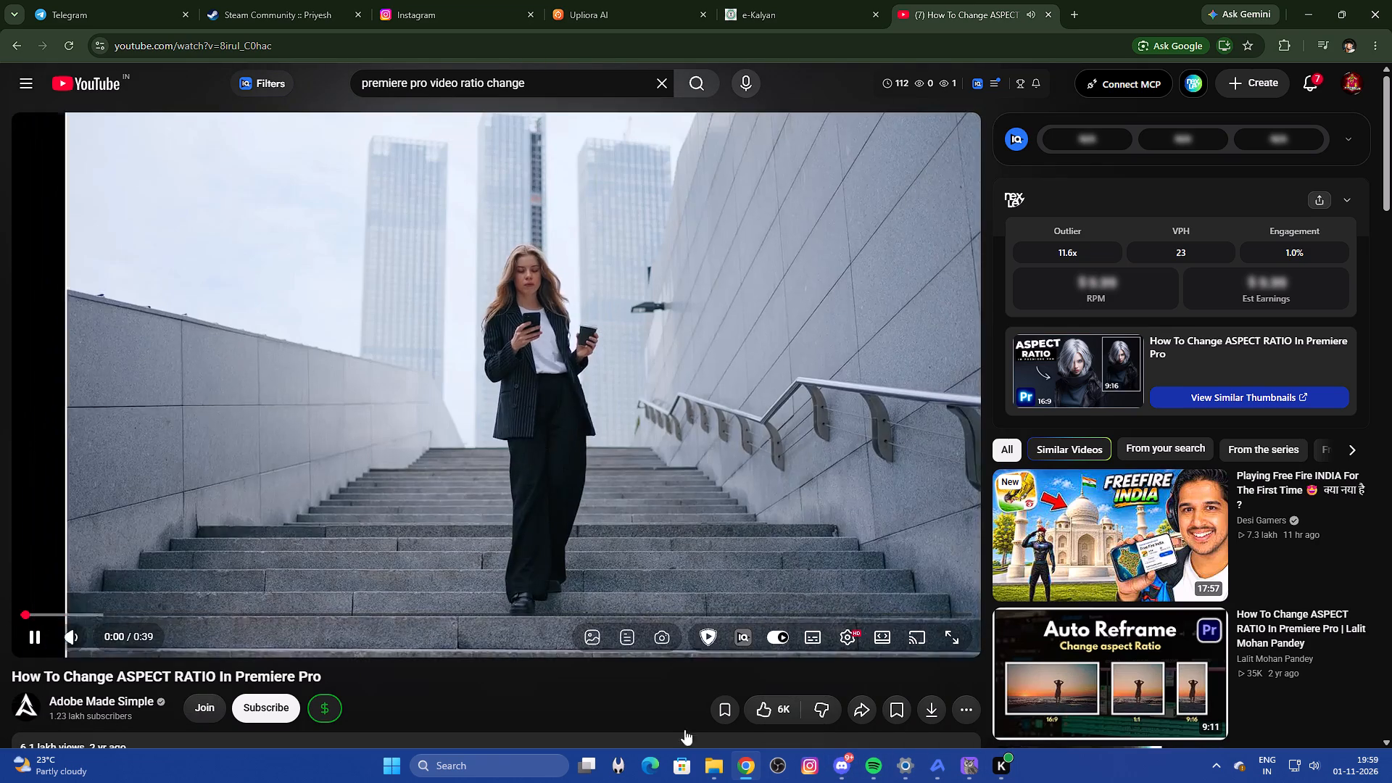
scroll(368, 584, "down", 3)
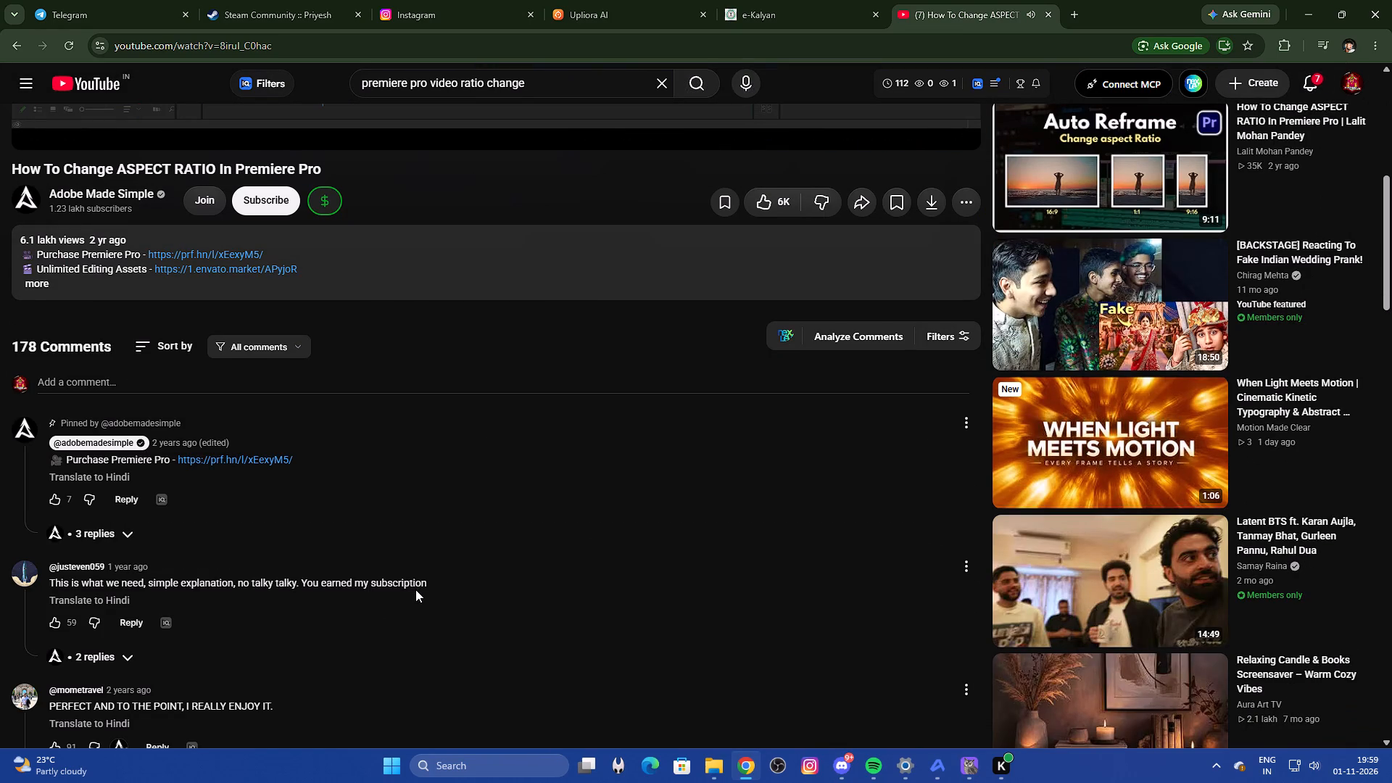
scroll(504, 468, "up", 3)
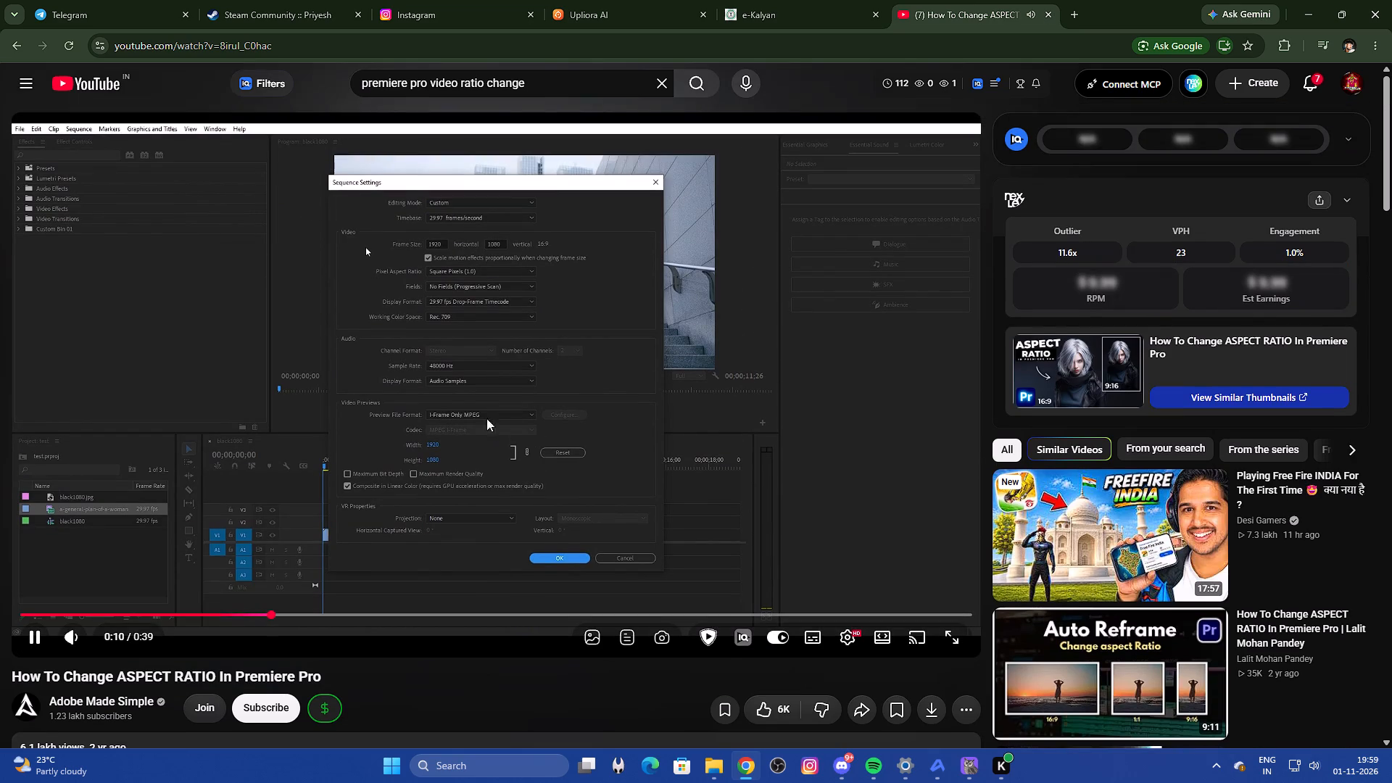
Replay the tutorial's passage from about 0:06 to 0:12, pausing to study how Sequence Settings is reached and the frame size changed.
left_click(487, 394)
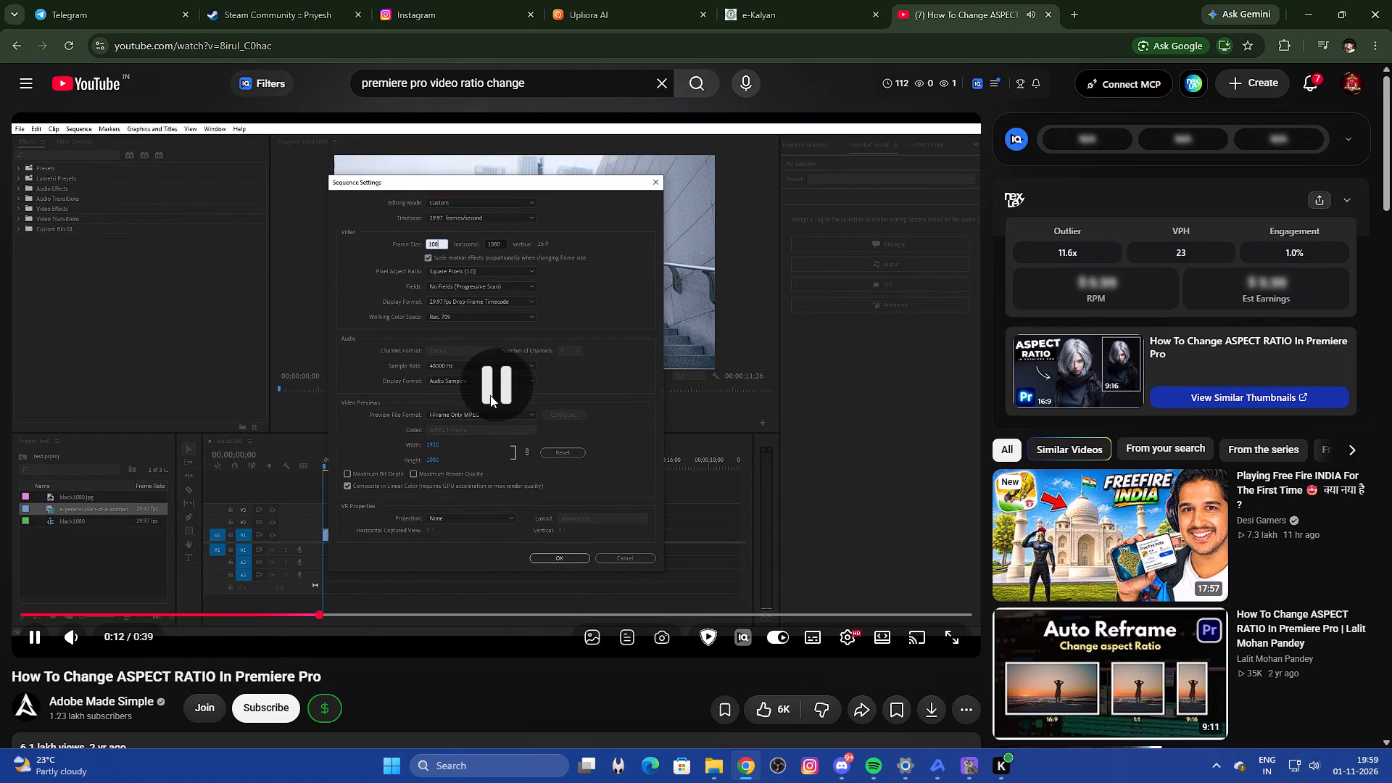
left_click(255, 603)
left_click(234, 609)
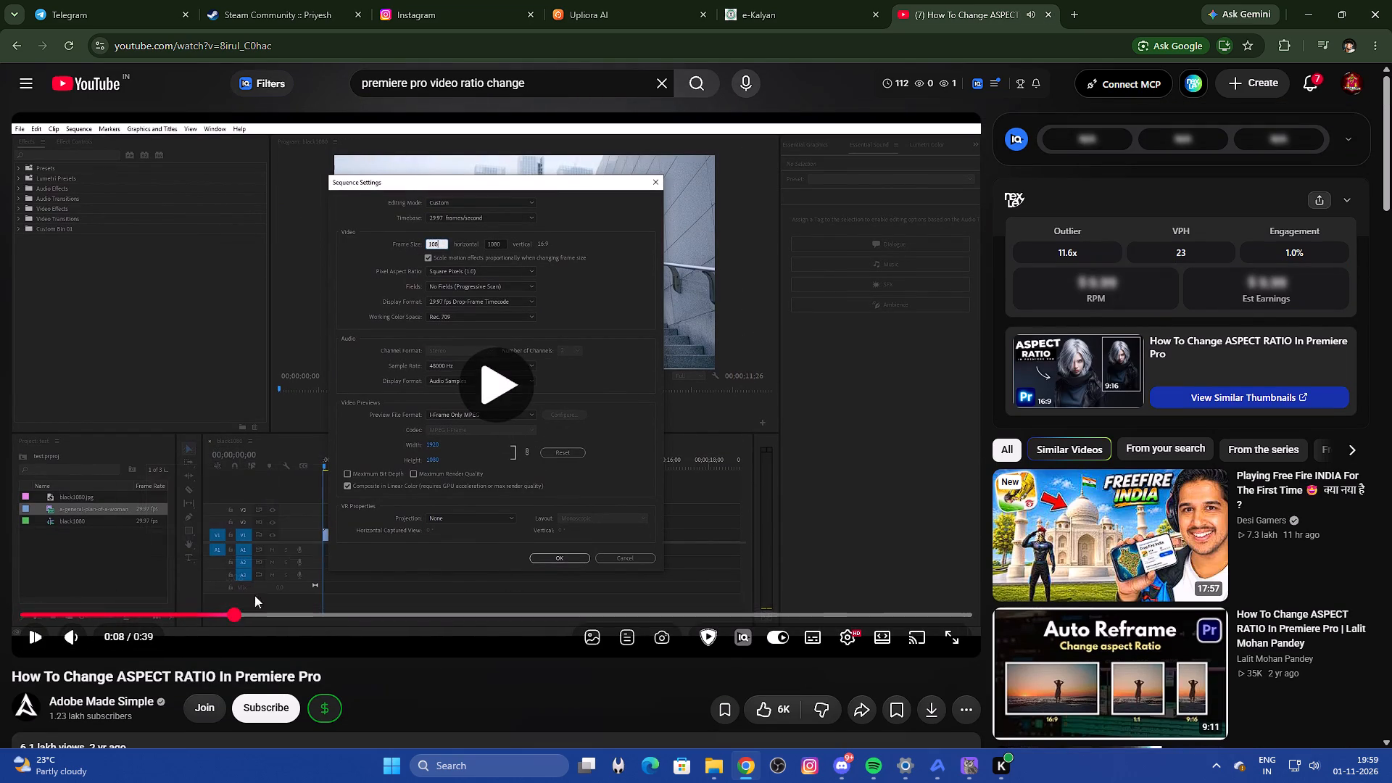
left_click(460, 475)
left_click(451, 477)
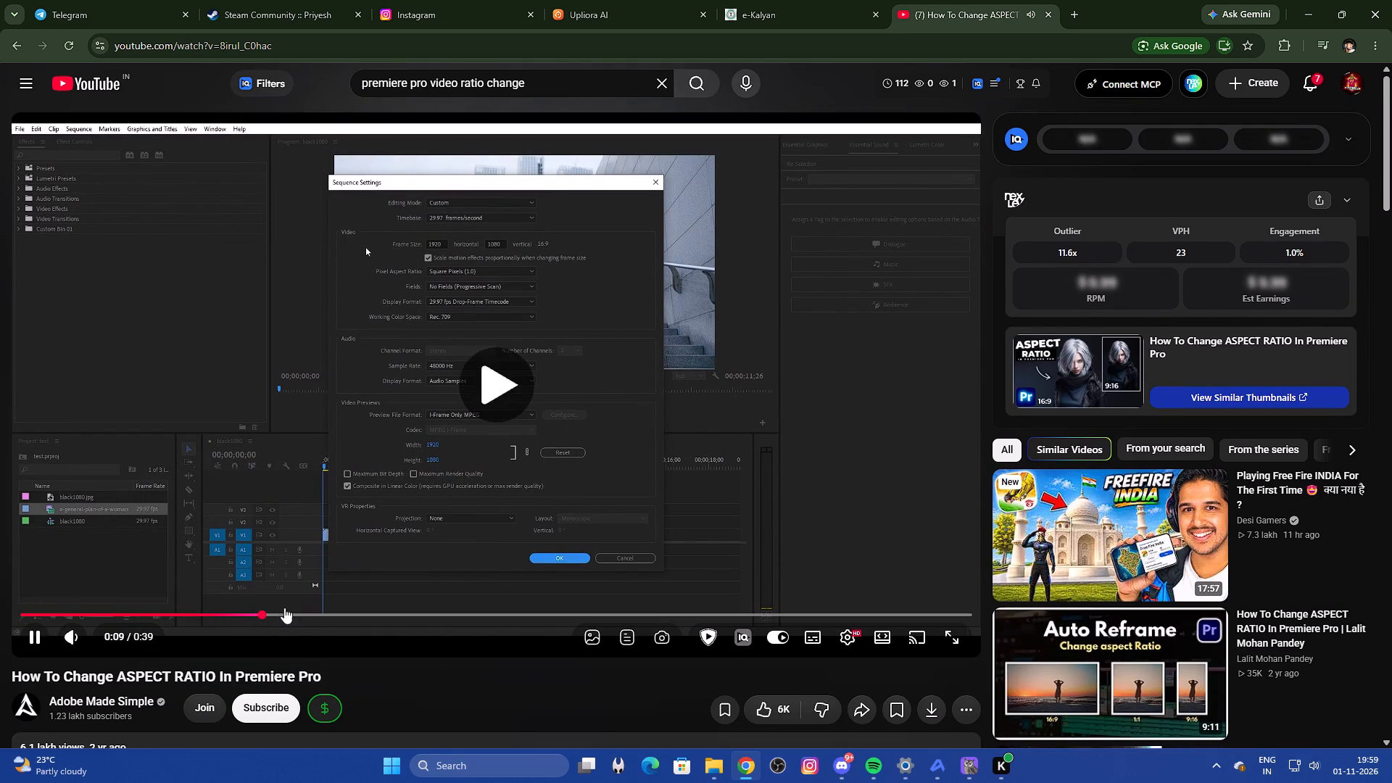
left_click(204, 616)
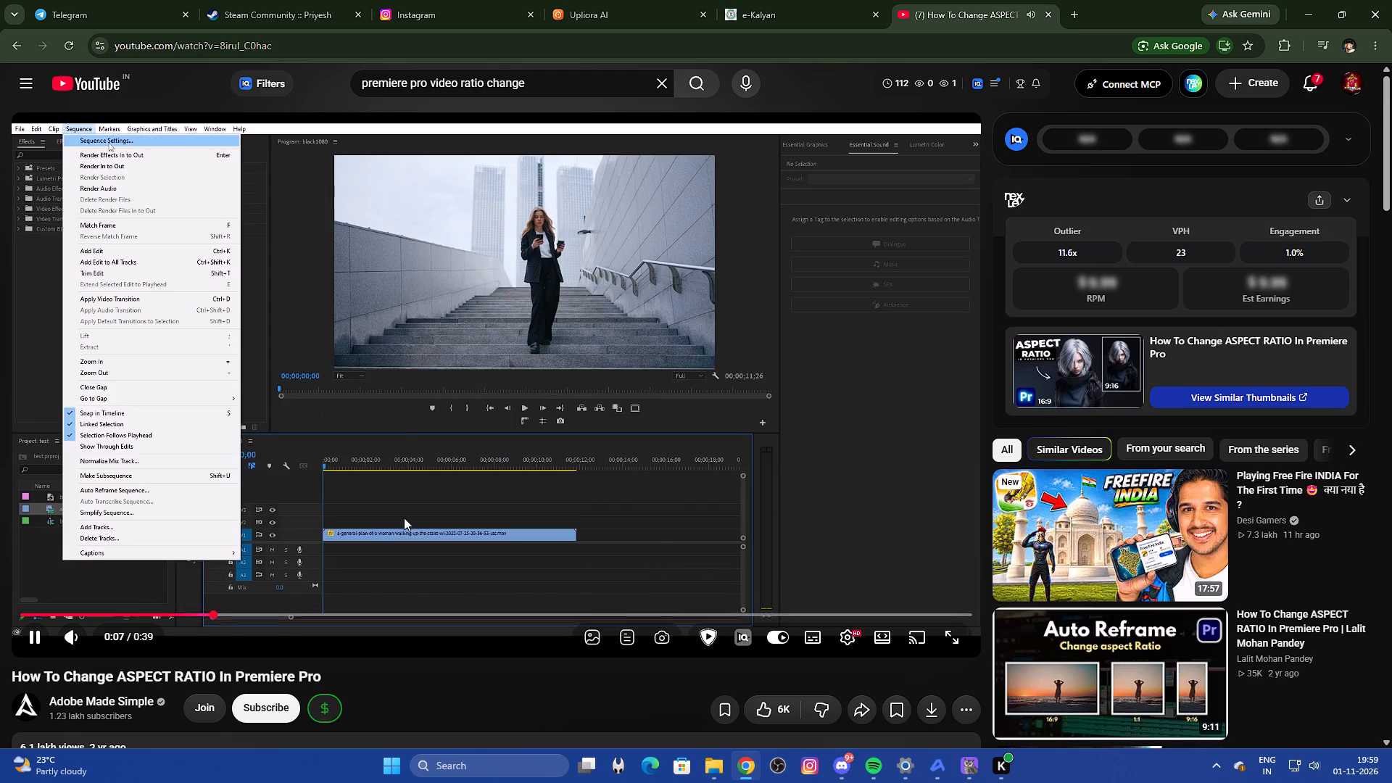
left_click(438, 497)
left_click(420, 490)
left_click(210, 616)
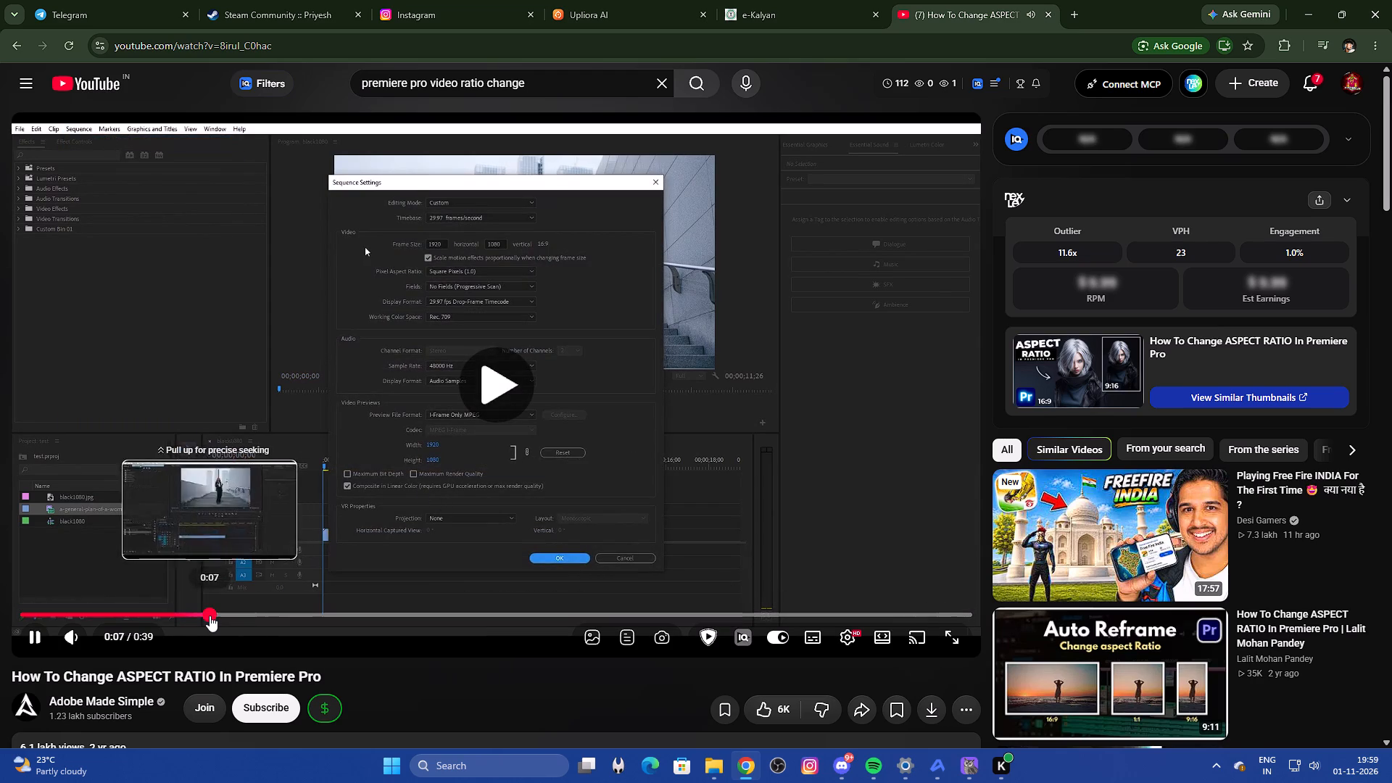
left_click(179, 617)
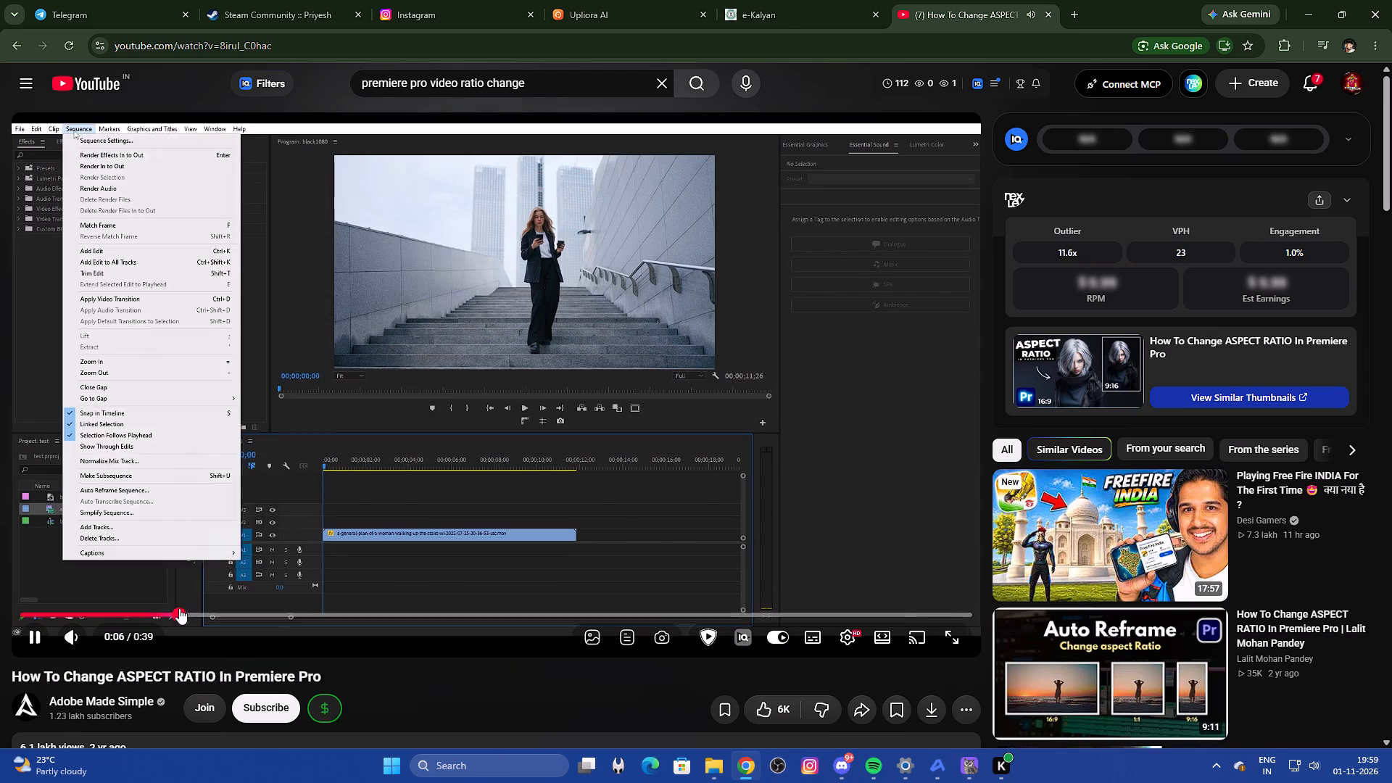
left_click(295, 499)
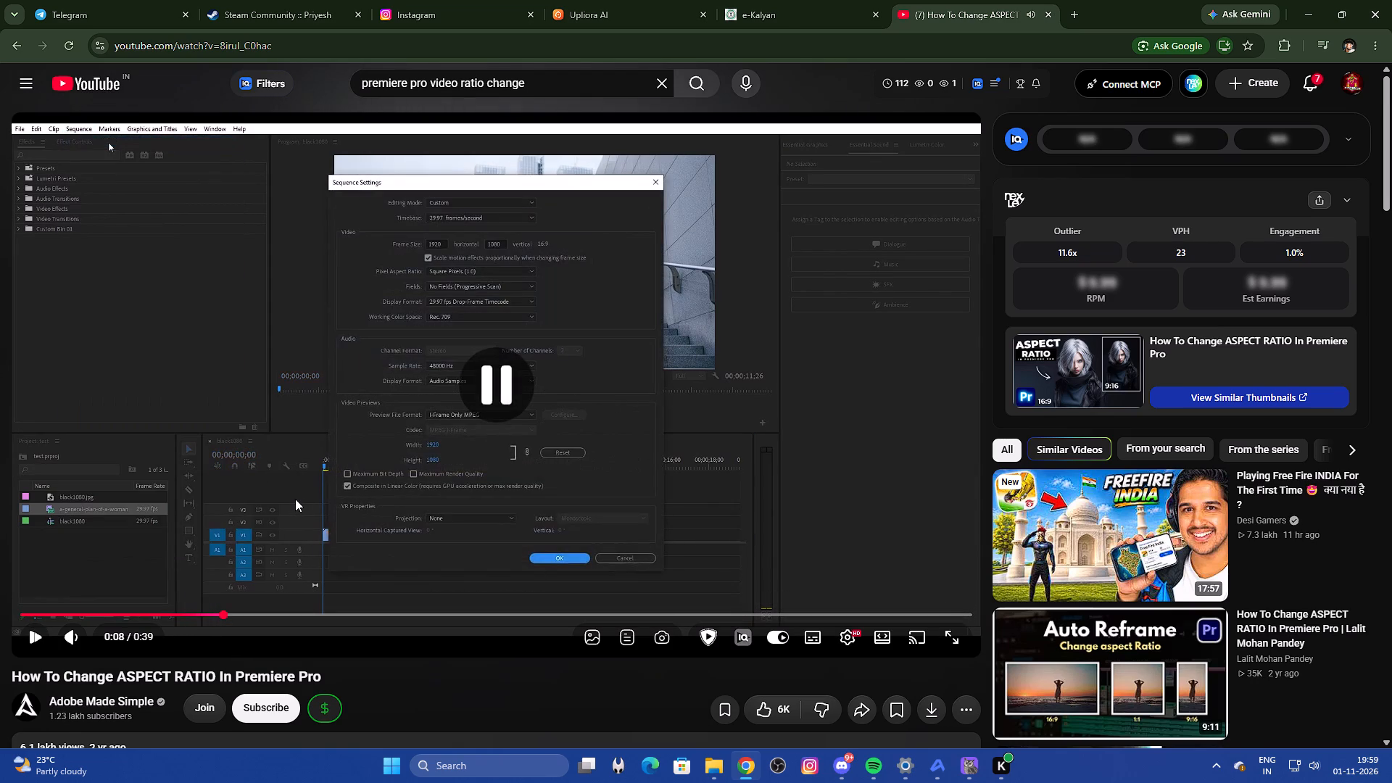
left_click(278, 505)
left_click(162, 617)
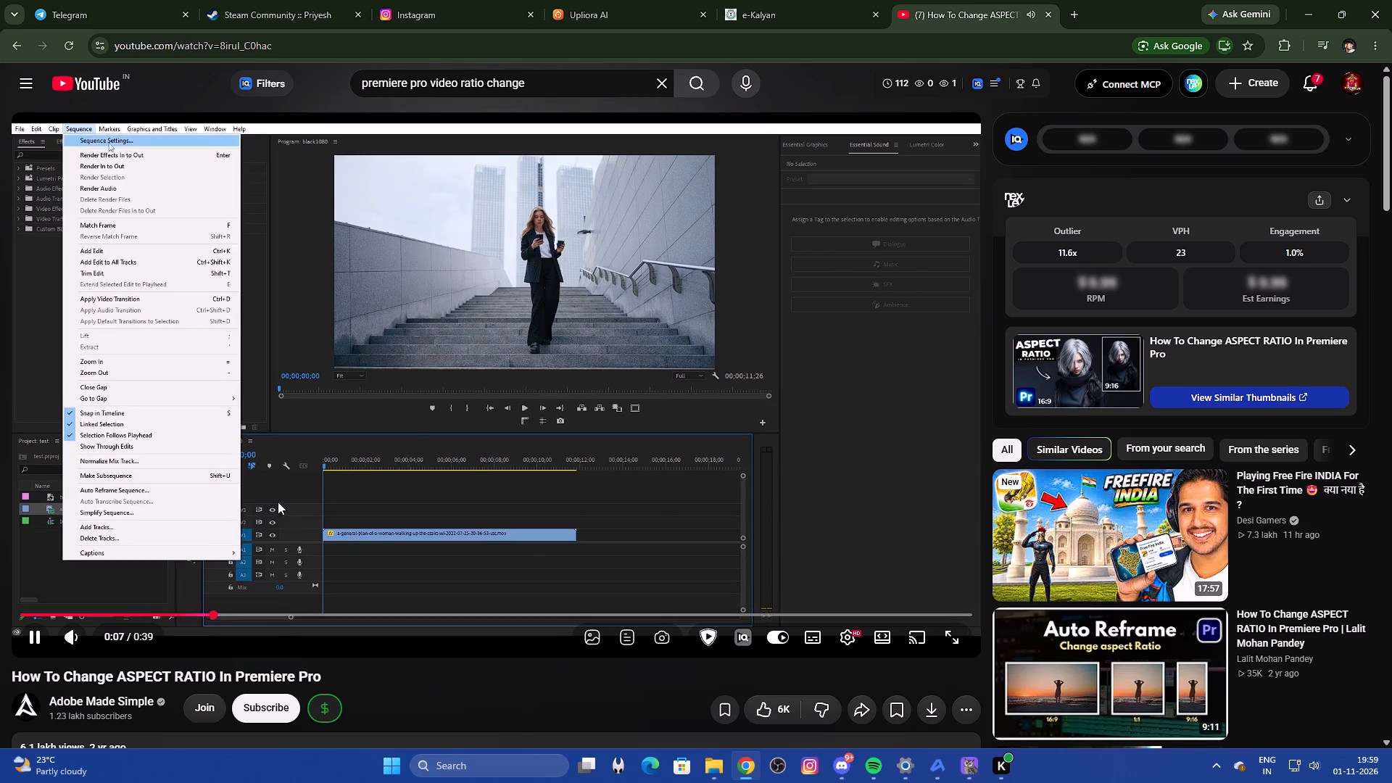
left_click(413, 486)
left_click(594, 507)
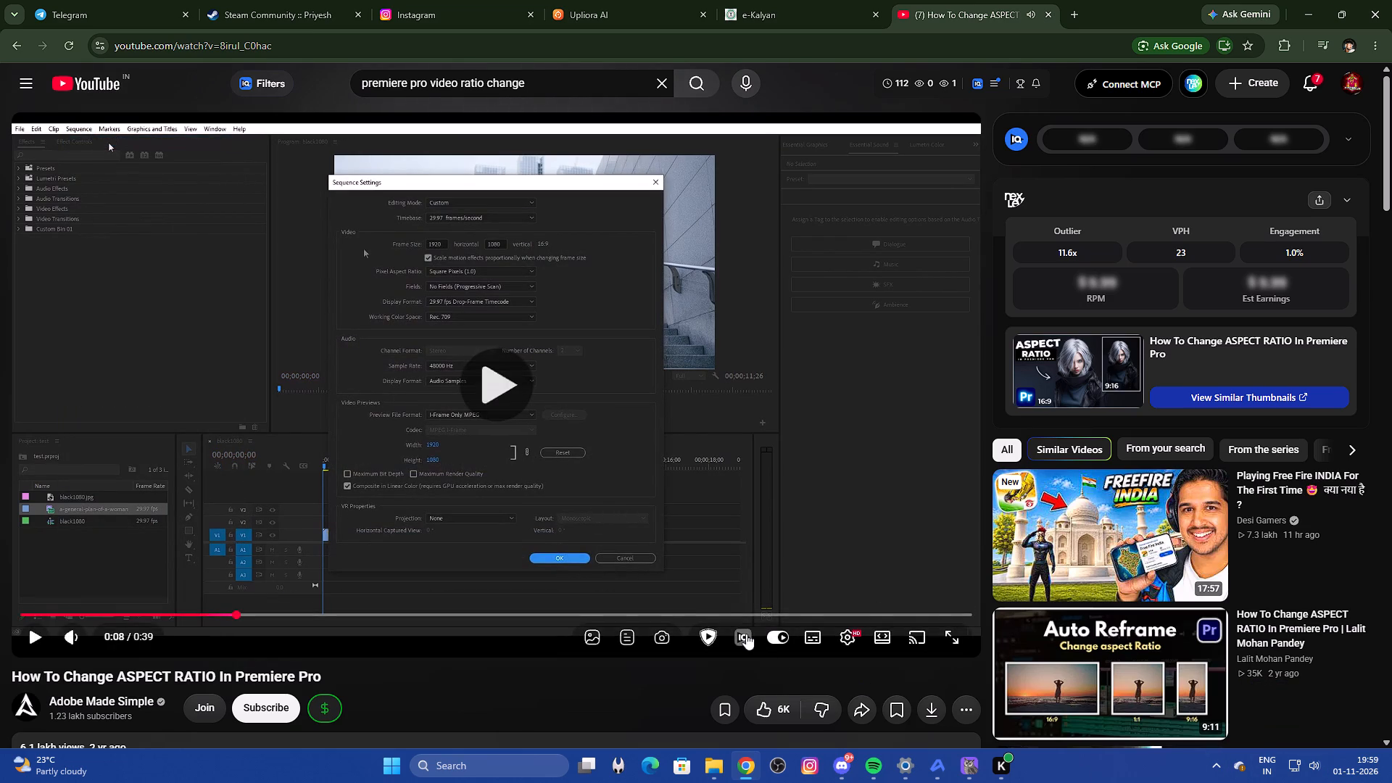
Switch to FilmCraft and open the Sequence Settings for Sequence 01.
left_click(983, 774)
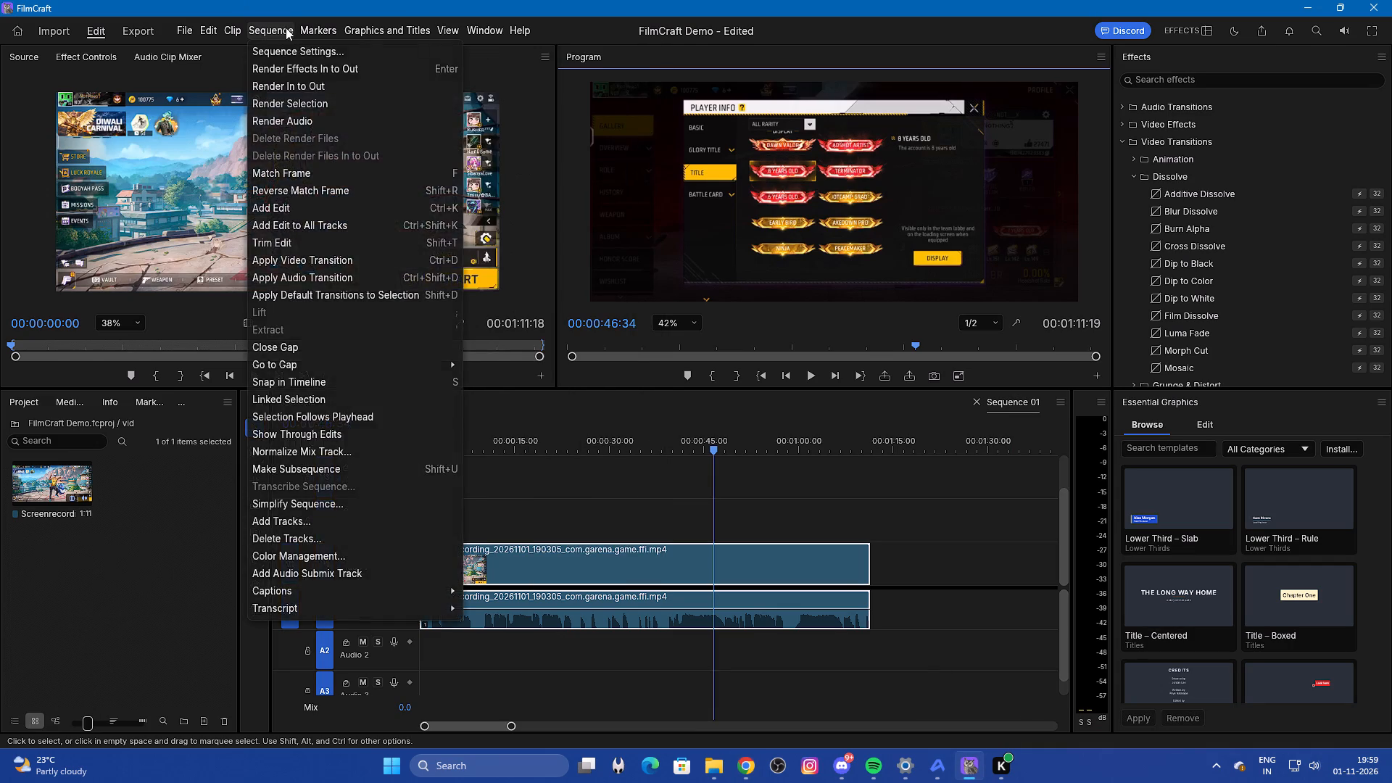
left_click(306, 51)
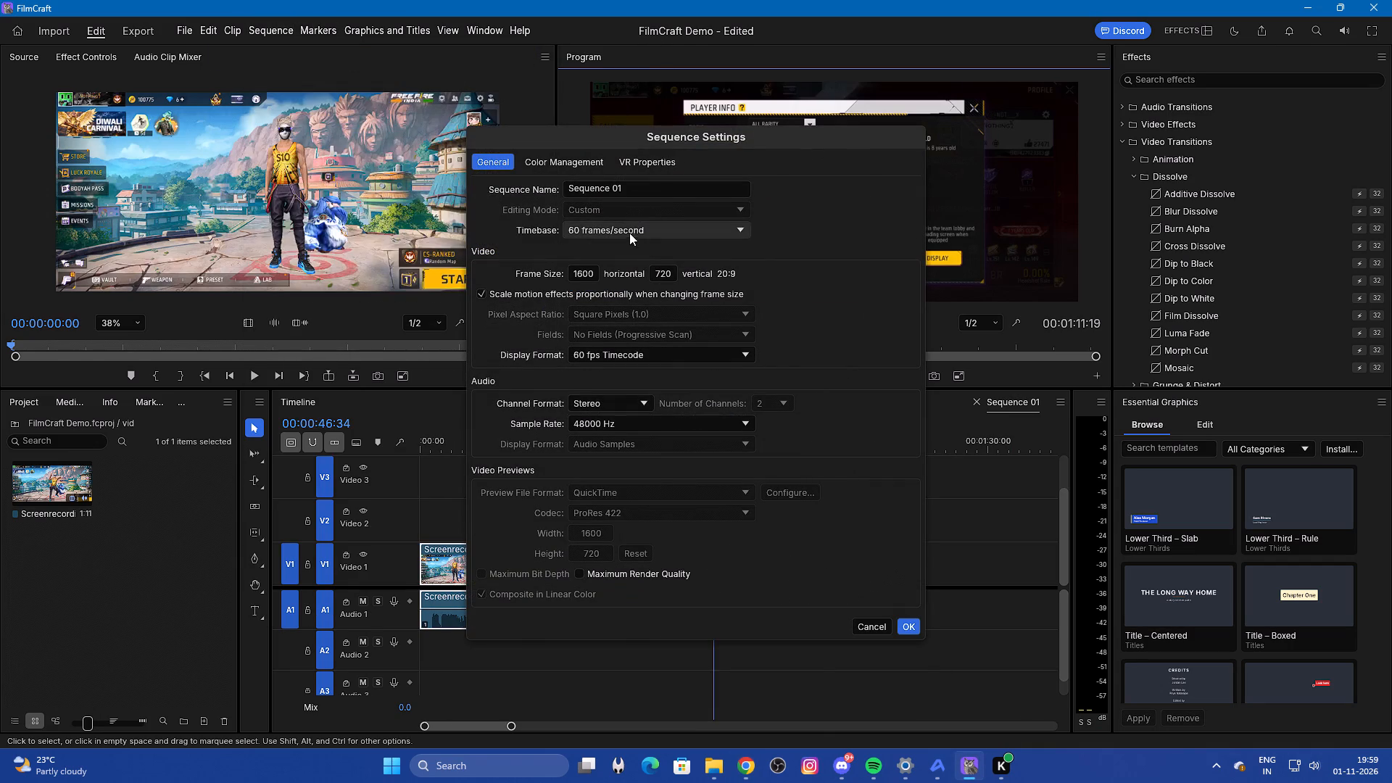
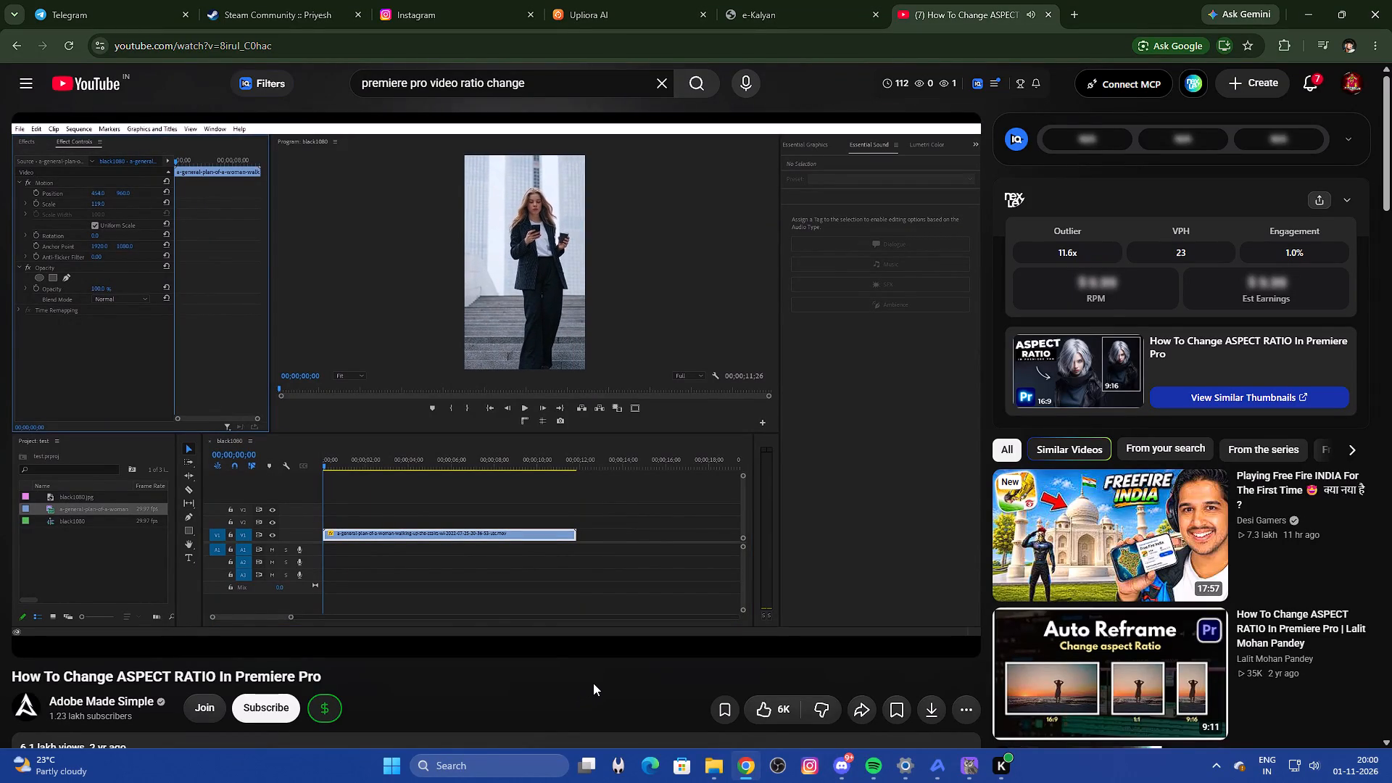
Rewind the tutorial to about 0:04 and rewatch its opening for the aspect ratio change.
left_click(659, 489)
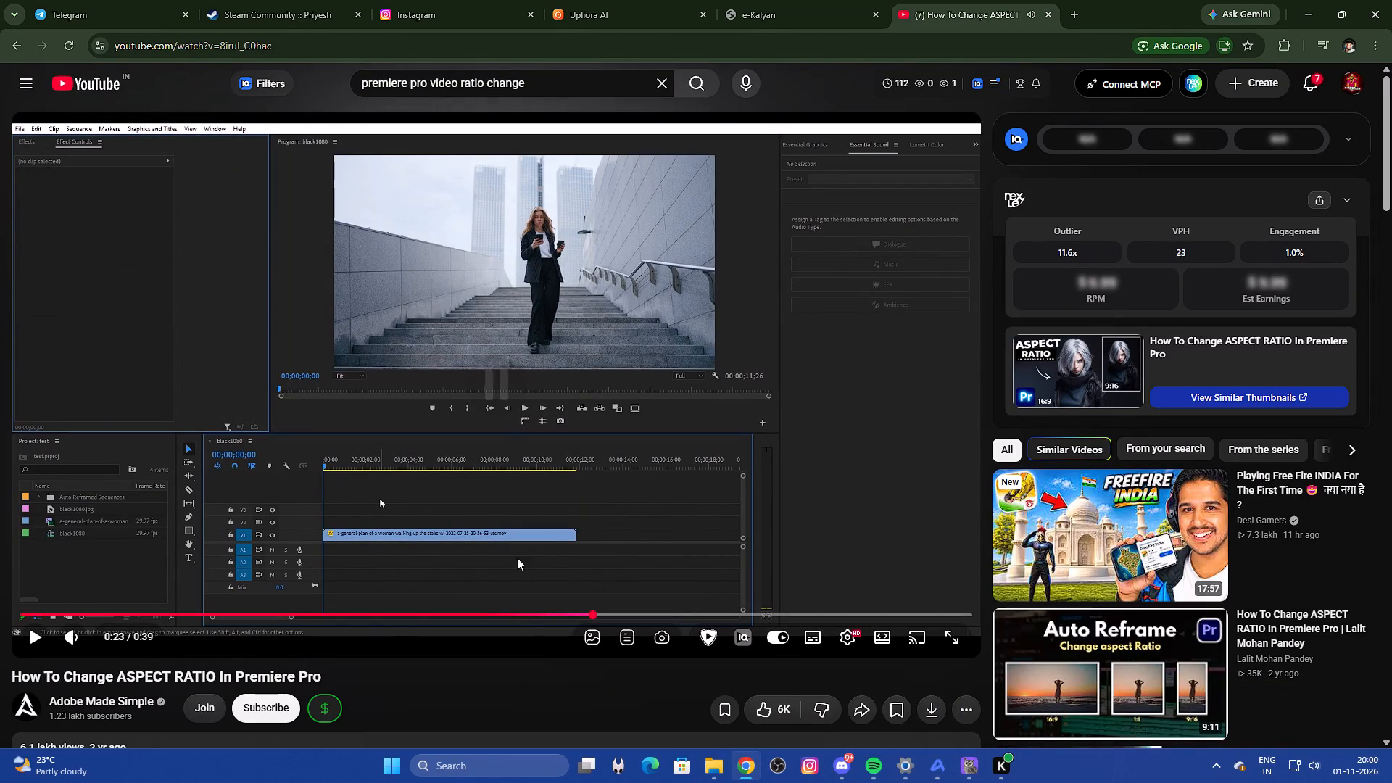
left_click(387, 612)
left_click_drag(373, 613, 126, 625)
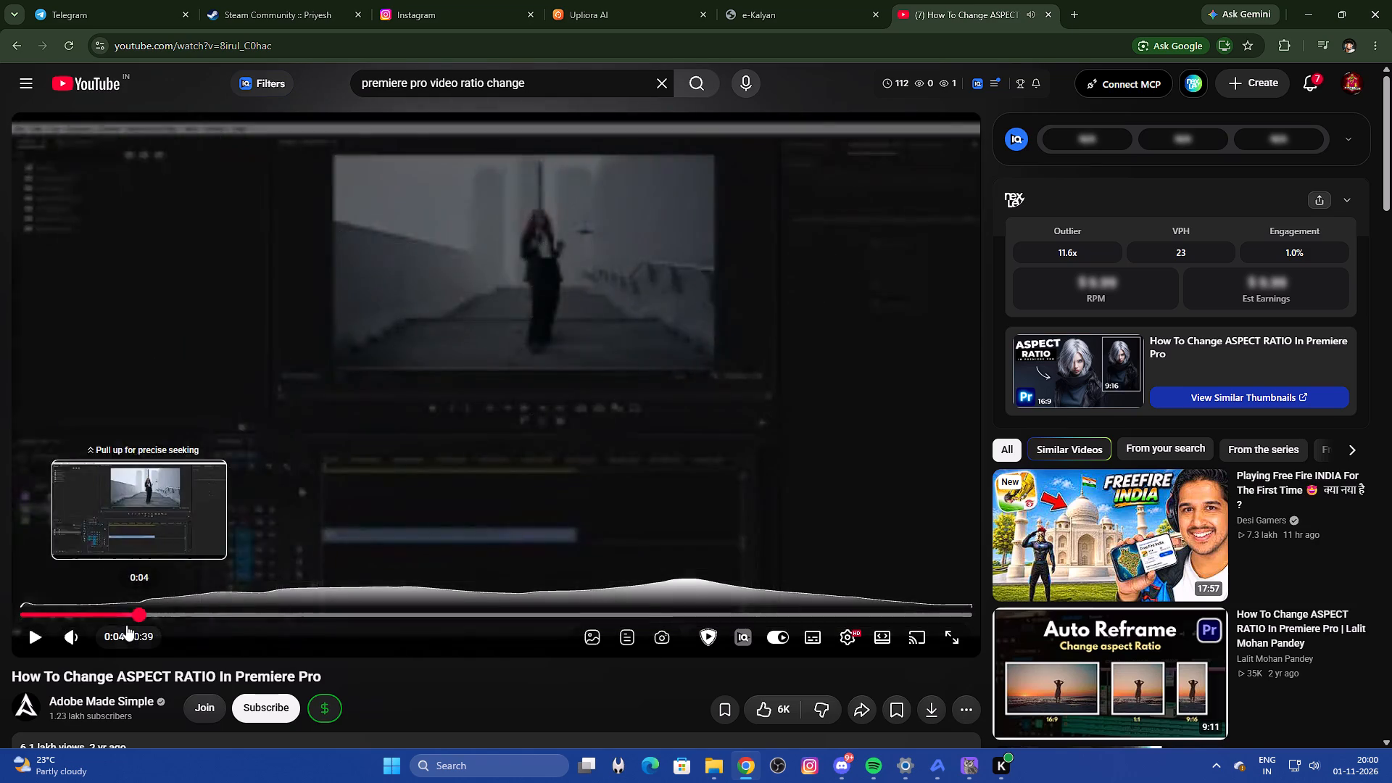
left_click_drag(126, 625, 125, 624)
left_click(327, 505)
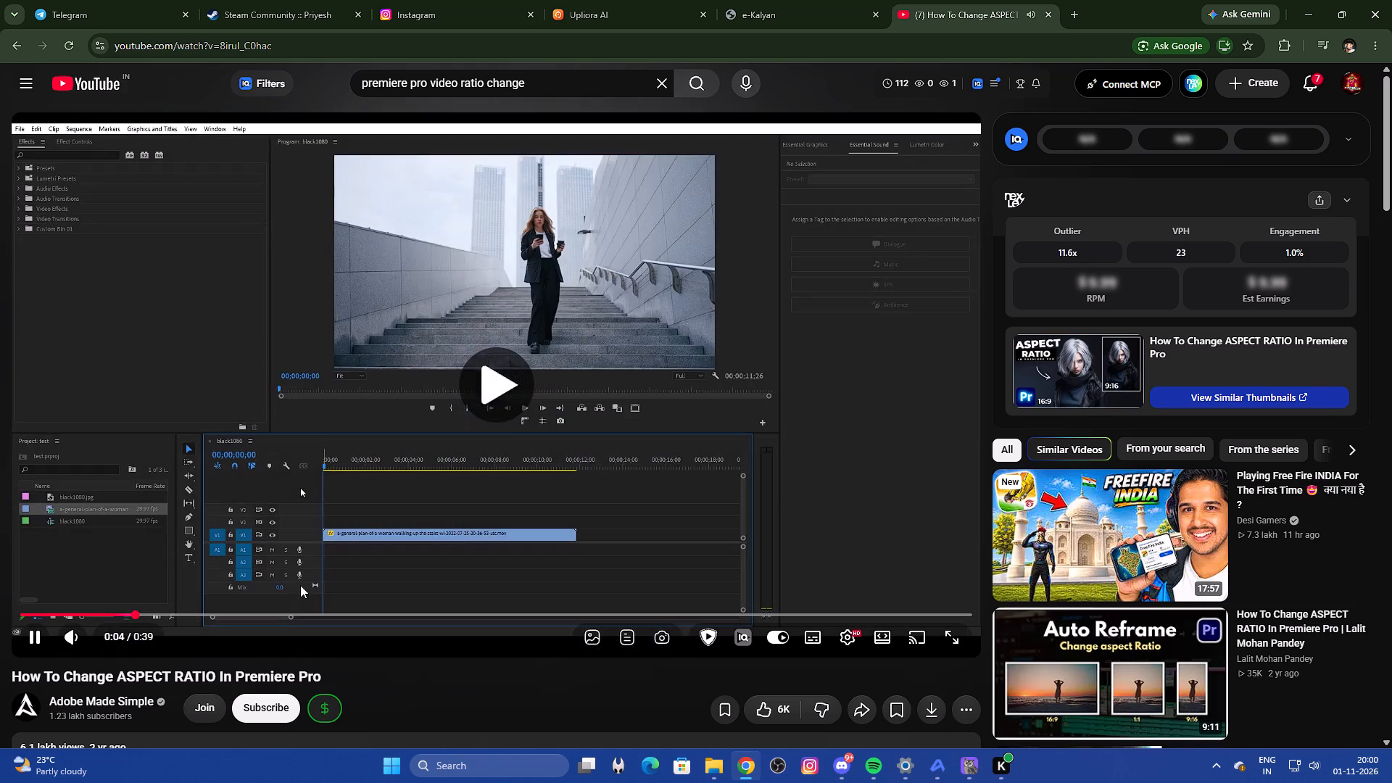
left_click(328, 565)
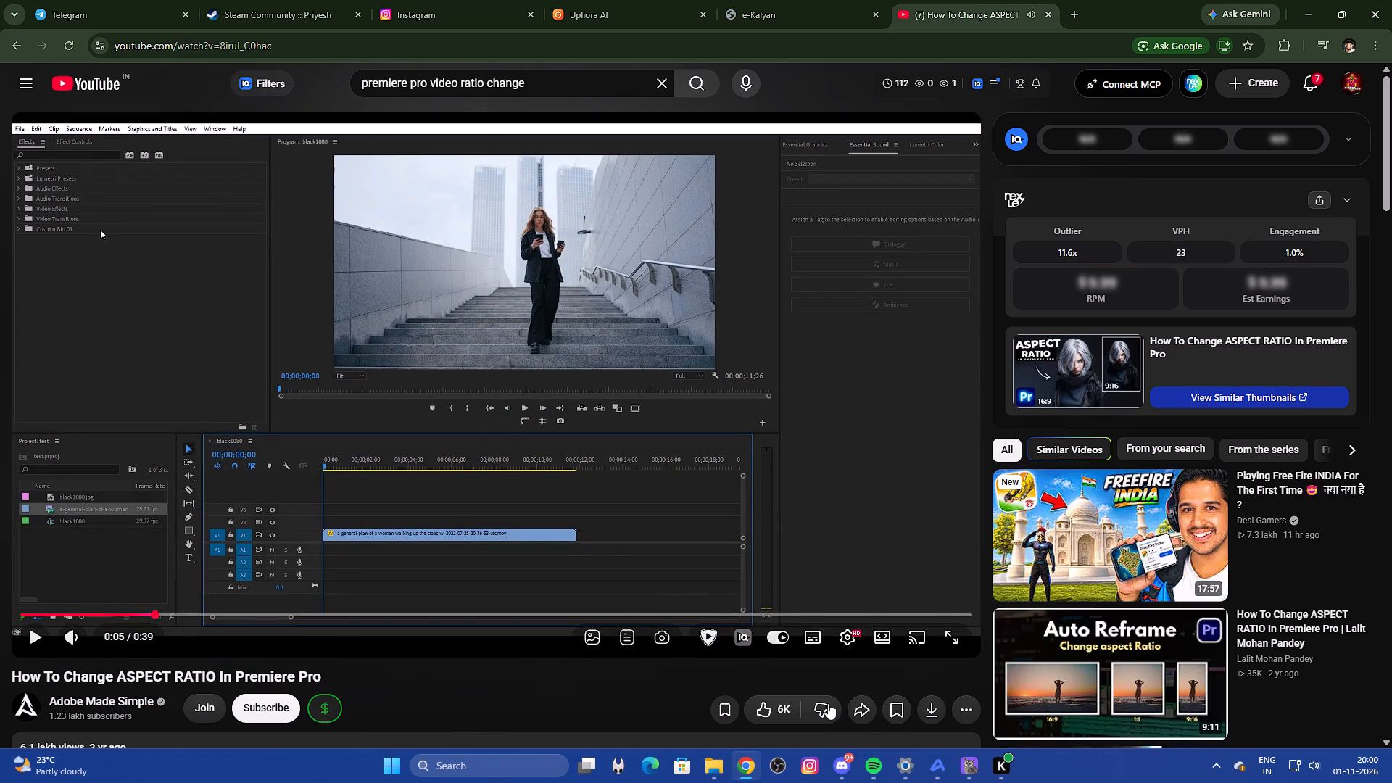
Switch to FilmCraft and set Sequence 01's frame size to 1080 horizontal by 1920 vertical.
left_click(980, 766)
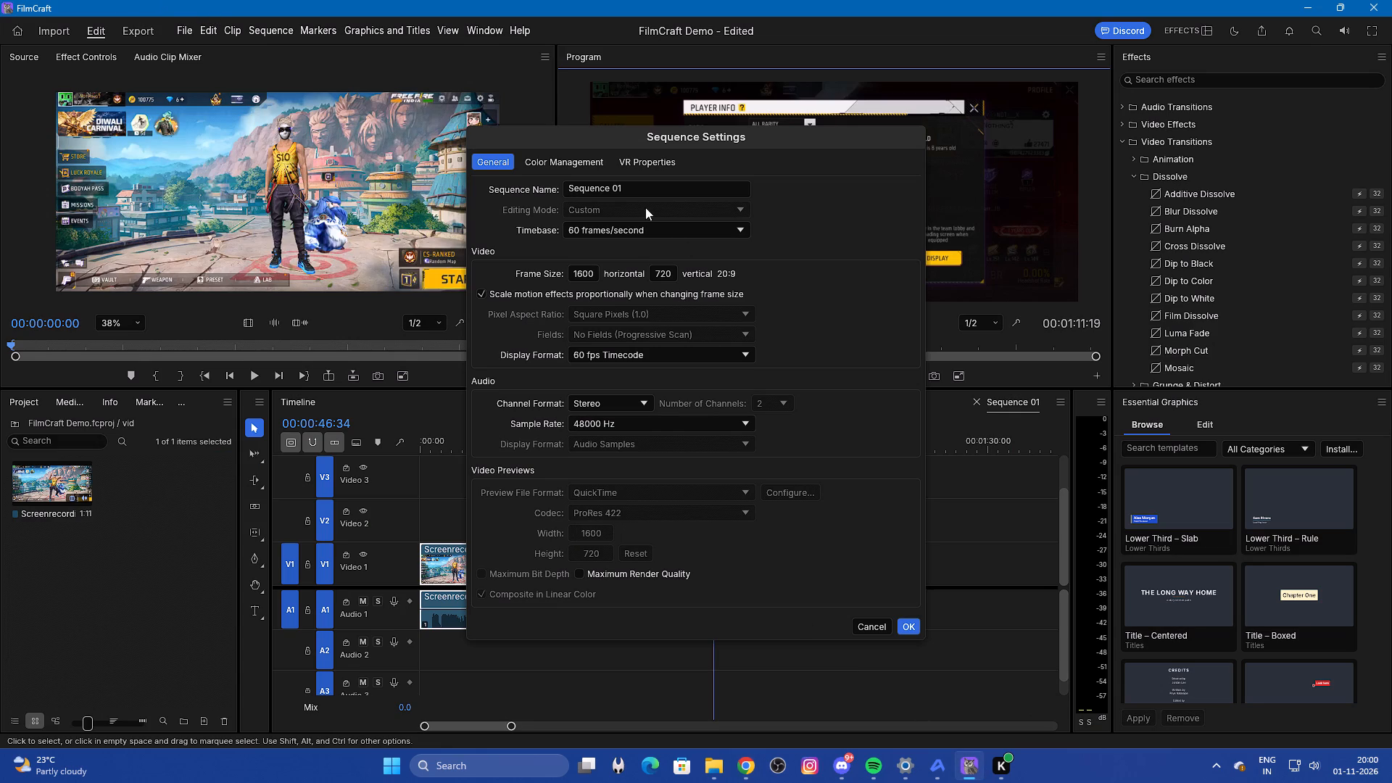
left_click(590, 278)
type("1080")
key("space")
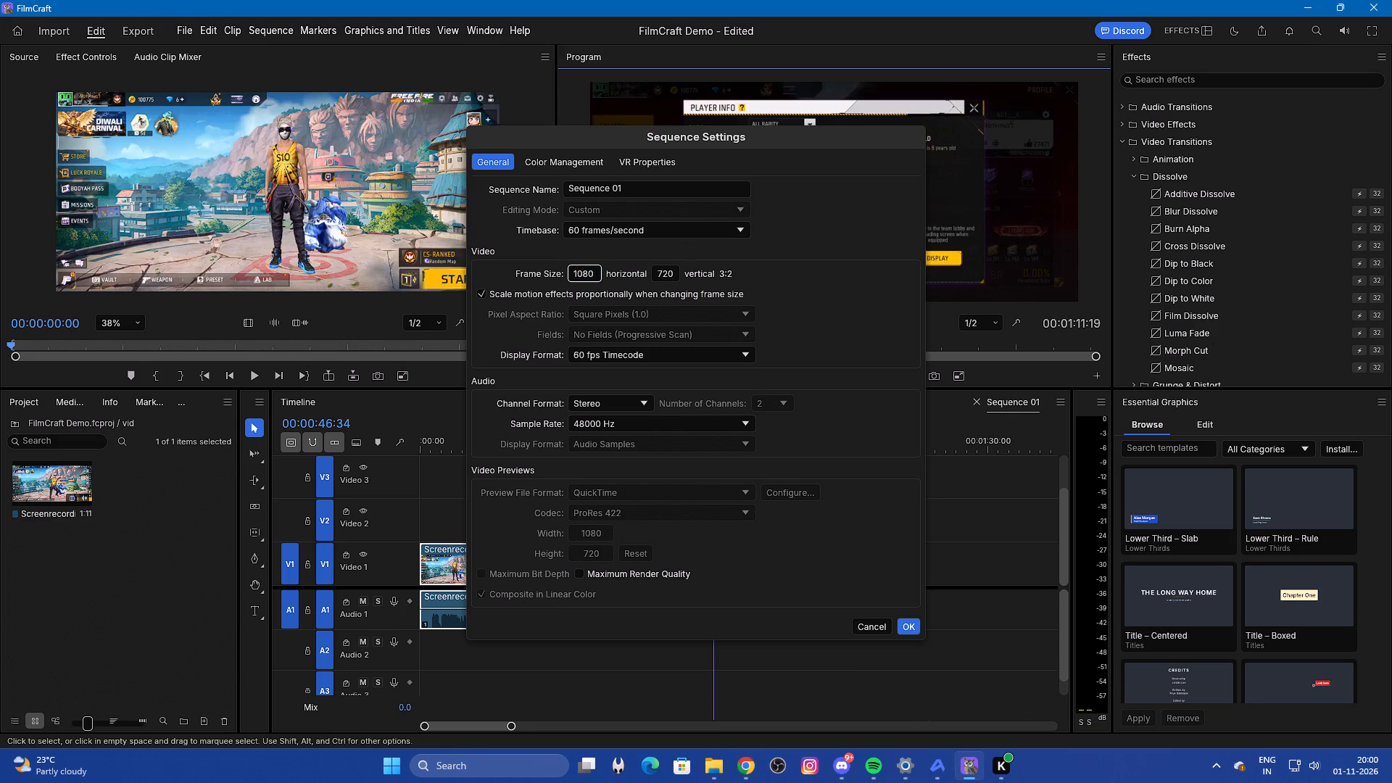
key("BackSpace")
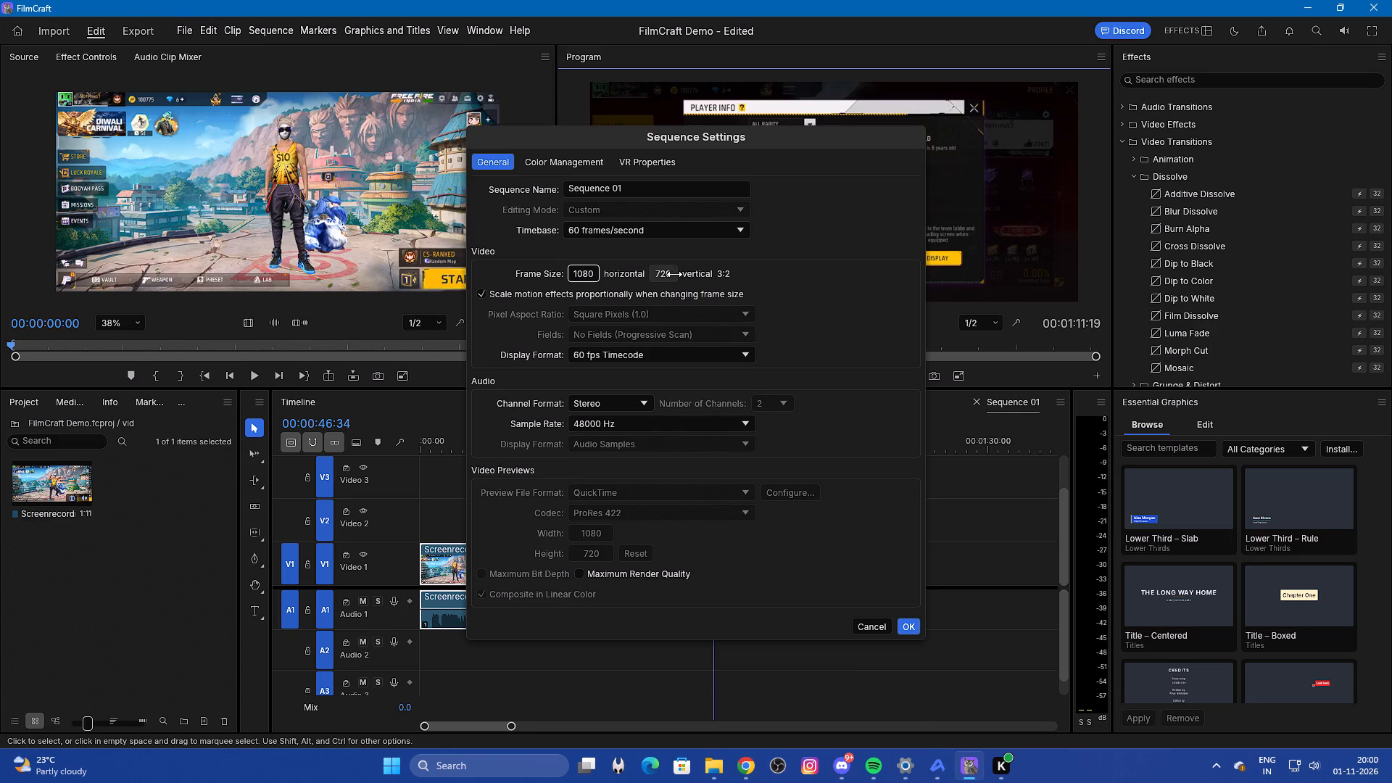
left_click(674, 274)
type("1920")
key("Return")
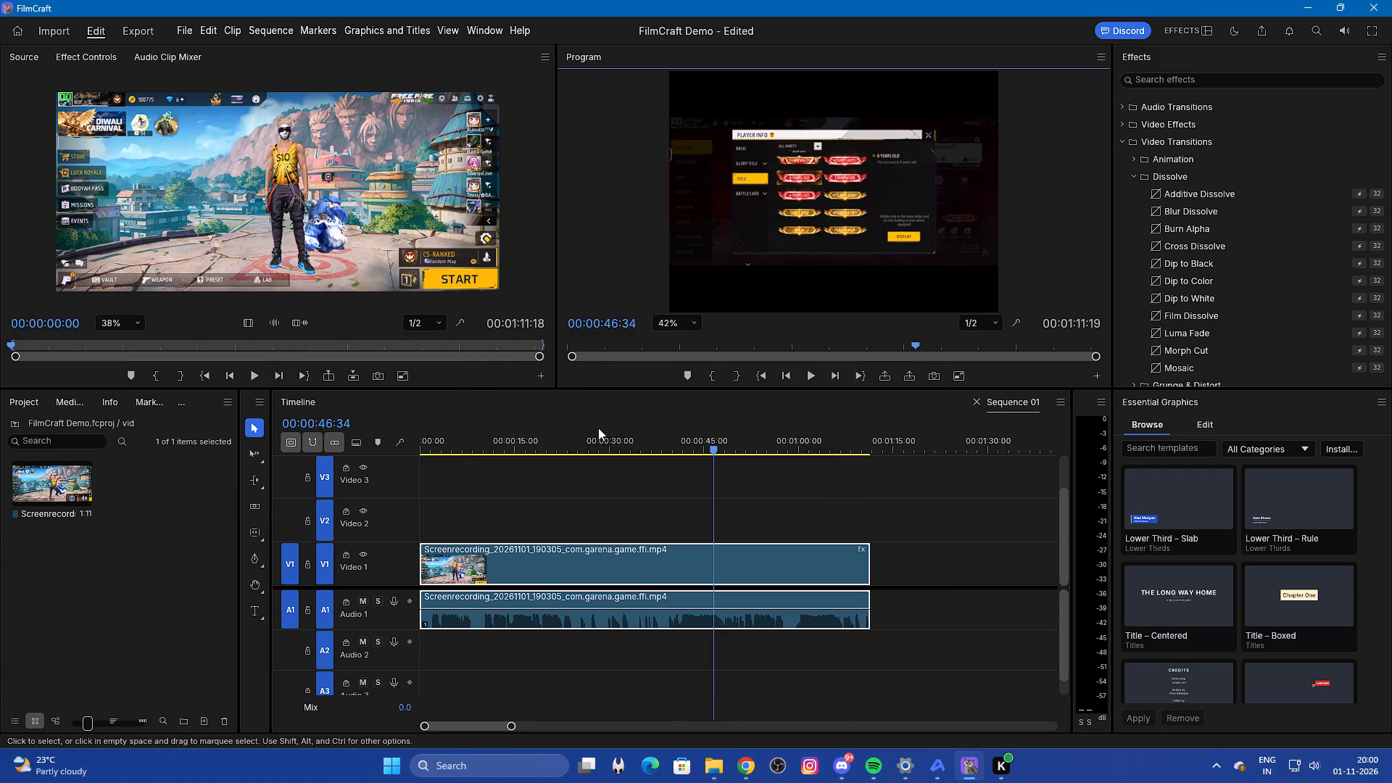
Examine how the gameplay recording sits within the resized vertical frame in the Program monitor.
scroll(957, 224, "down", 4)
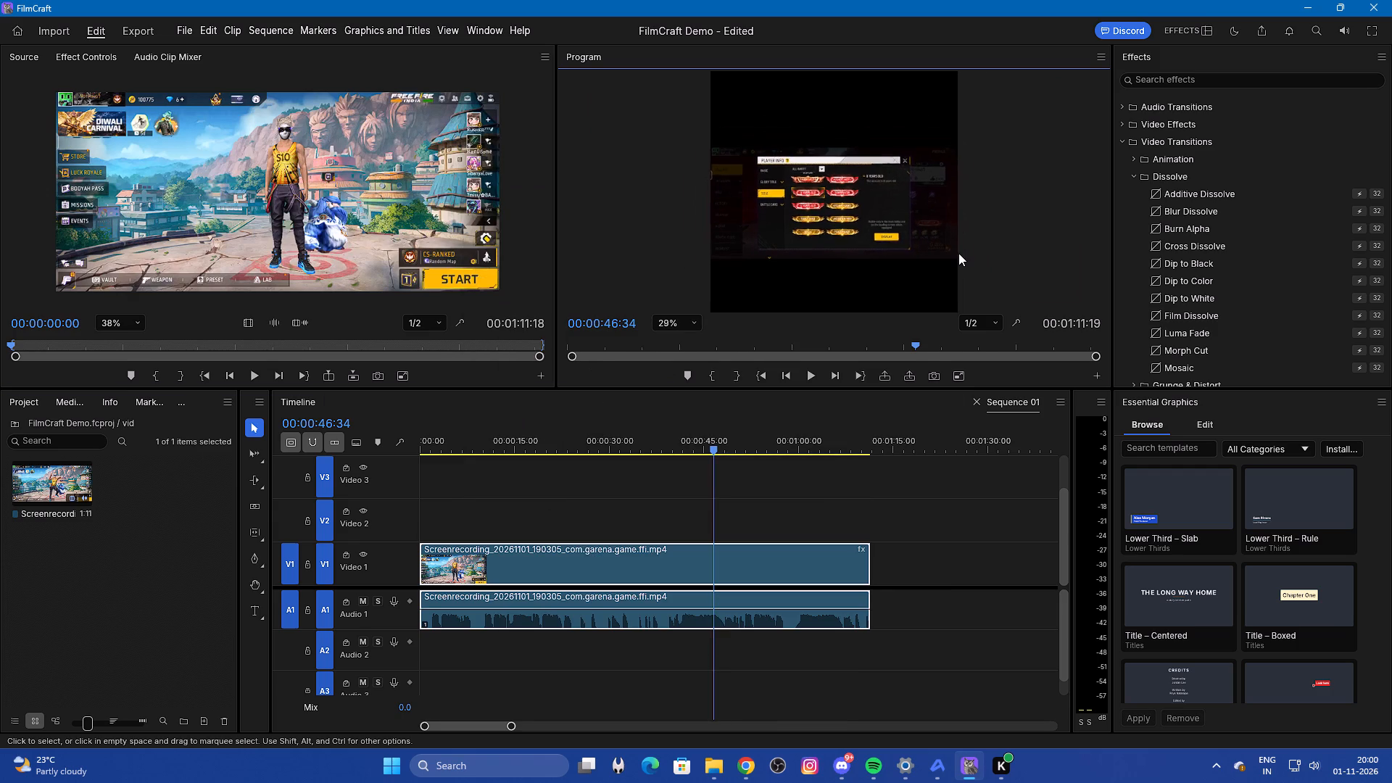
scroll(958, 253, "down", 2)
scroll(958, 254, "up", 1)
scroll(958, 254, "down", 4)
left_click_drag(958, 250, 948, 217)
scroll(943, 206, "up", 9)
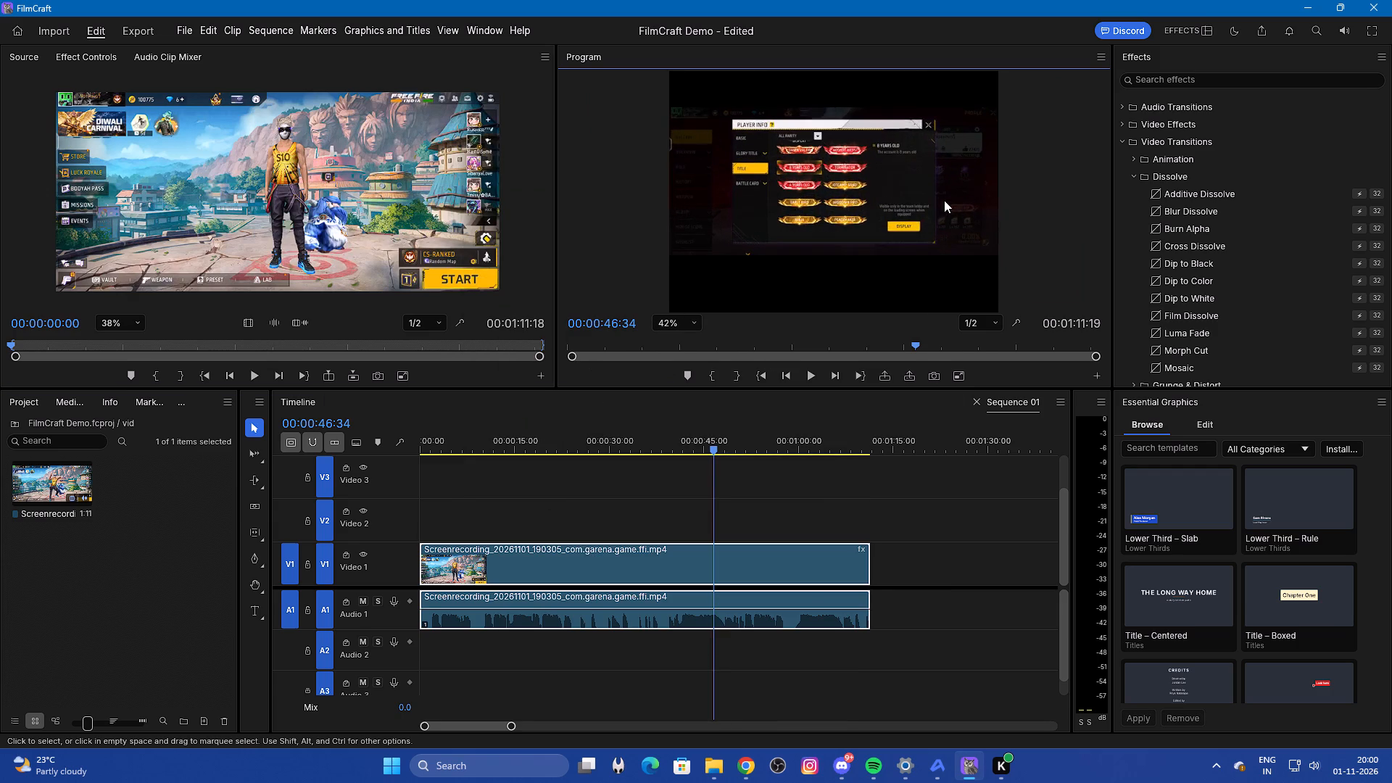
scroll(944, 199, "up", 4)
scroll(961, 180, "down", 6)
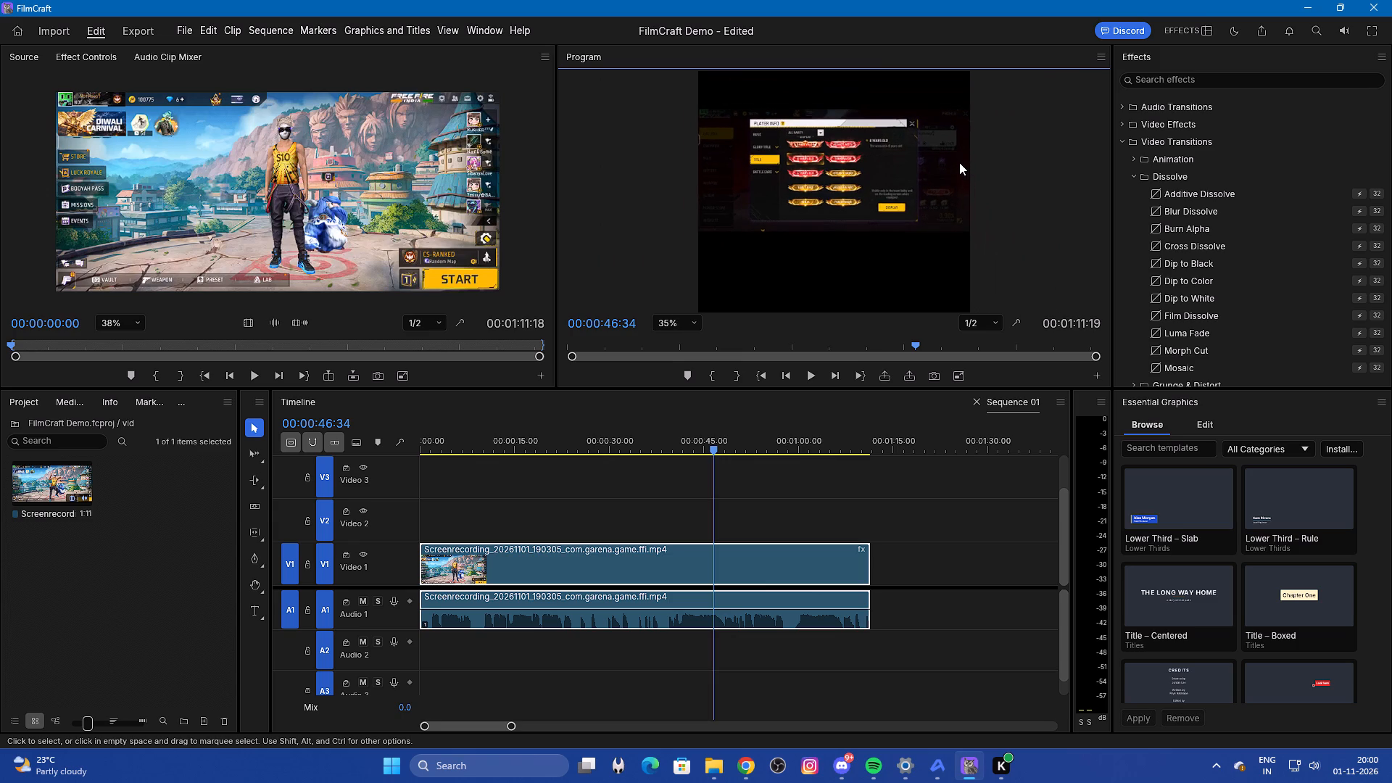
Compare FilmCraft's Sequence commands with the YouTube tutorial's passage up to about 0:27, returning to the FilmCraft timeline.
left_click(686, 555)
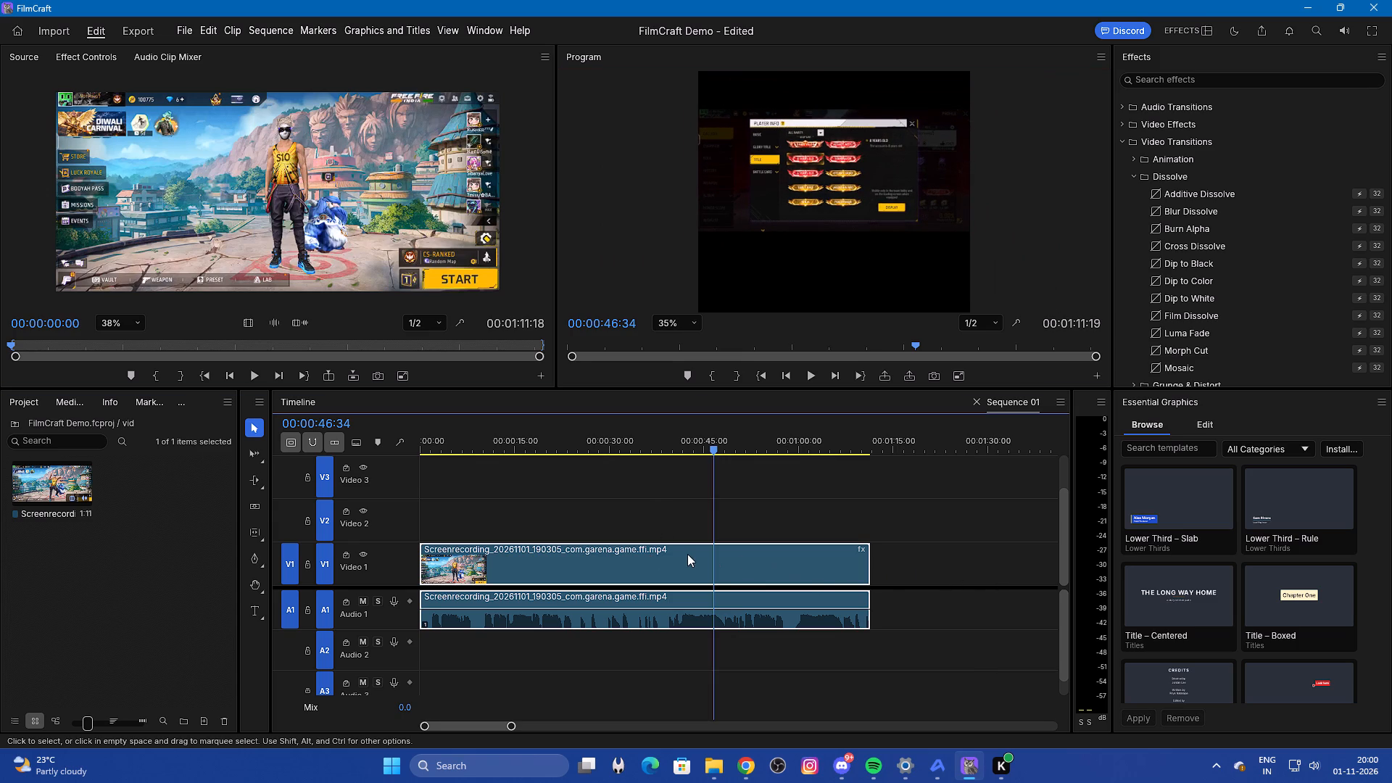
left_click(272, 35)
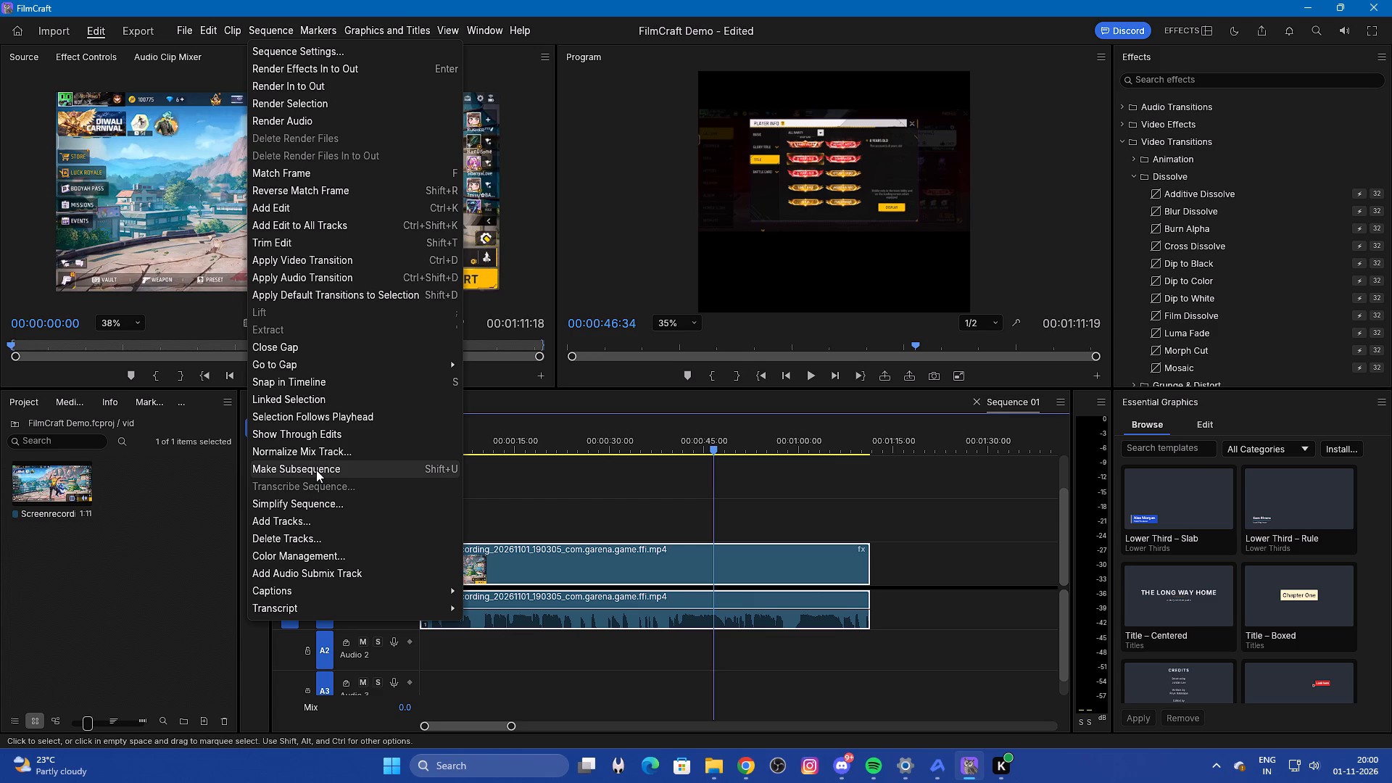
key("alt+Tab")
left_click(438, 402)
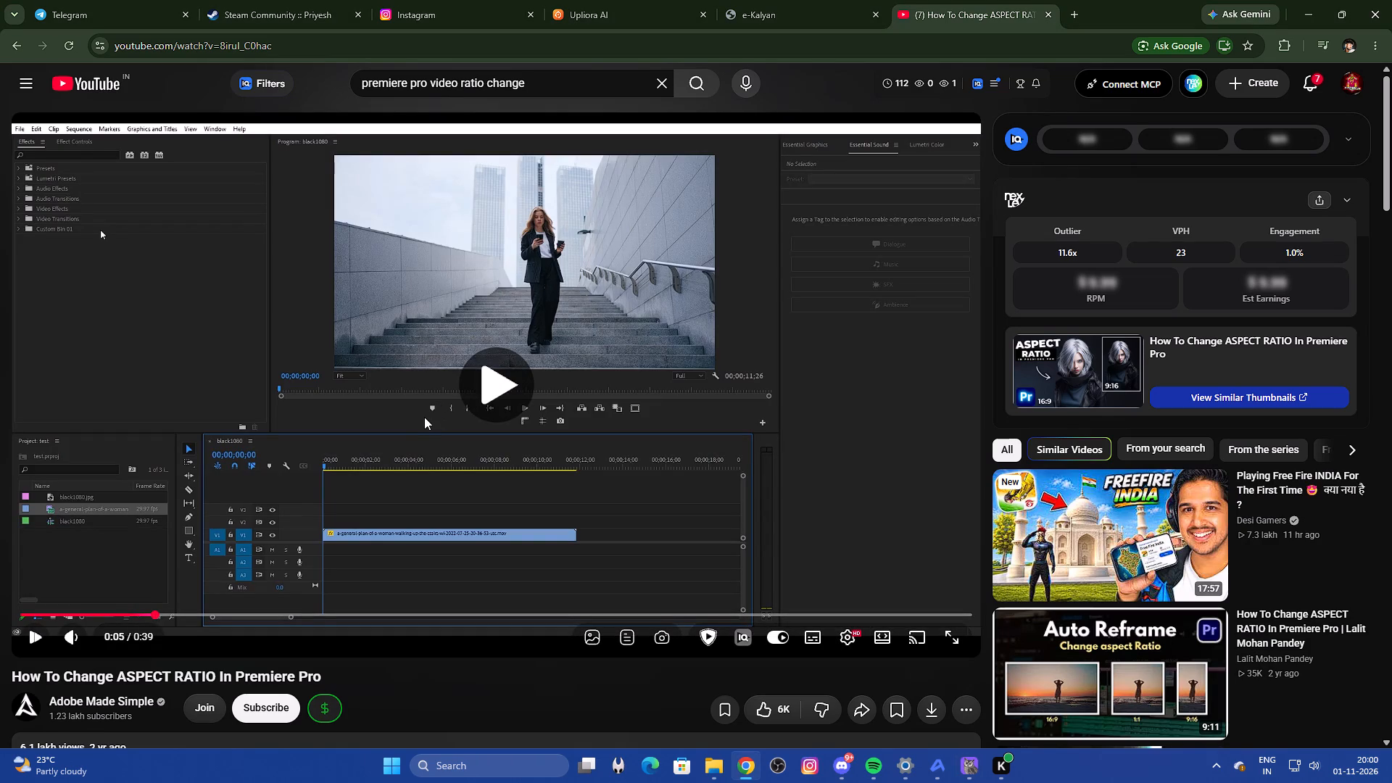
left_click(397, 616)
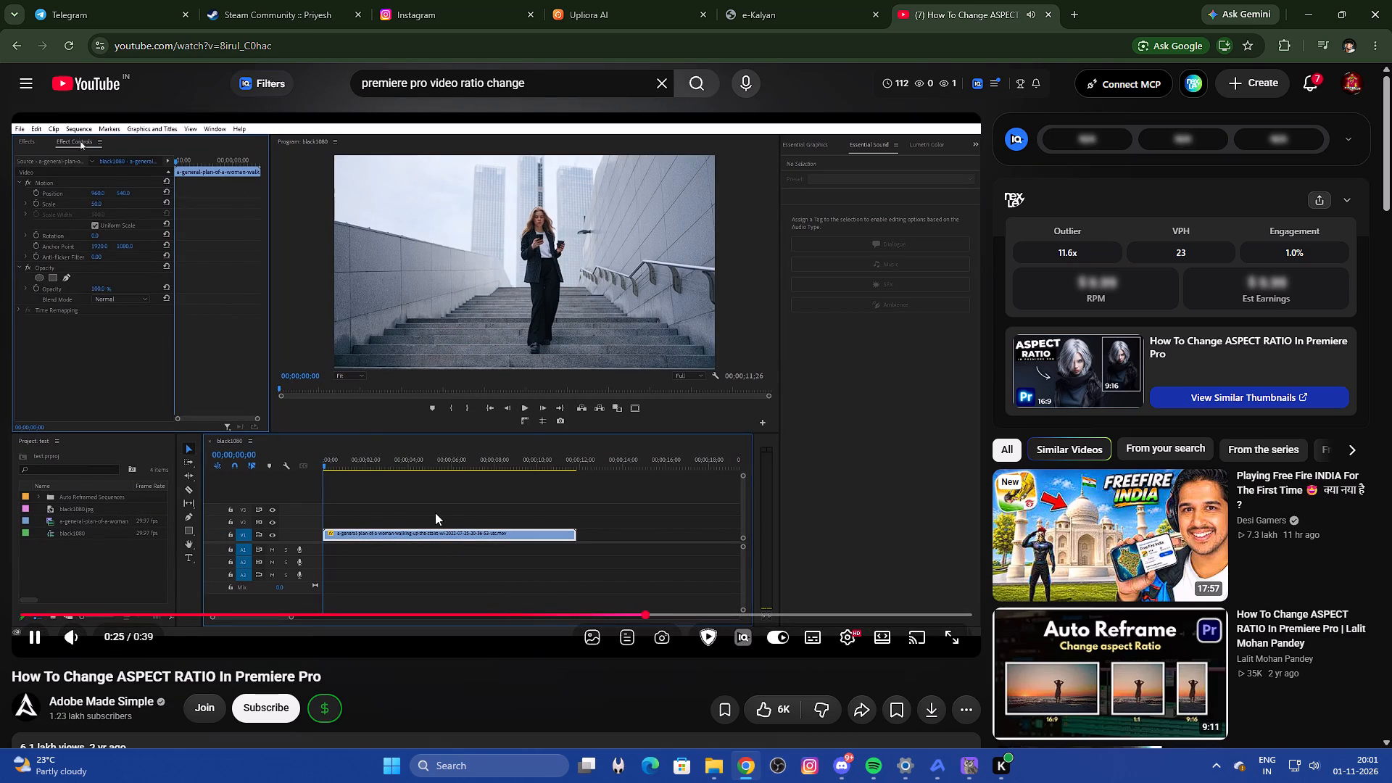
left_click(452, 558)
key("alt+Tab")
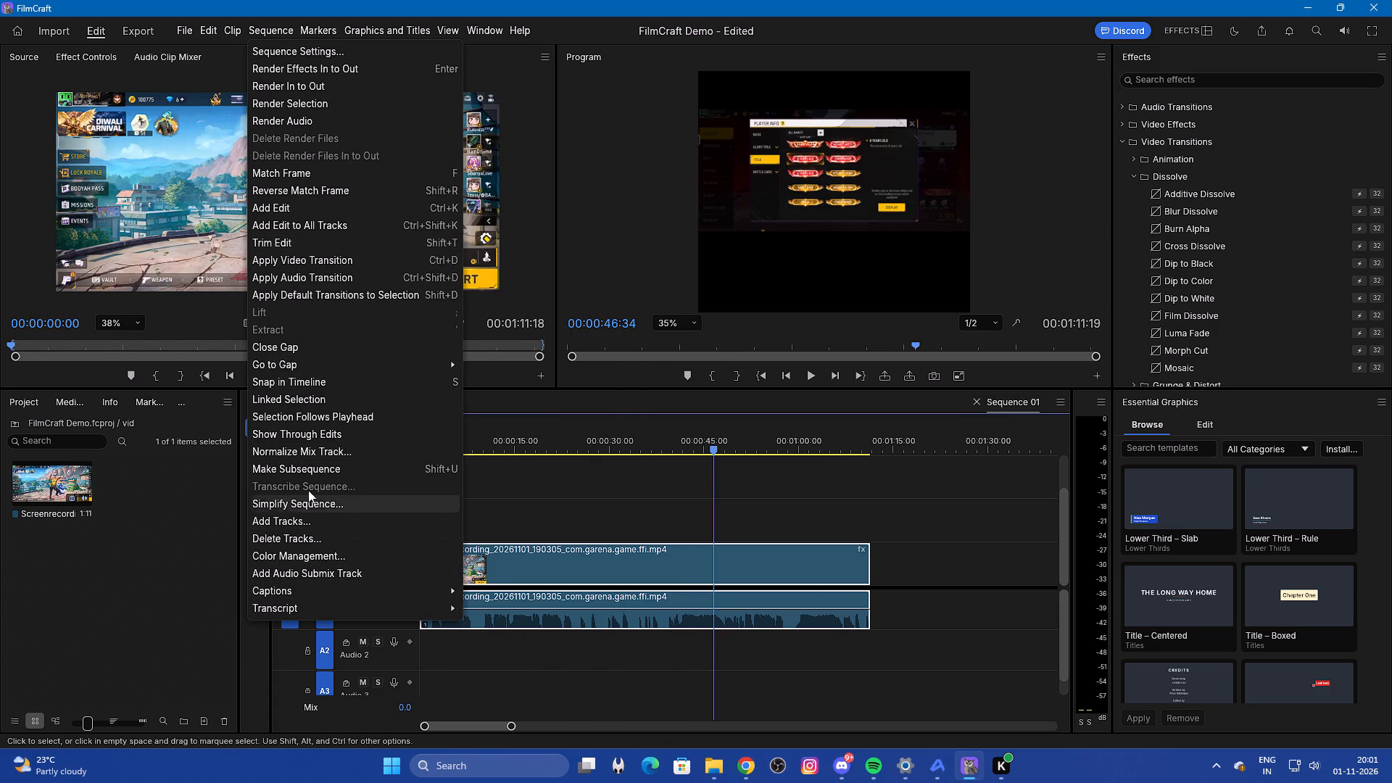
left_click(191, 554)
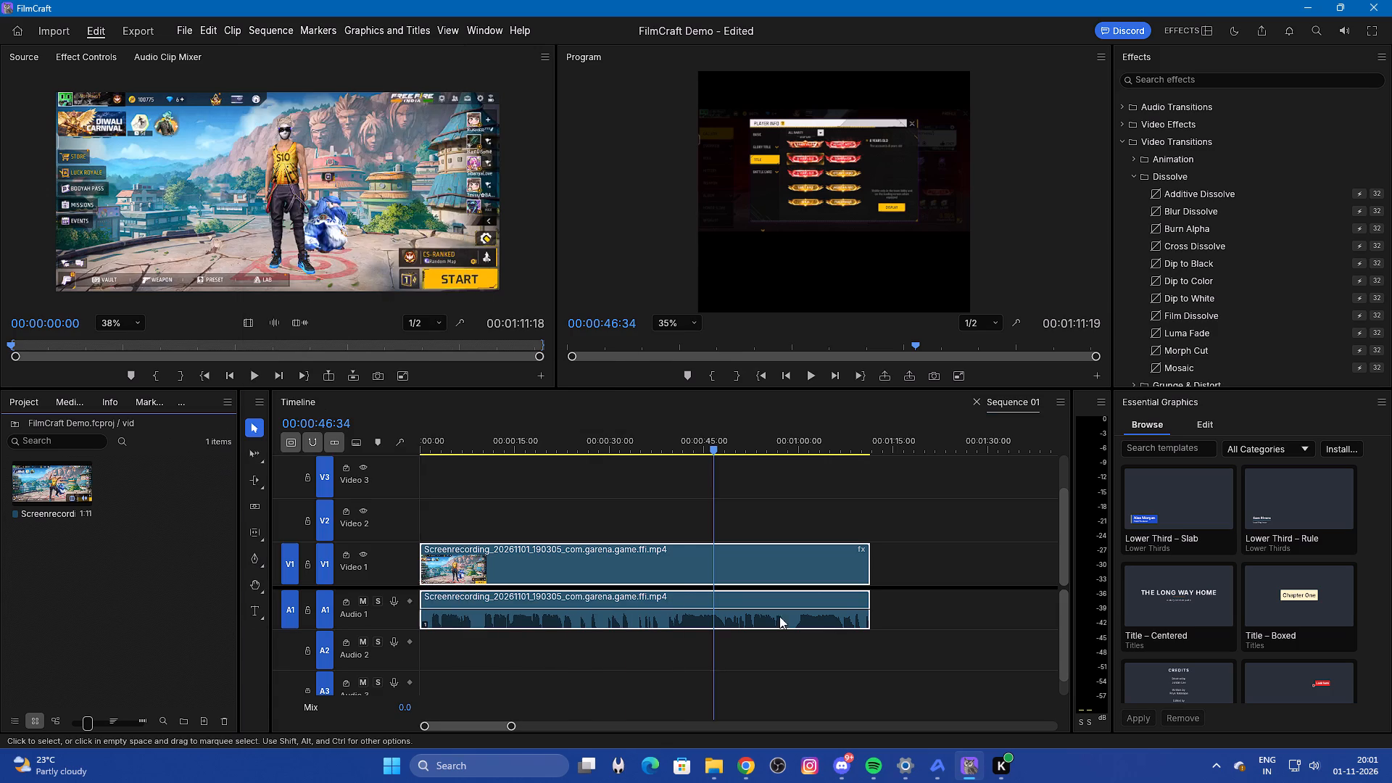
Check which commands are available for the gameplay clip on Video 1, without applying any.
scroll(911, 287, "up", 1)
scroll(906, 259, "down", 5)
scroll(858, 216, "up", 4)
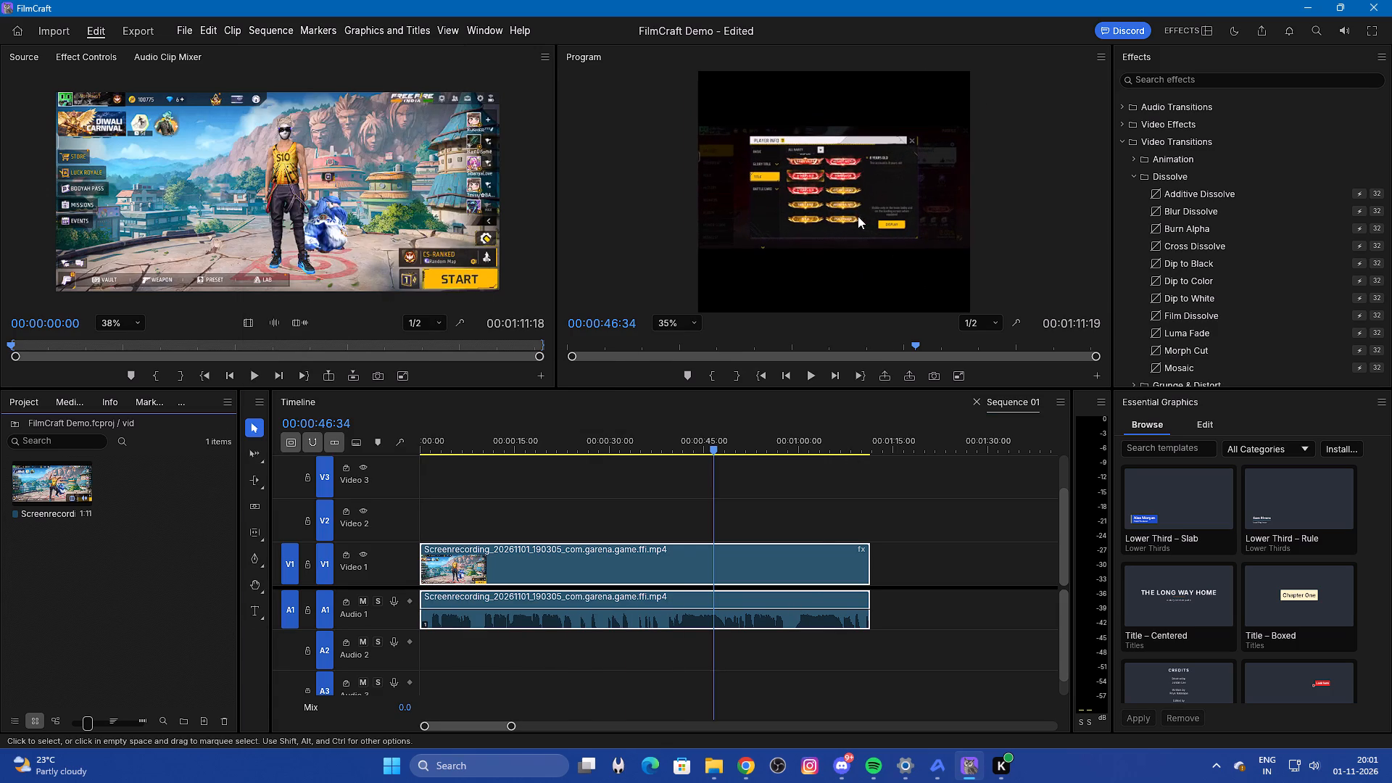
left_click(841, 187)
left_click(807, 579)
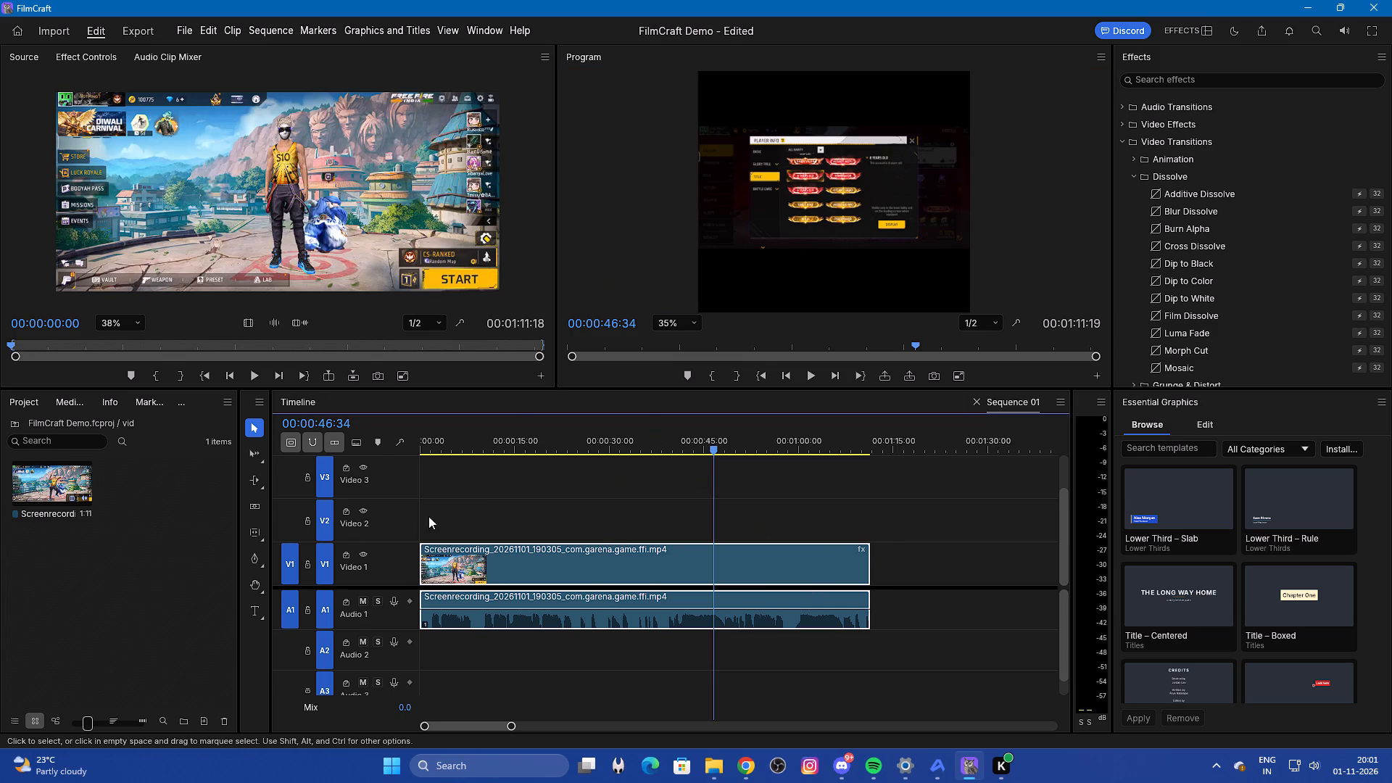
right_click(478, 560)
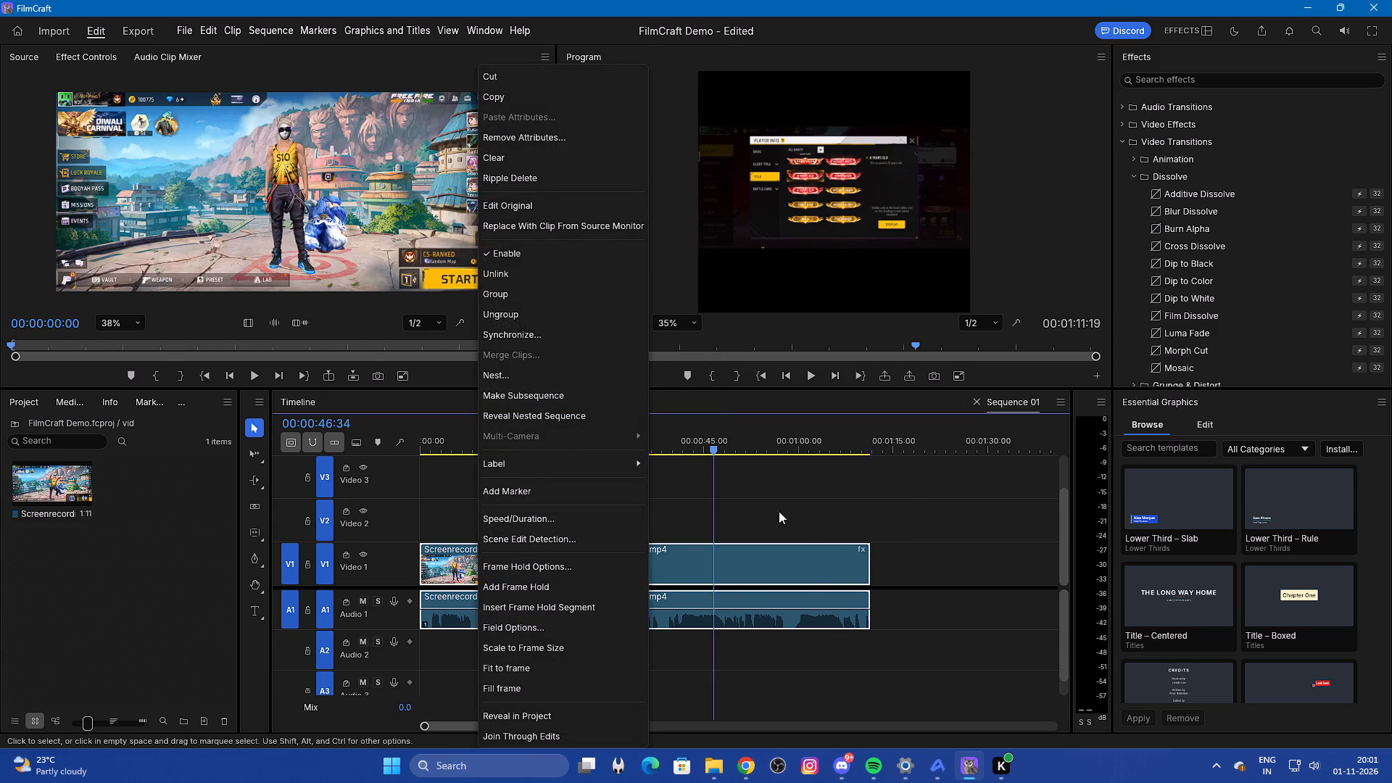
left_click(940, 507)
left_click(754, 572)
Preview Sequence 01 from its start with the Program monitor at 22% to check the whole vertical frame.
left_click(800, 166)
scroll(805, 183, "down", 2)
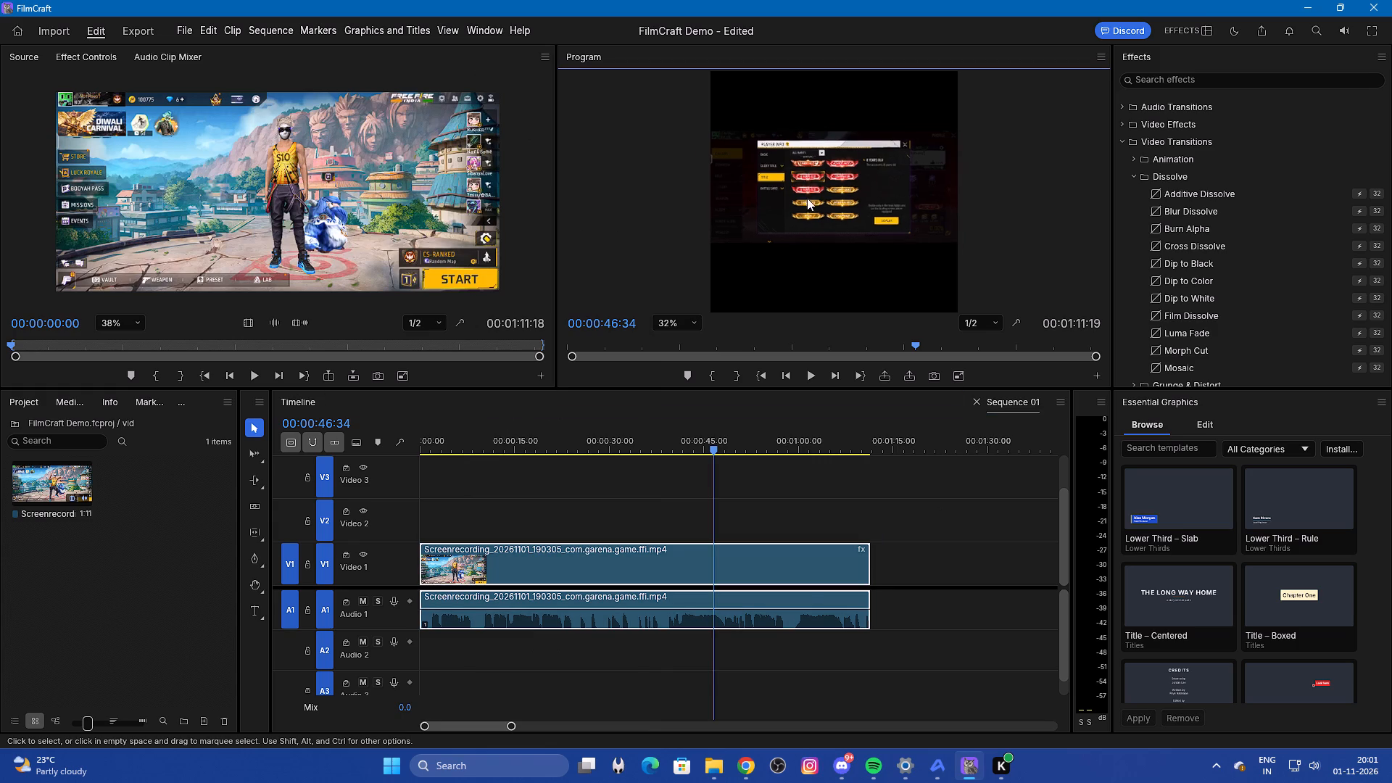
scroll(807, 198, "down", 6)
scroll(813, 216, "up", 3)
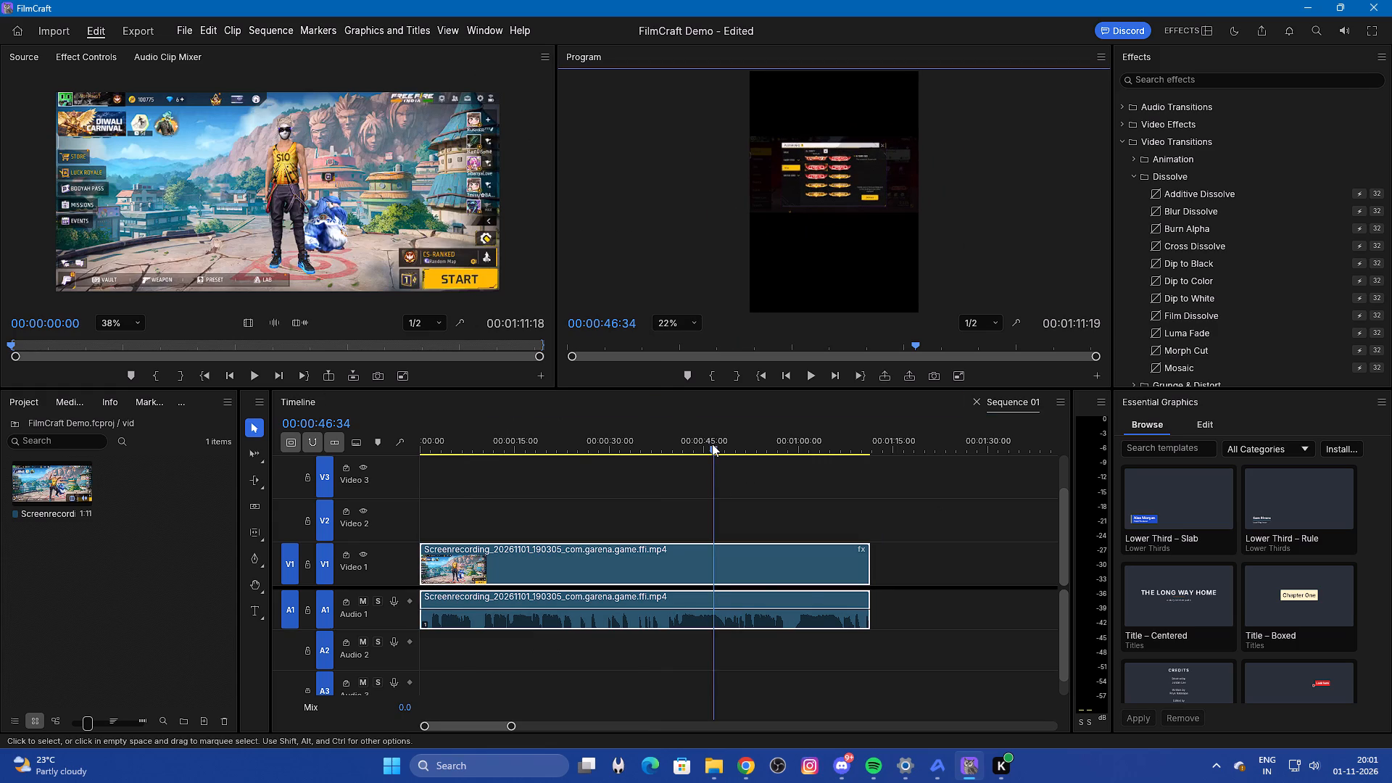
left_click_drag(712, 444, 486, 511)
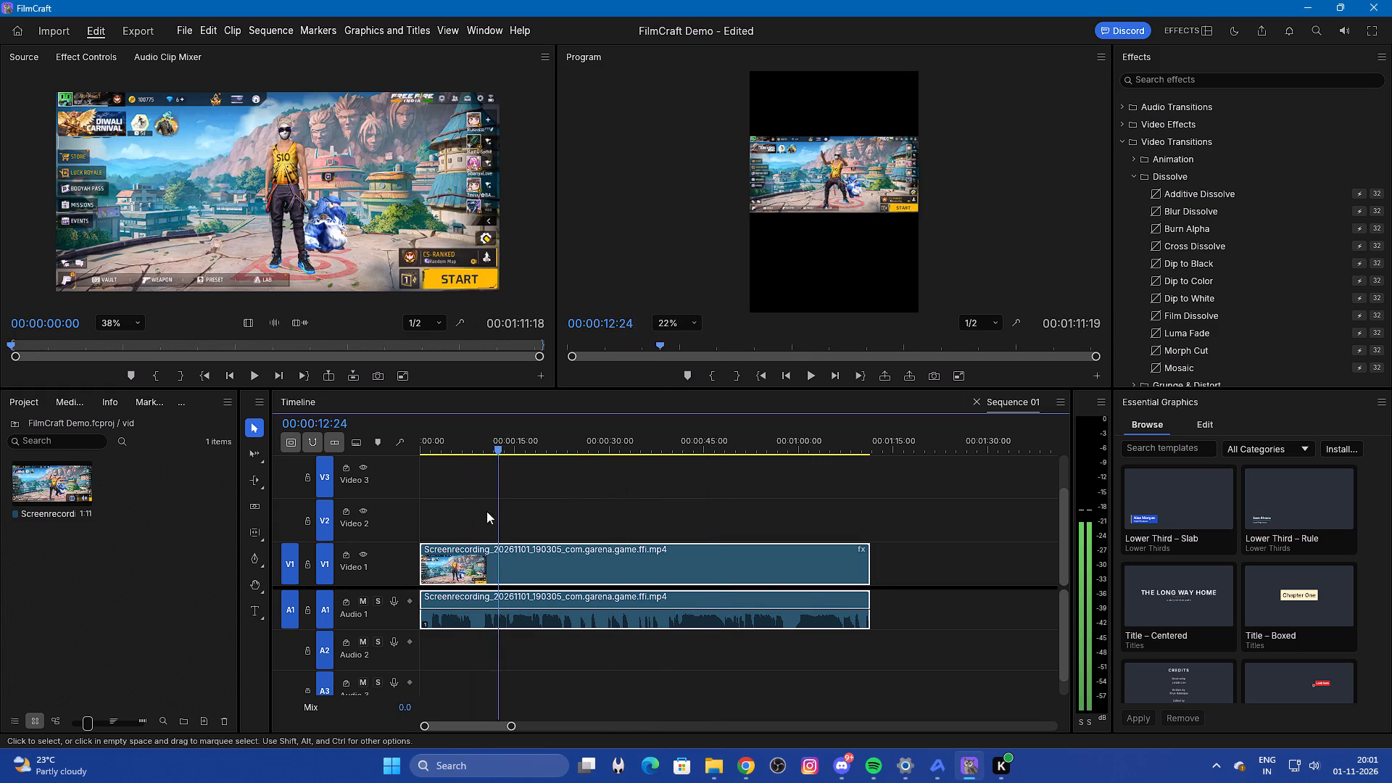
left_click_drag(486, 511, 405, 532)
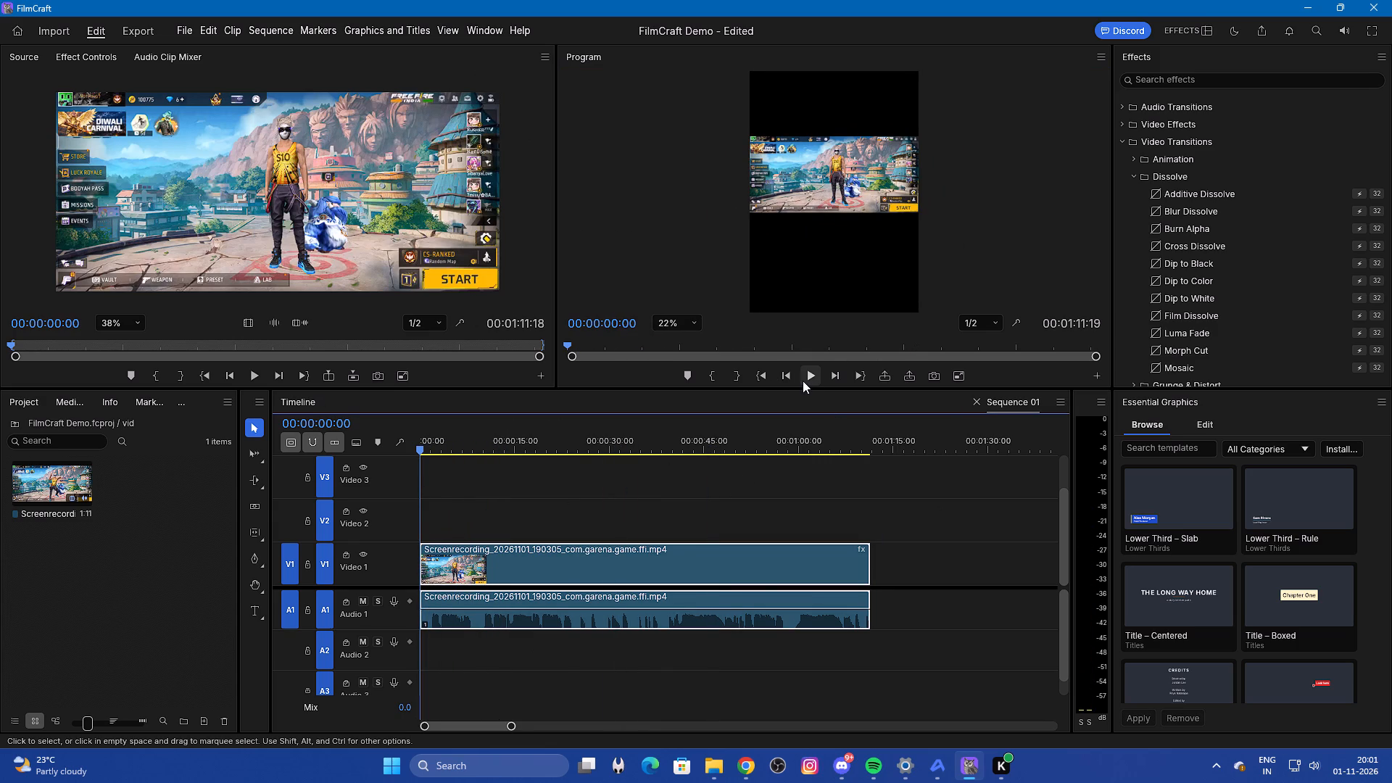
left_click(809, 380)
left_click(654, 567)
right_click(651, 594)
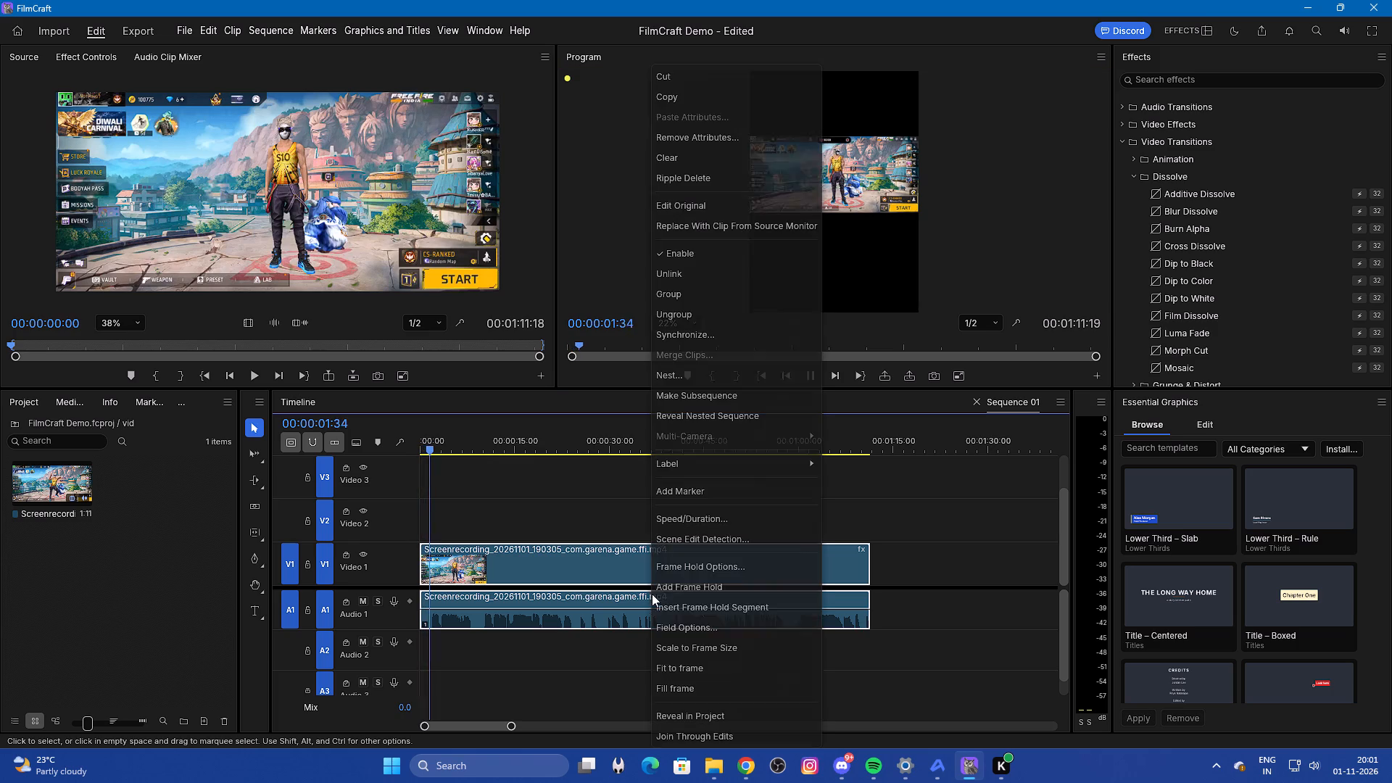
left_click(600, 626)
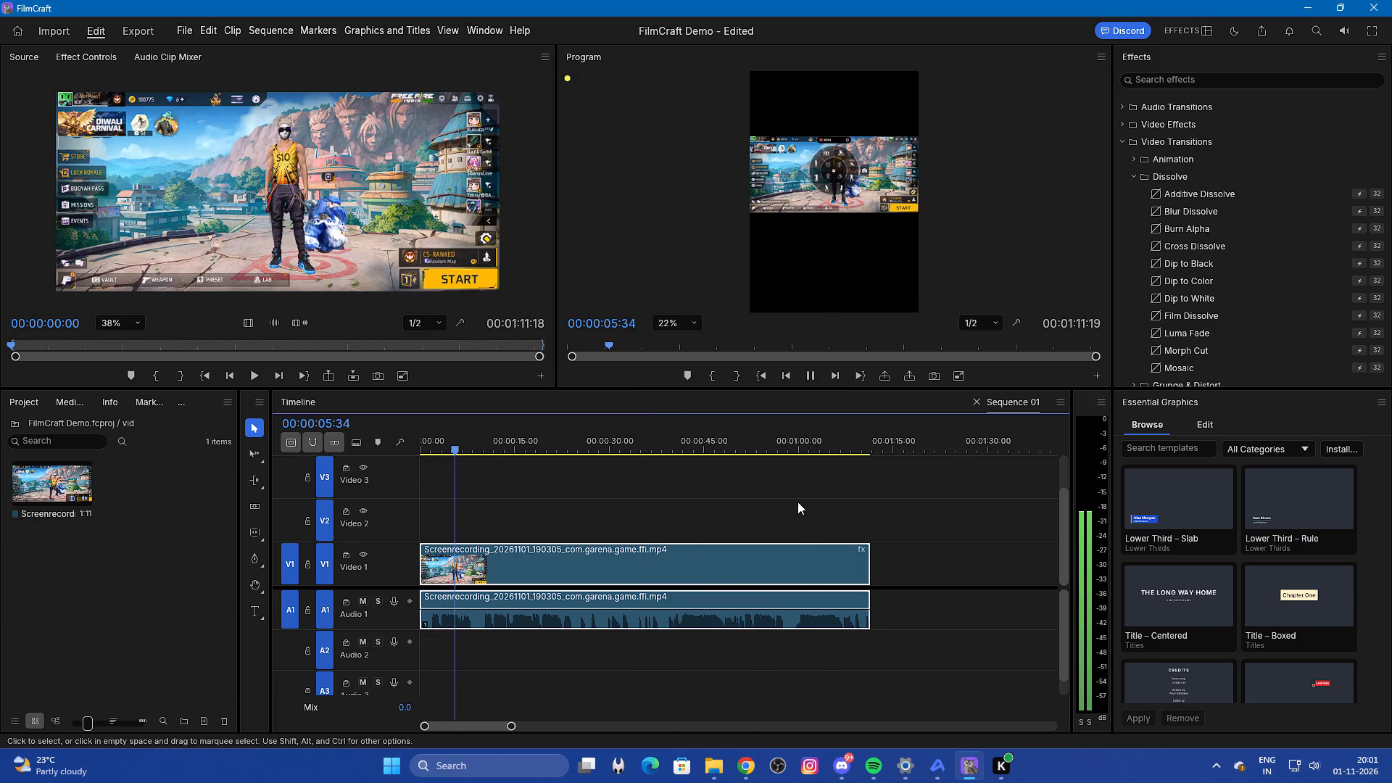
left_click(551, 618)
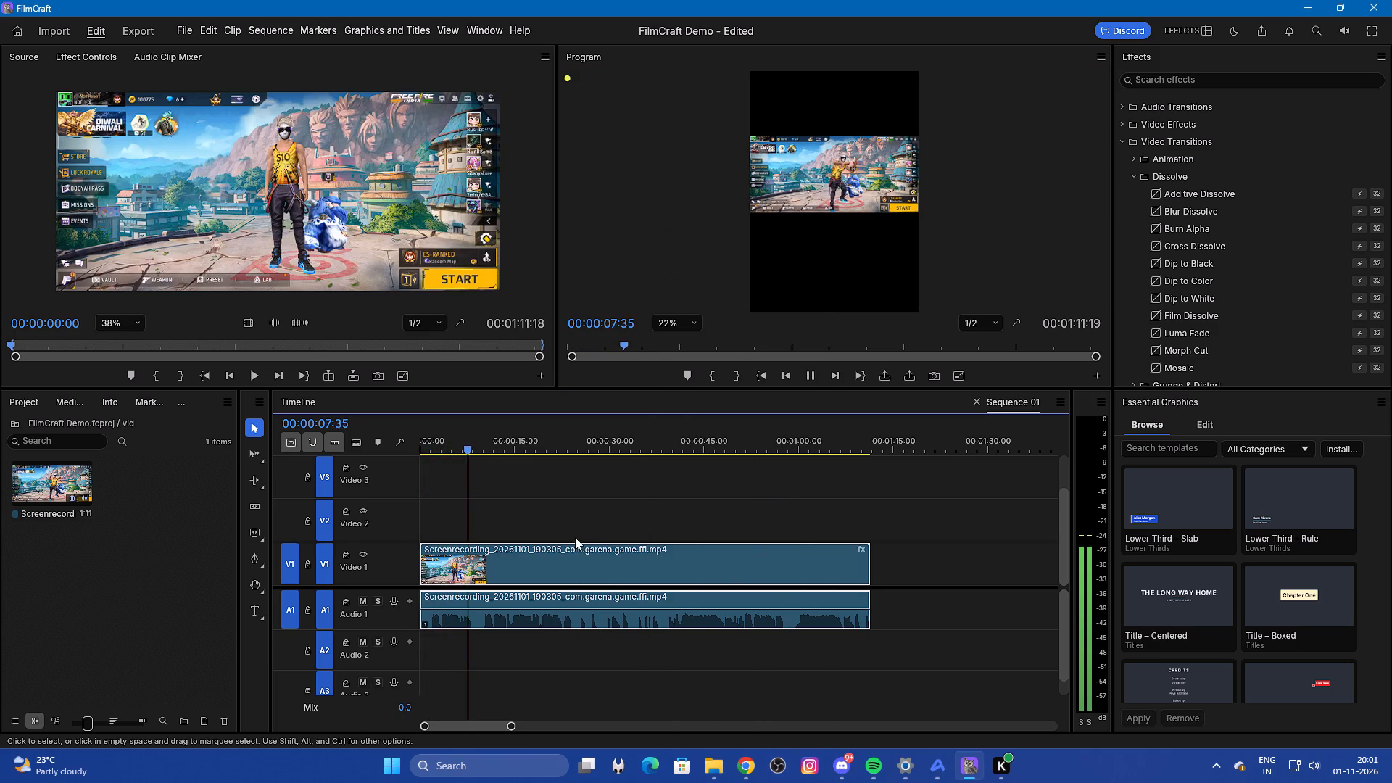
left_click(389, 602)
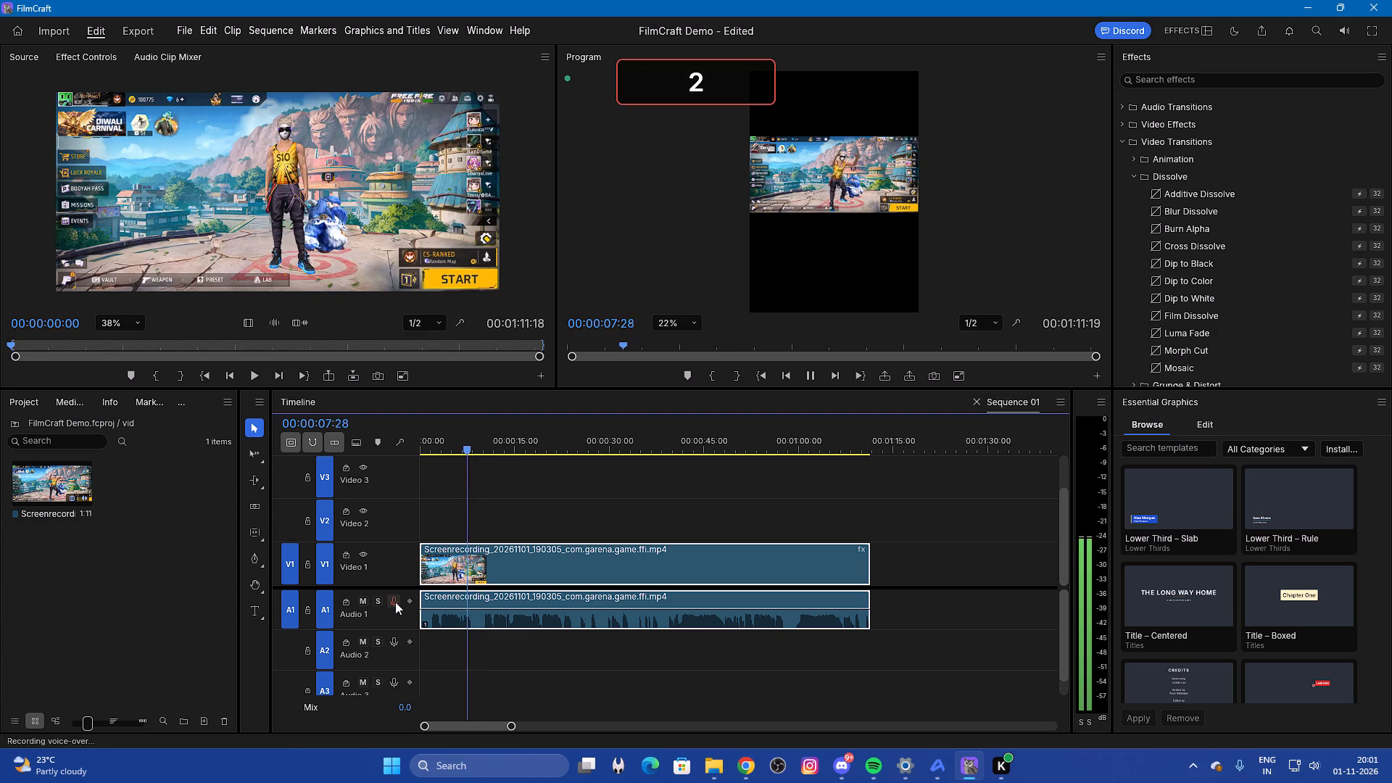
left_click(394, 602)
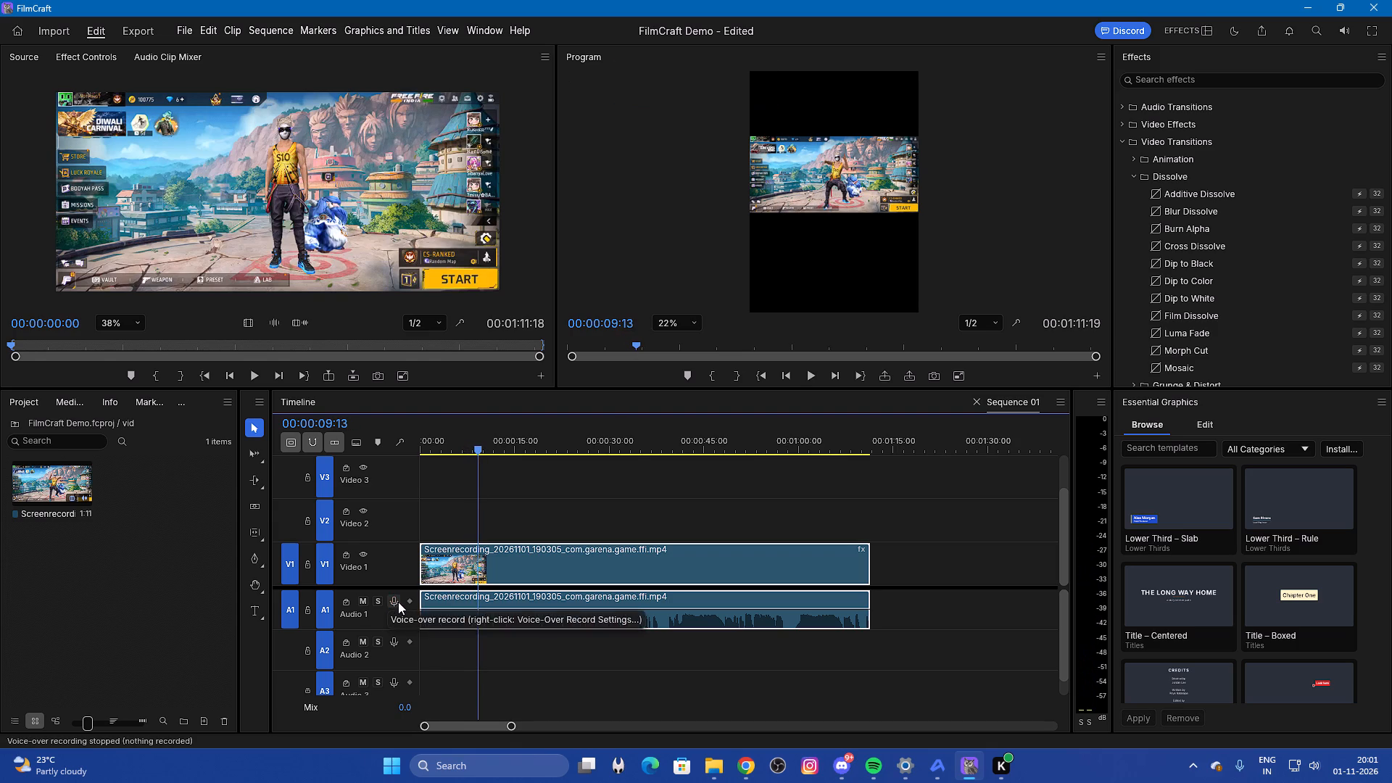
Mute the Audio 1 track.
left_click(362, 604)
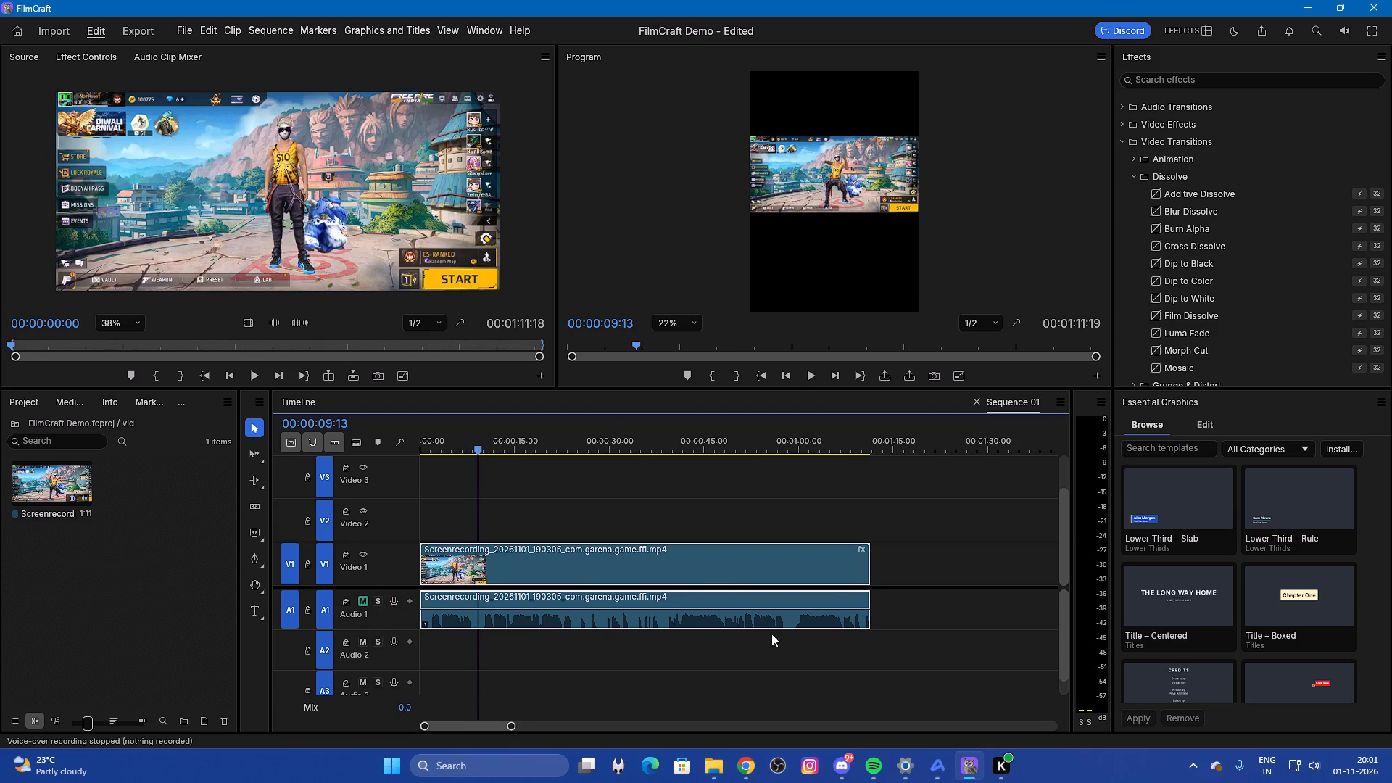
Play Sequence 01 from about 00:00:01:22 to check the vertical result with the audio muted.
left_click_drag(478, 493, 455, 500)
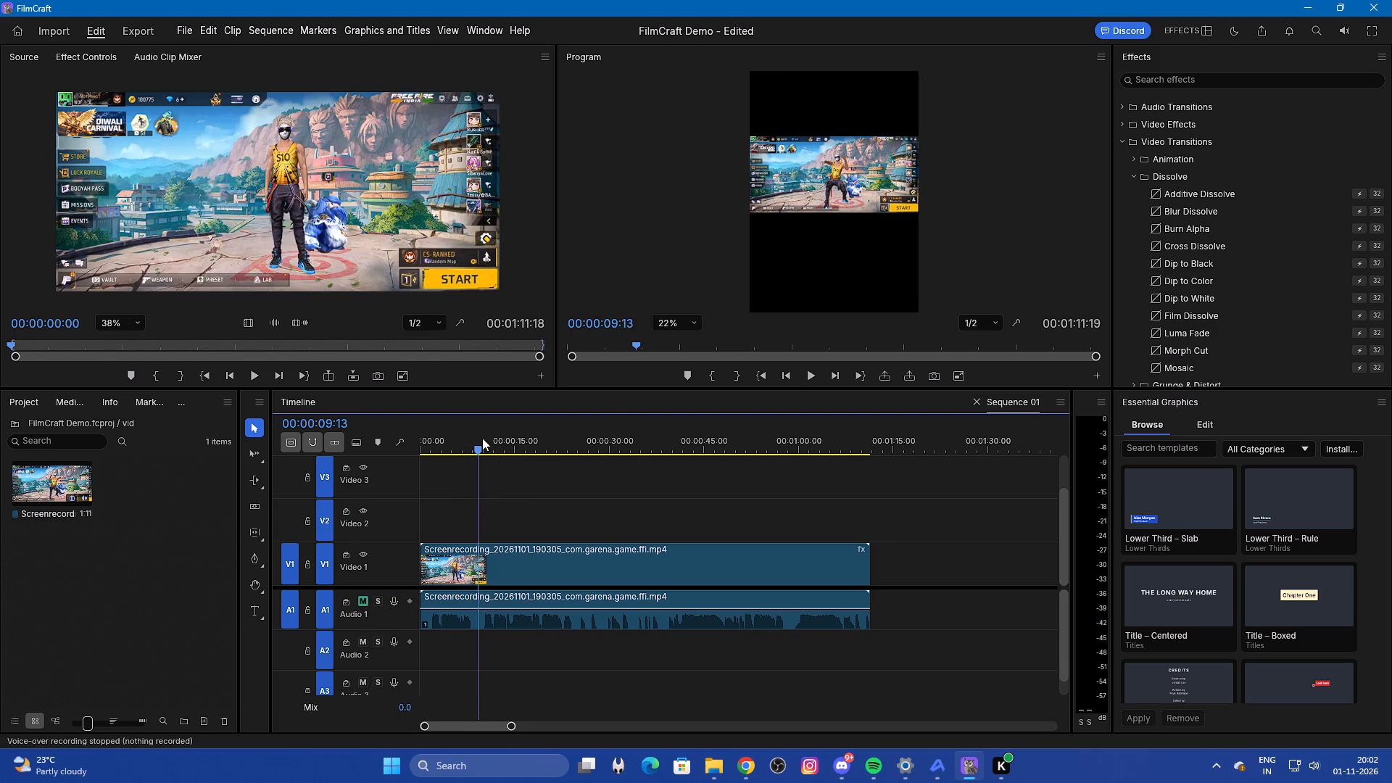
left_click_drag(478, 449, 428, 471)
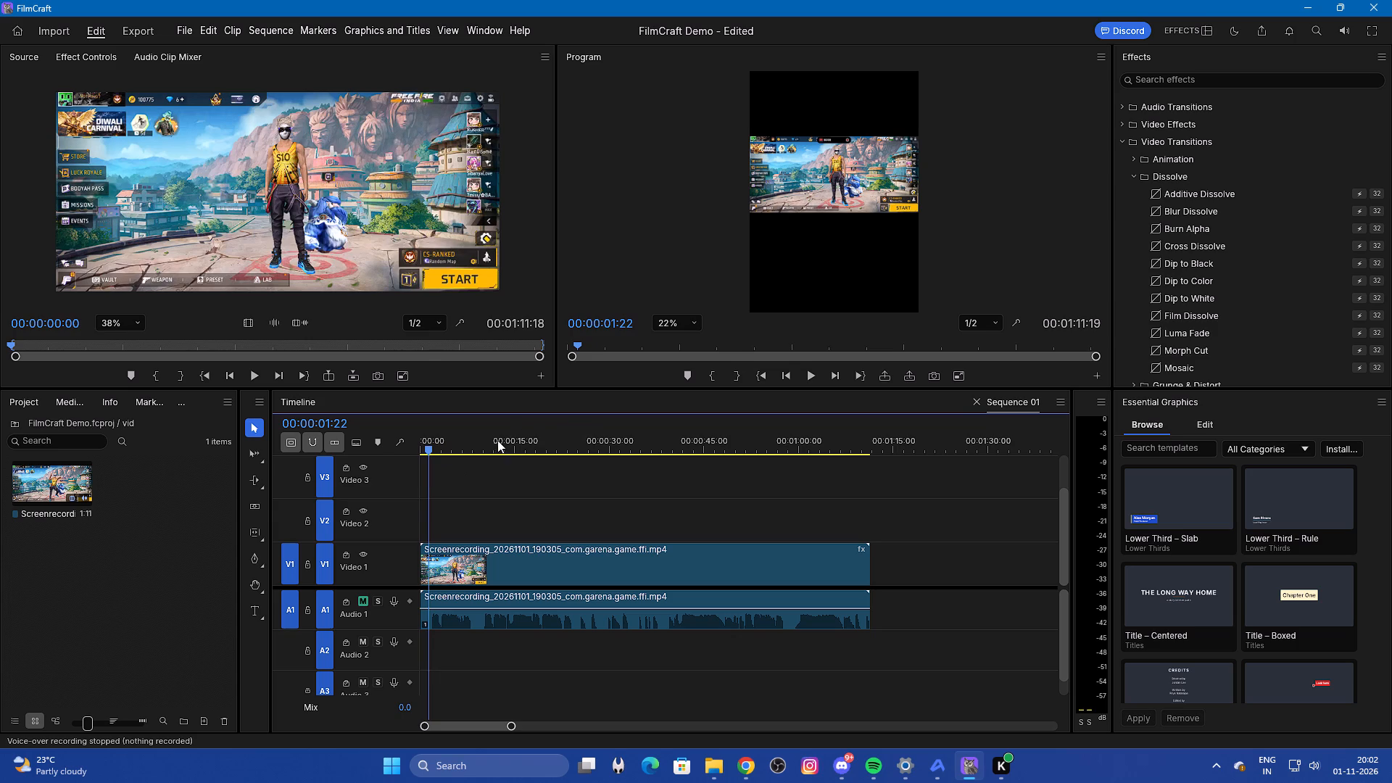
left_click(816, 373)
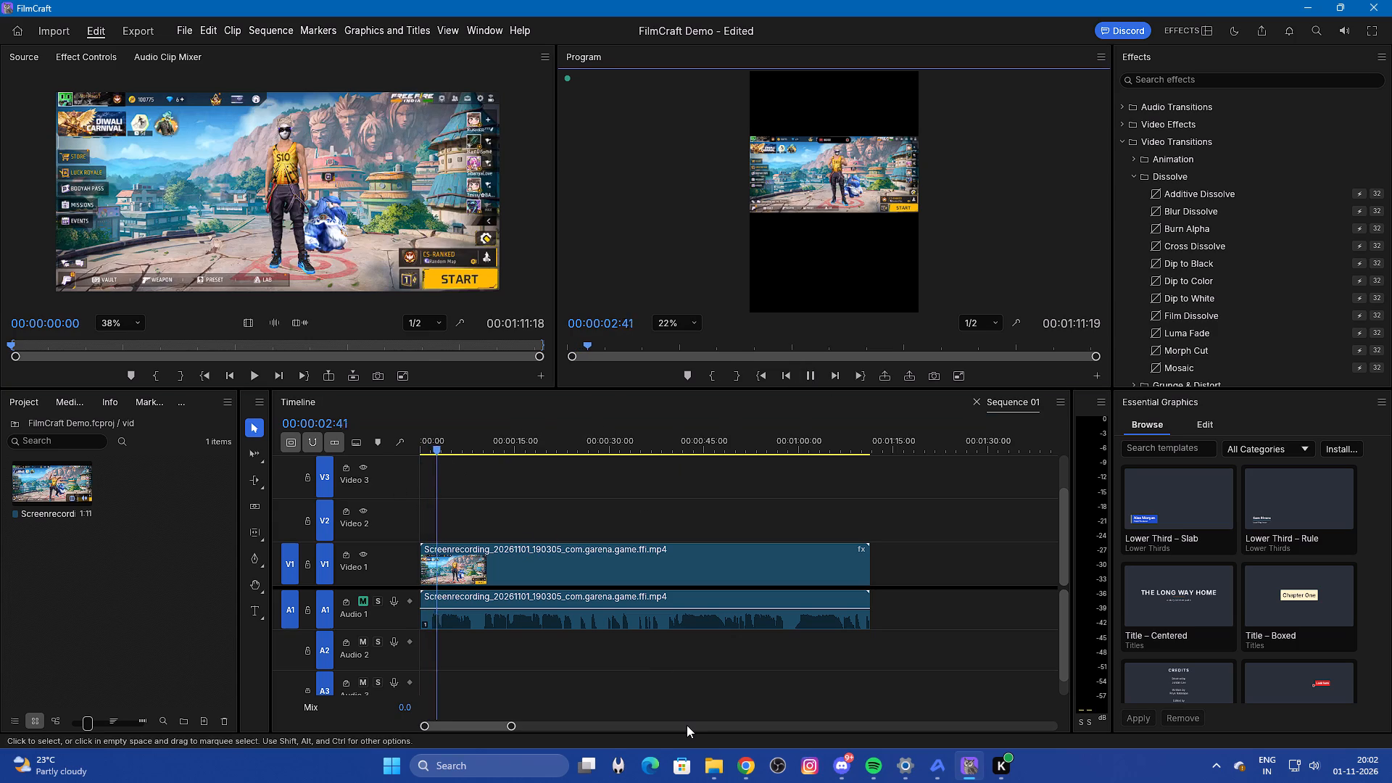
Enlarge the Program monitor view to 42% during playback and stop Sequence 01 at about 00:00:06:58.
scroll(634, 0, "up", 2)
scroll(890, 162, "up", 3)
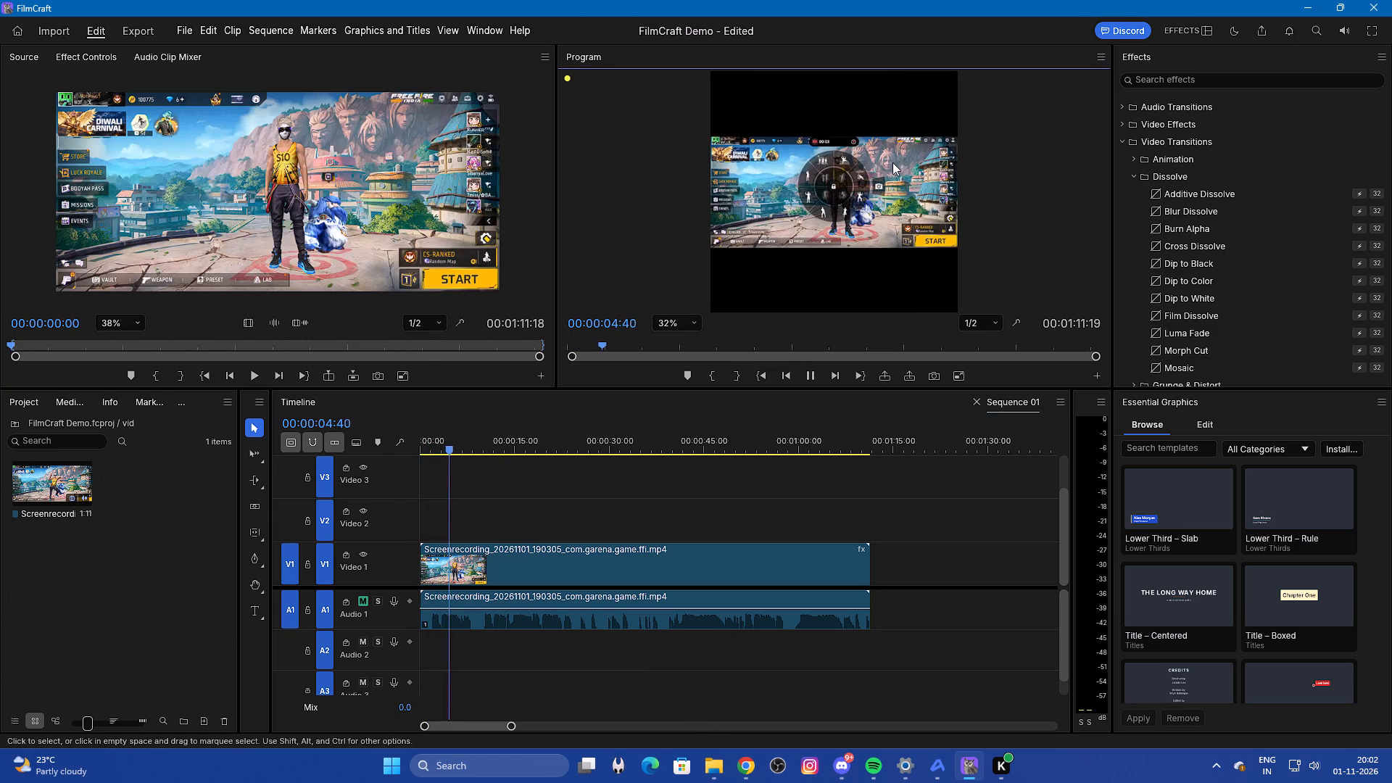
scroll(903, 161, "up", 3)
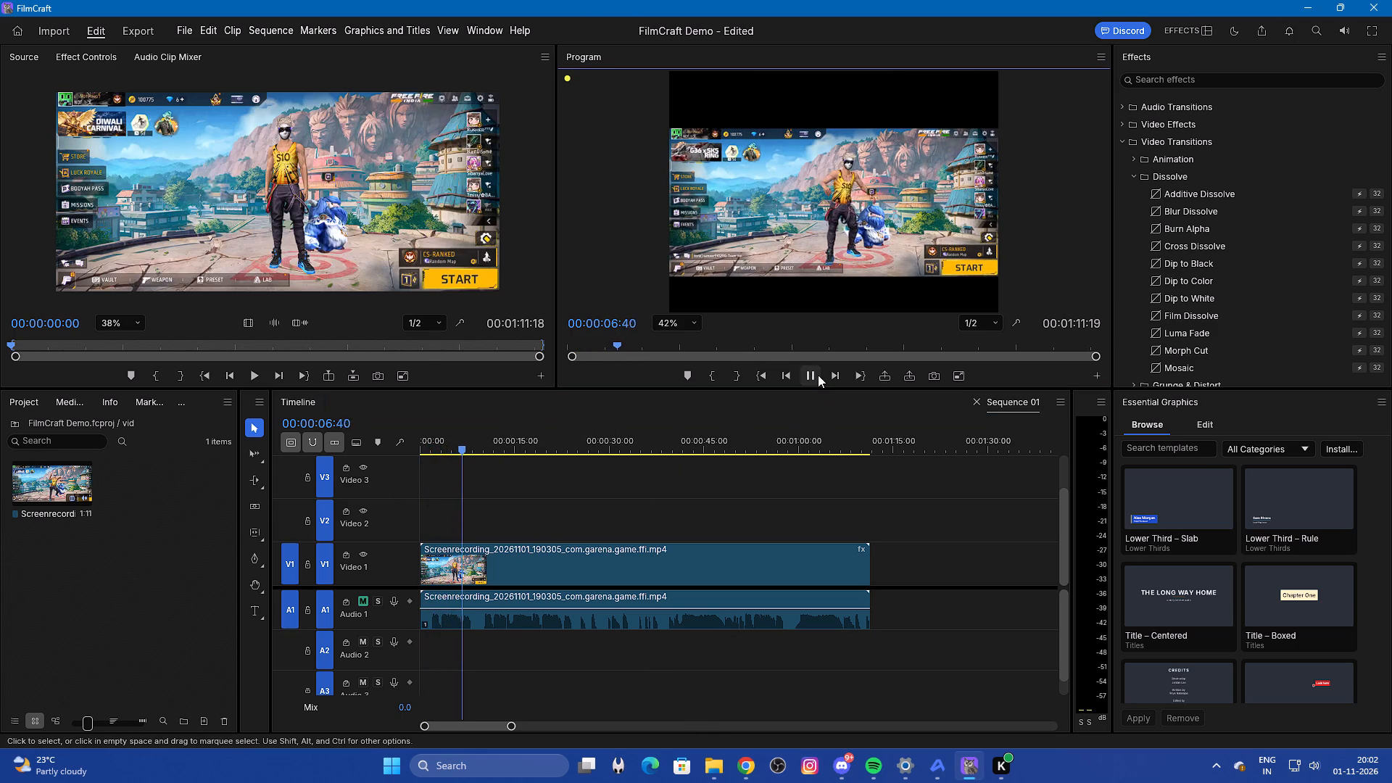
left_click(818, 375)
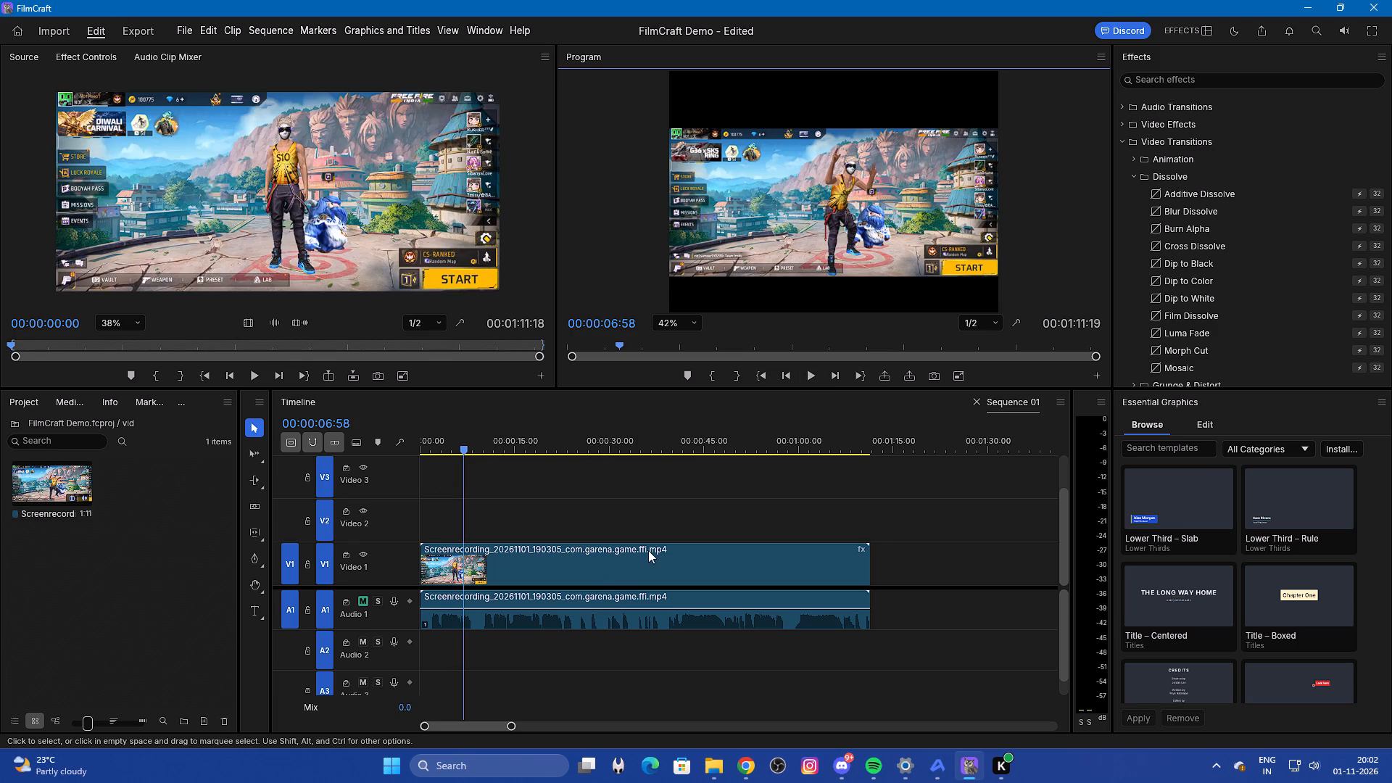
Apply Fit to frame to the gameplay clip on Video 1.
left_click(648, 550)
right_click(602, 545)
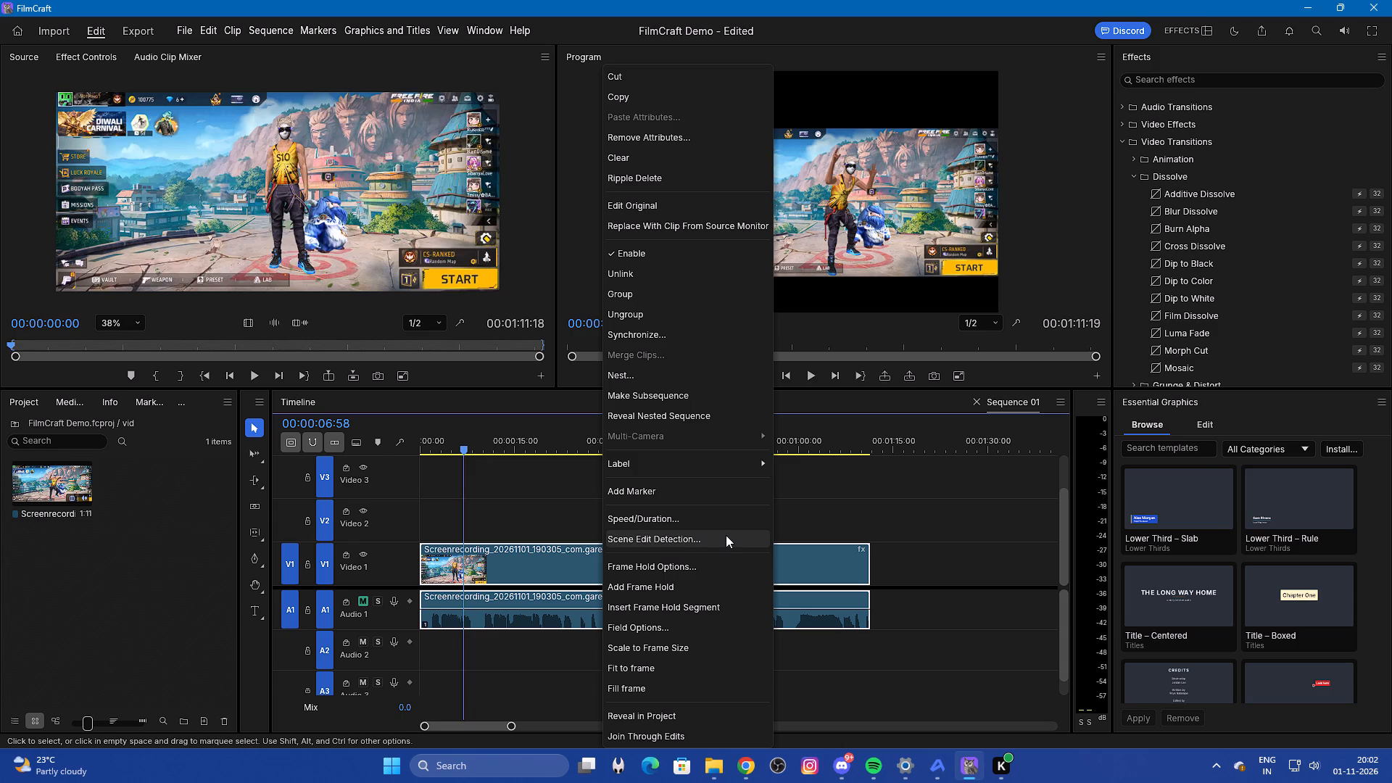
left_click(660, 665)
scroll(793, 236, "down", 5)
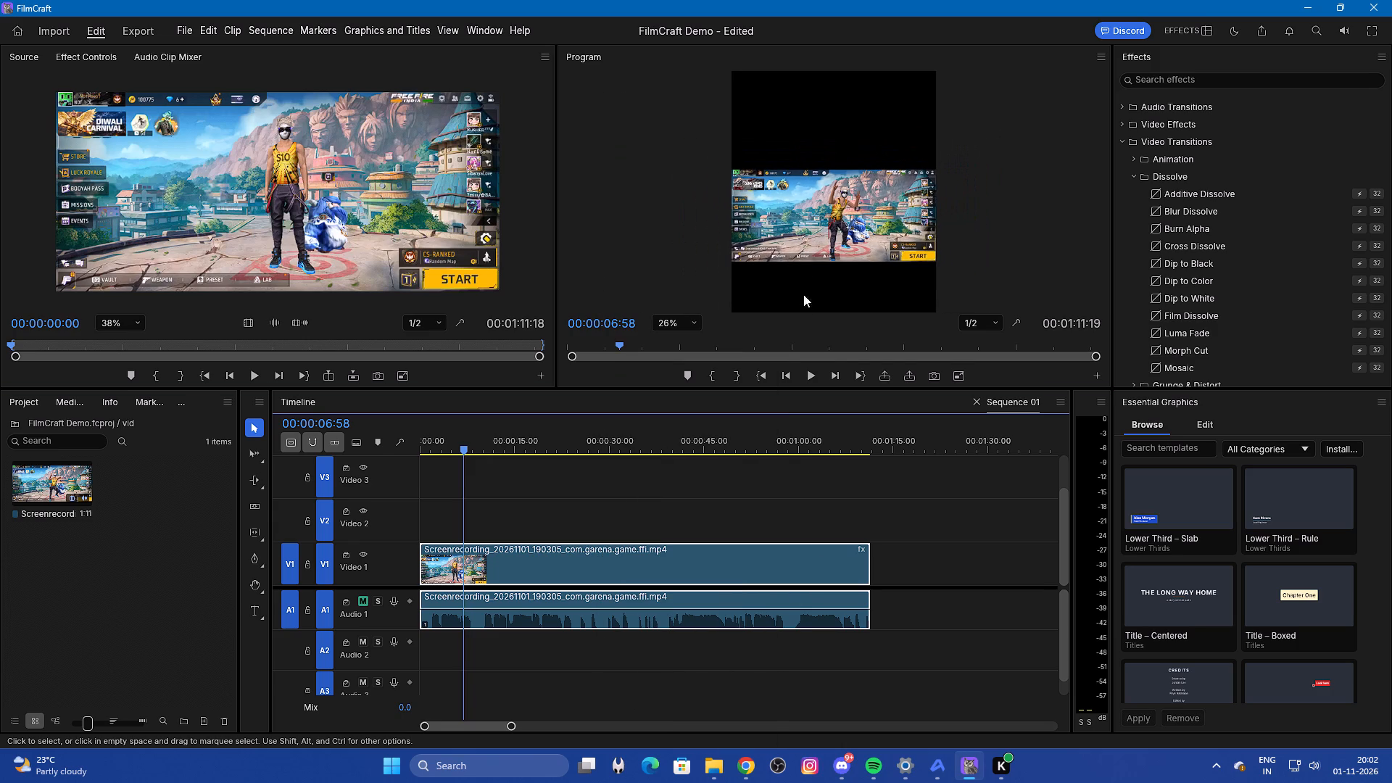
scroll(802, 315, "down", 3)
Apply Fill frame to the gameplay clip on Video 1 and view the vertical frame at 18% in the Program monitor.
right_click(658, 573)
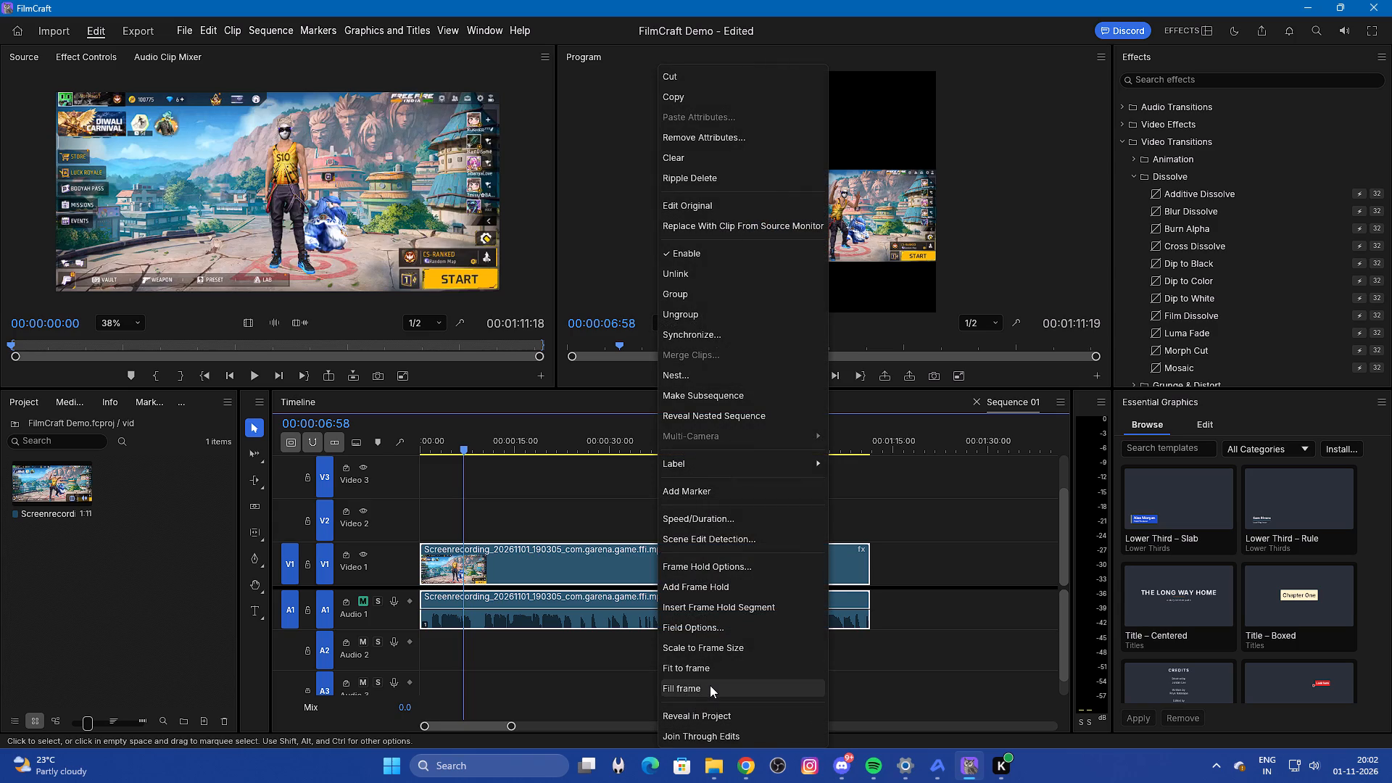
left_click(710, 684)
scroll(890, 194, "down", 7)
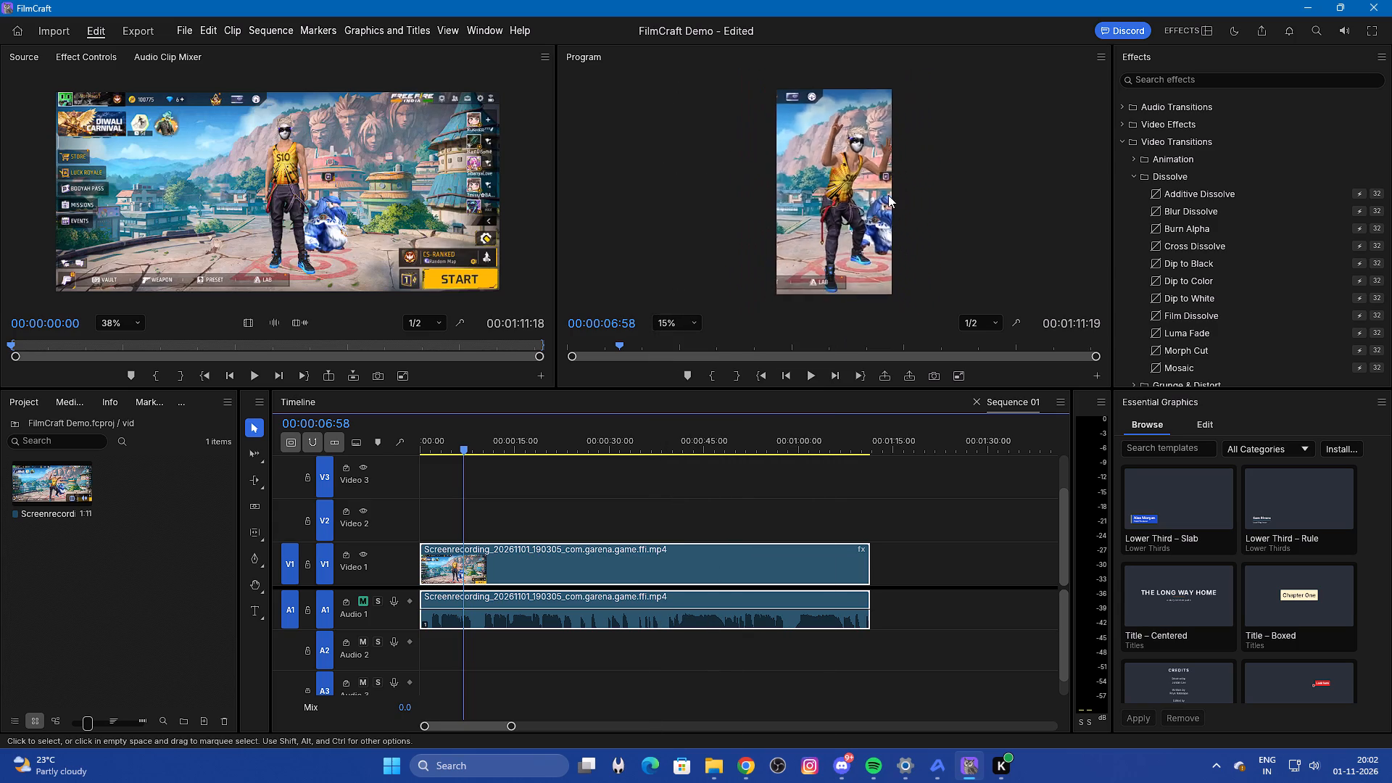
scroll(888, 195, "down", 1)
scroll(866, 192, "up", 4)
left_click(864, 191)
scroll(871, 191, "down", 2)
scroll(877, 196, "up", 2)
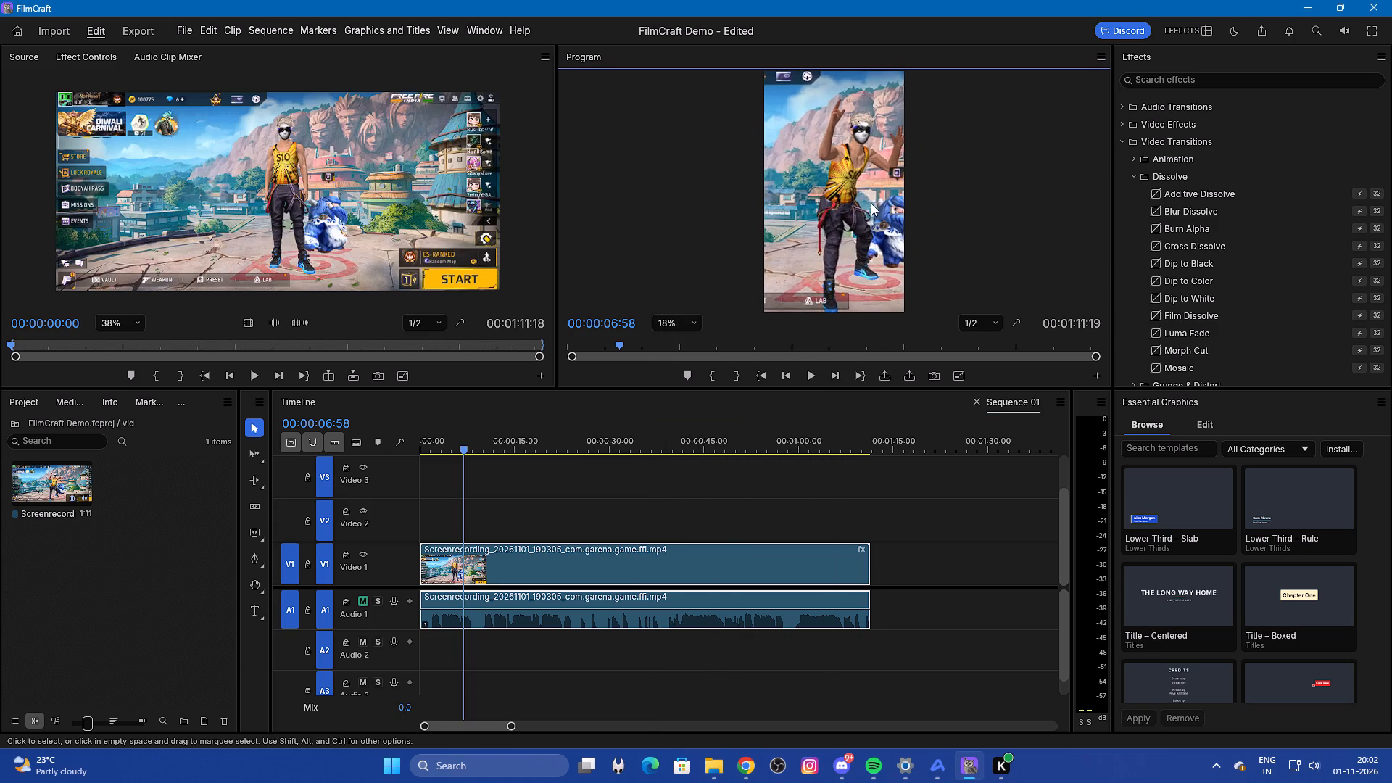
left_click(555, 563)
left_click(541, 567)
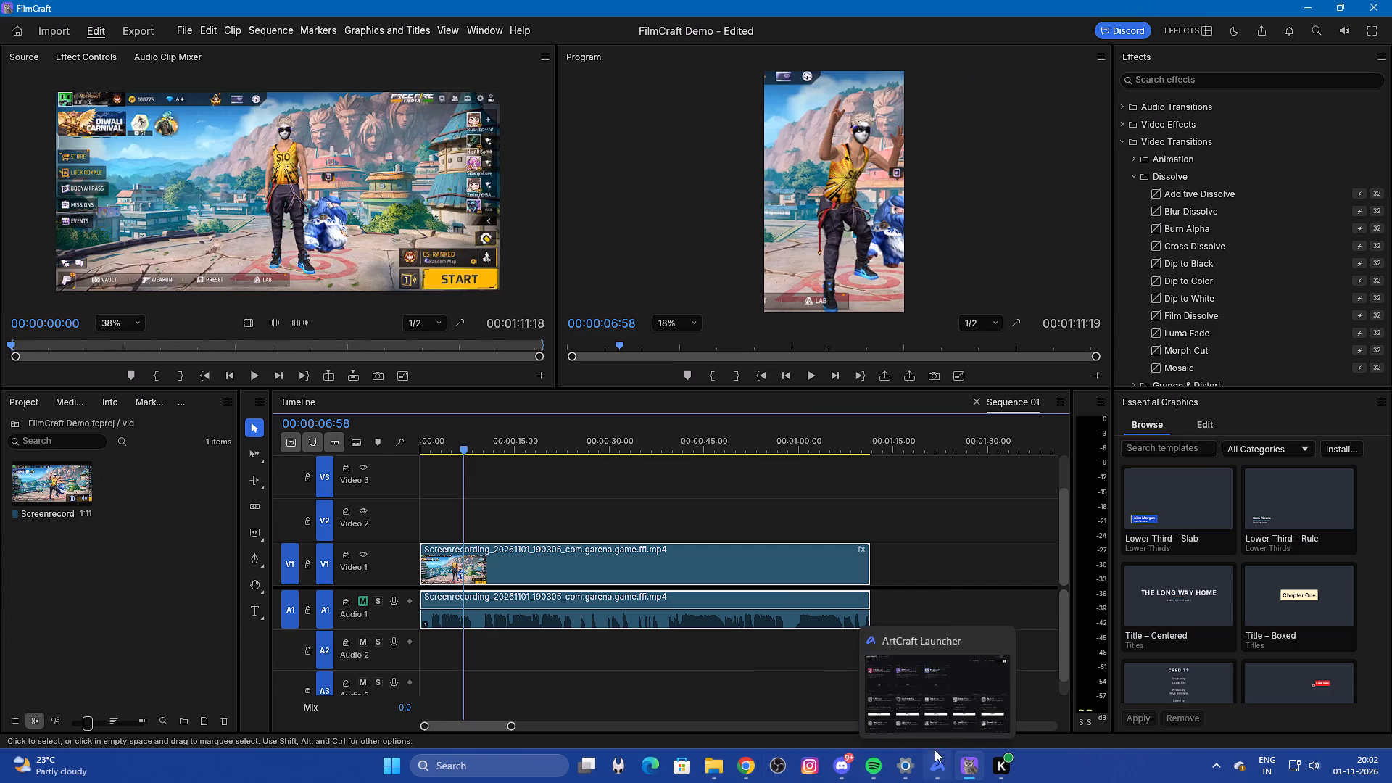
Switch to Chrome to consult the Premiere Pro aspect-ratio tutorial at 0:29, and return to FilmCraft.
left_click(758, 759)
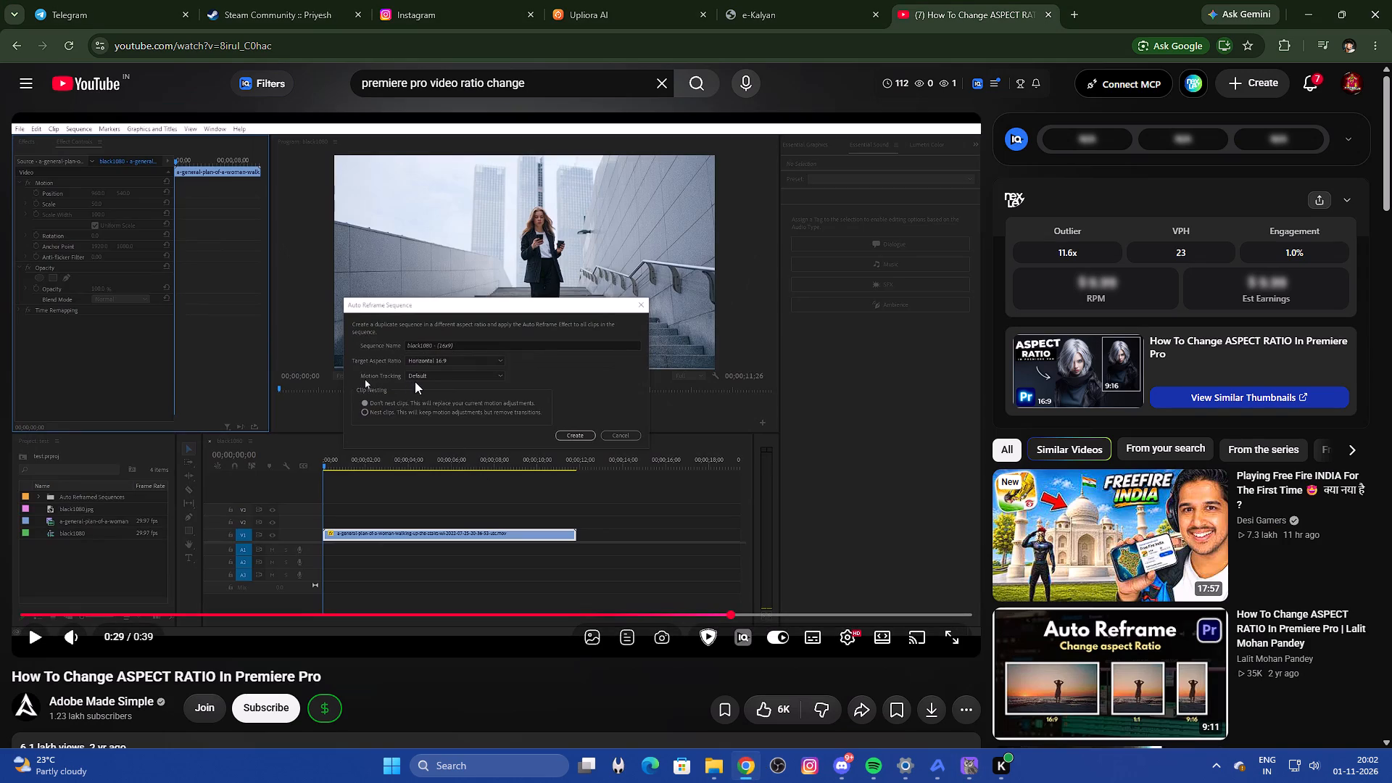
left_click(449, 375)
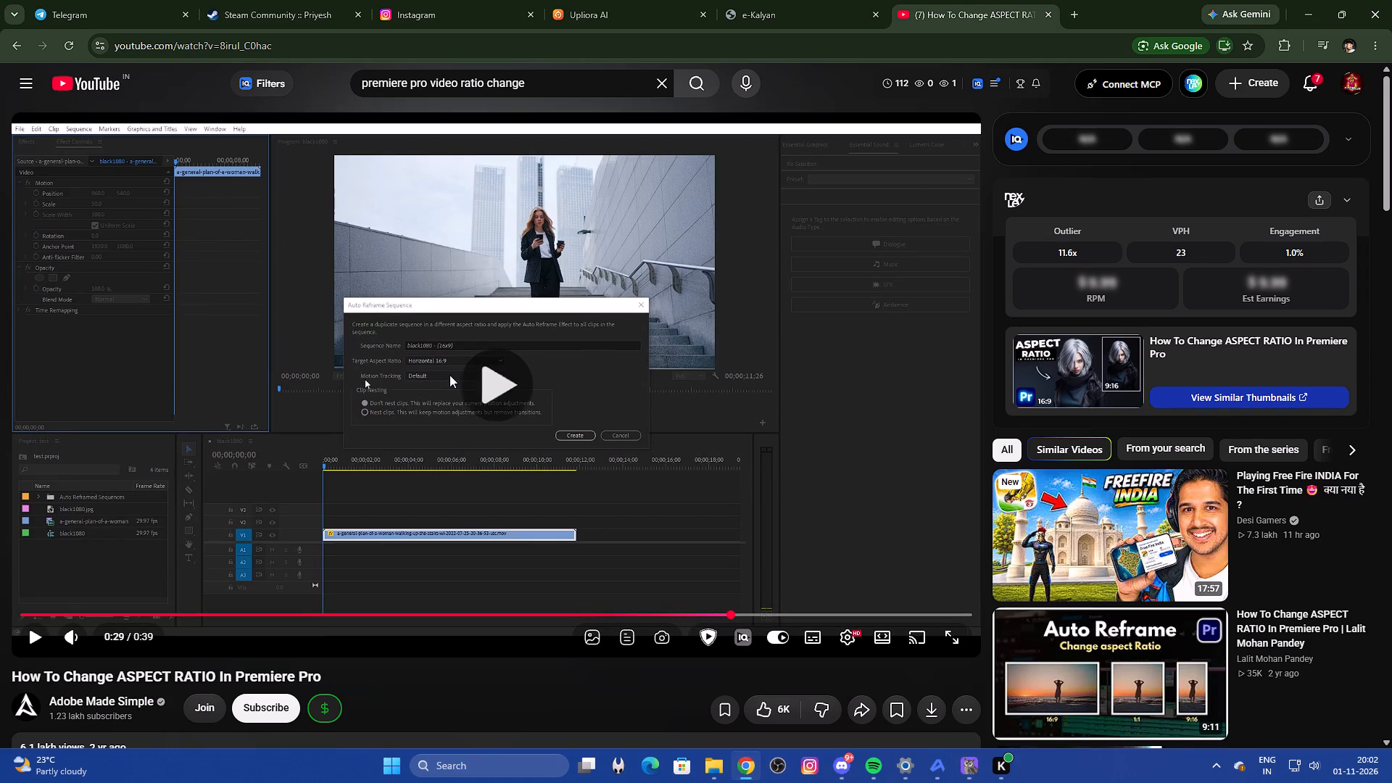
left_click(449, 375)
key("alt+Tab")
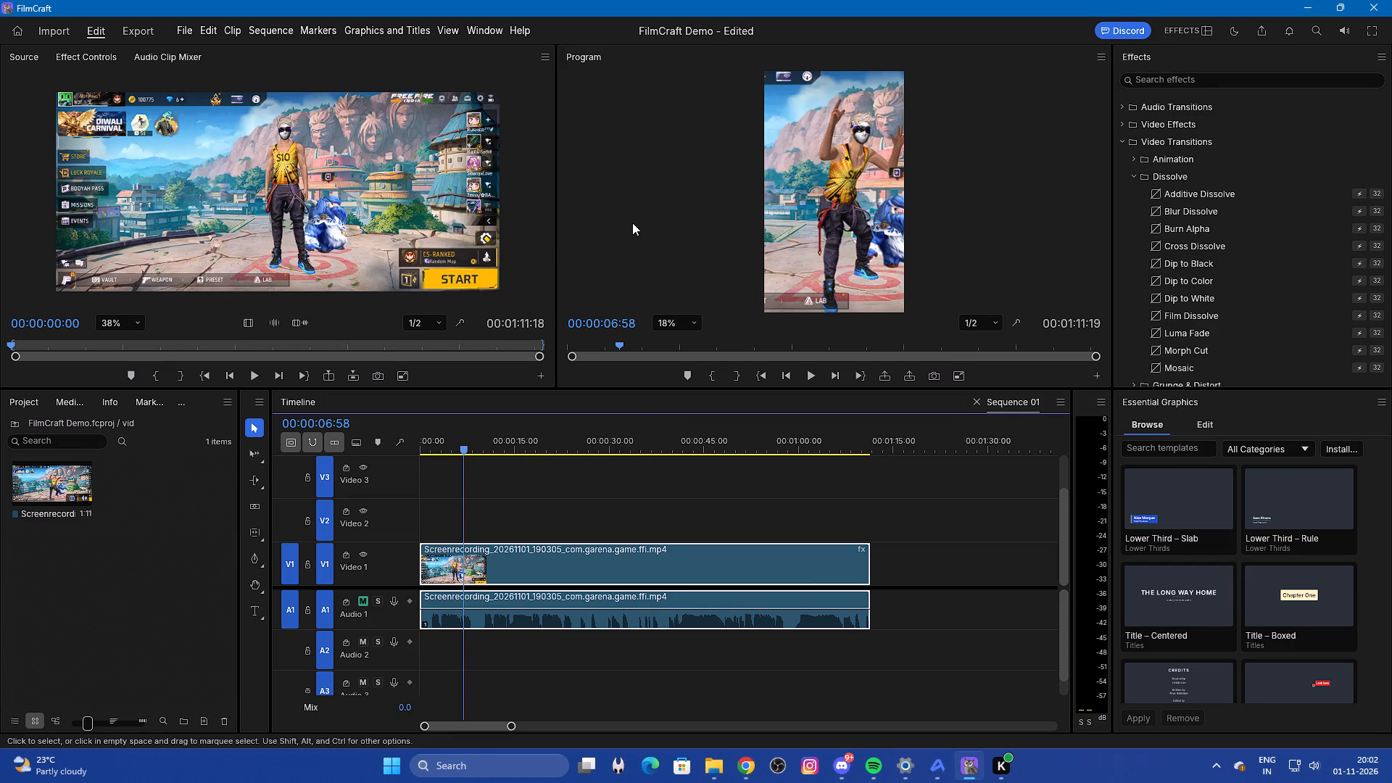
Reduce the gameplay clip's Motion Scale to 199.2.
left_click(94, 56)
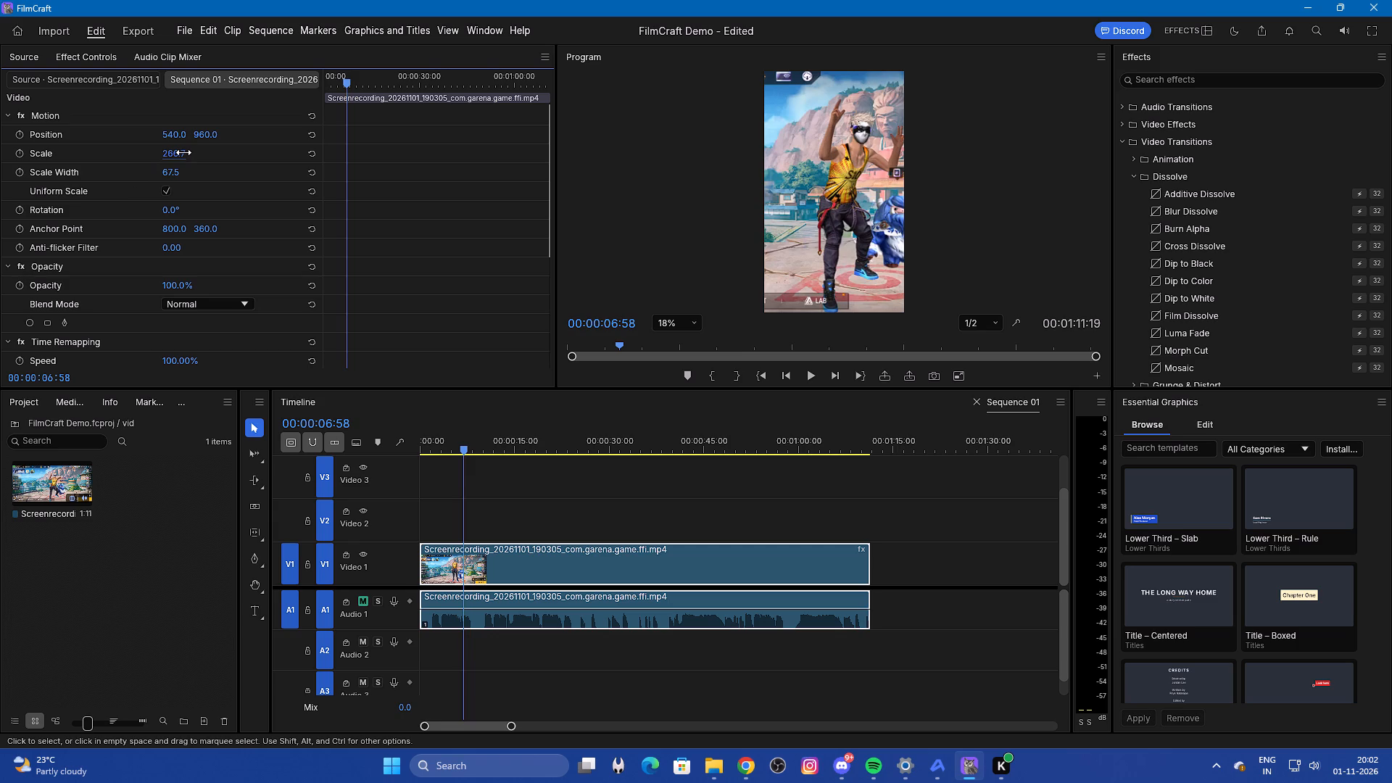
left_click_drag(183, 152, 0, 210)
left_click_drag(178, 149, 175, 149)
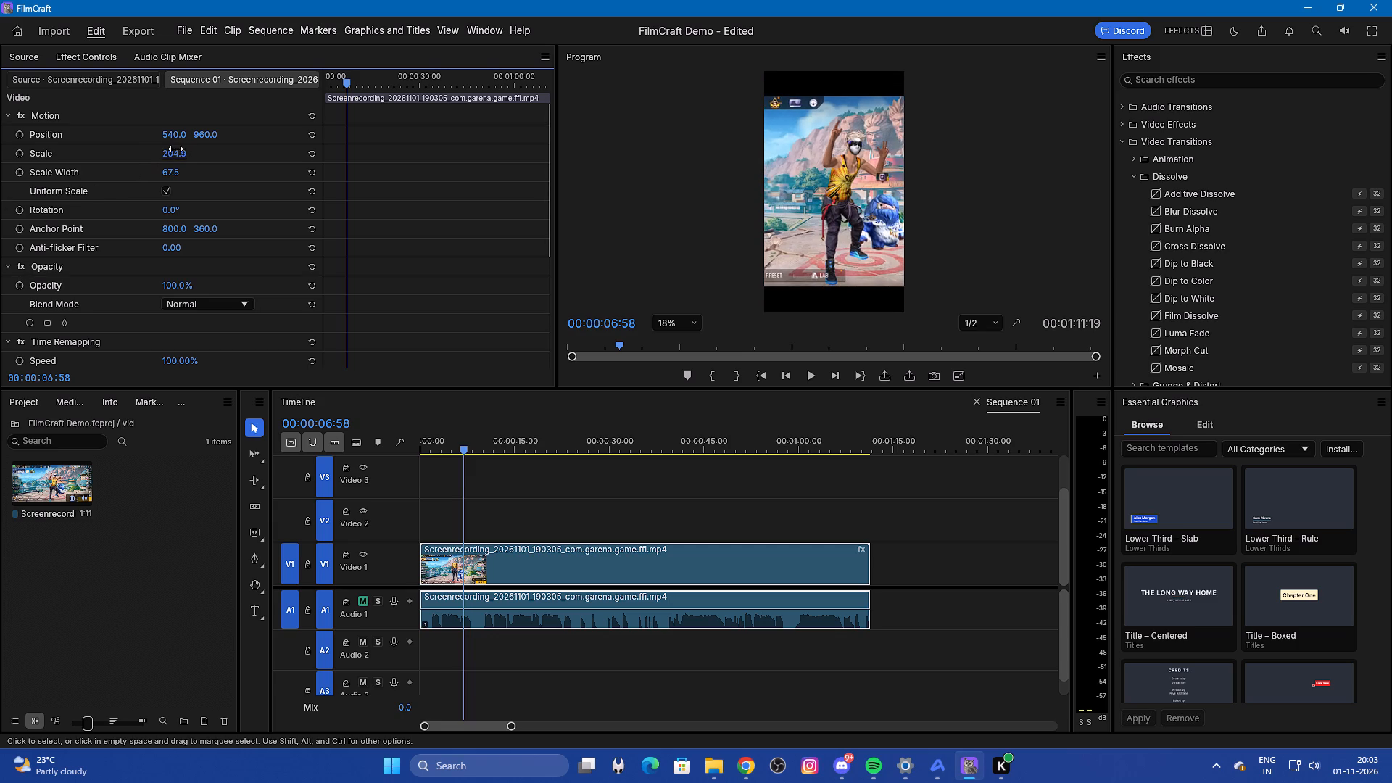
left_click_drag(175, 149, 158, 156)
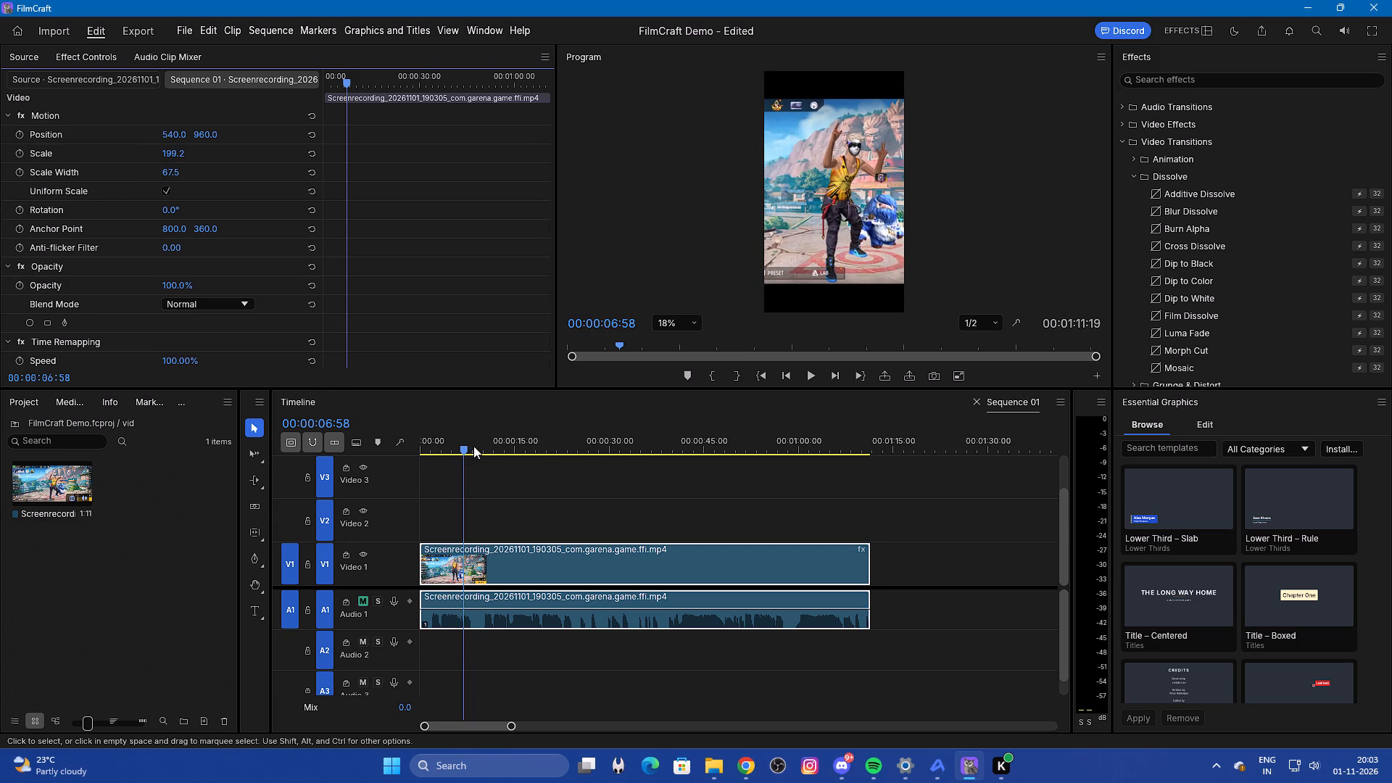
Move the playhead back to the start of Sequence 01 at 00:00:00:00.
left_click(473, 446)
left_click_drag(471, 448, 401, 476)
left_click_drag(422, 453, 428, 460)
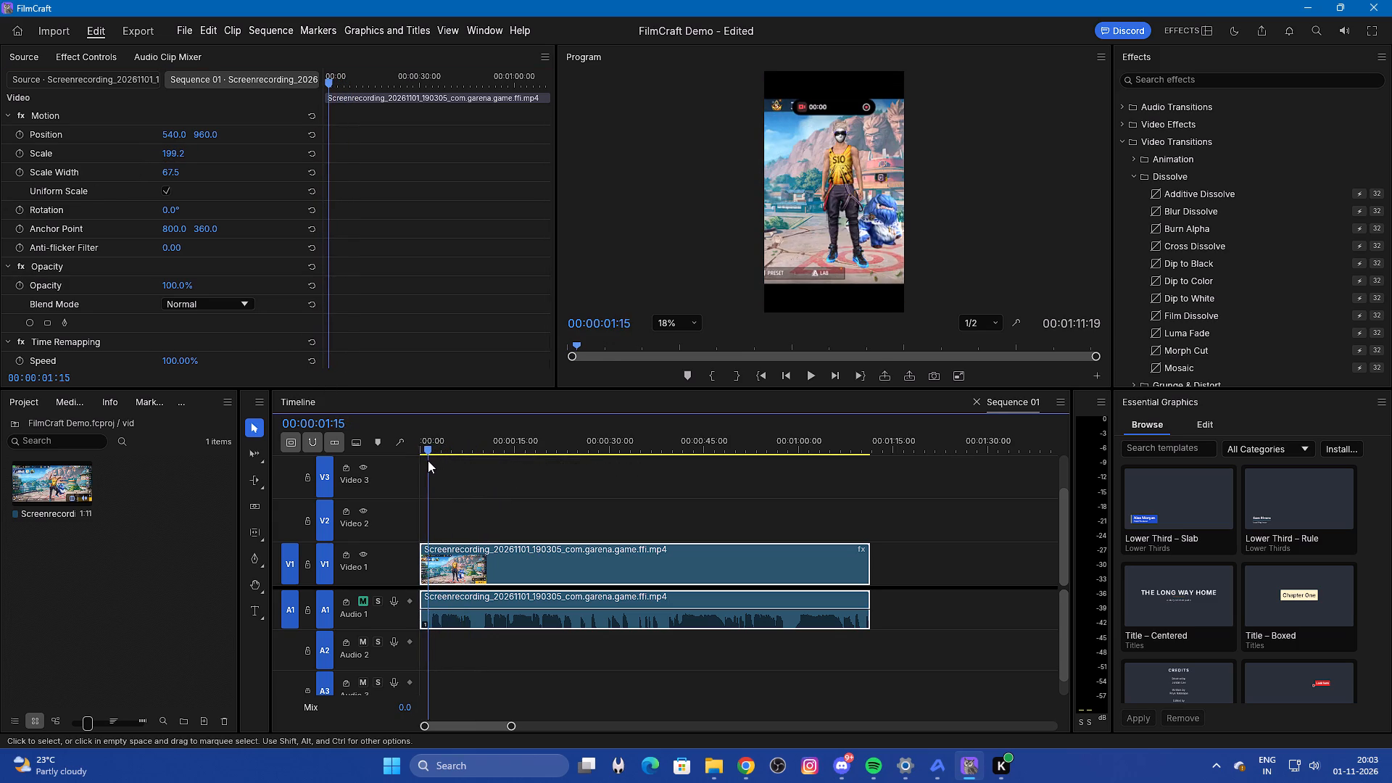
left_click_drag(428, 460, 427, 476)
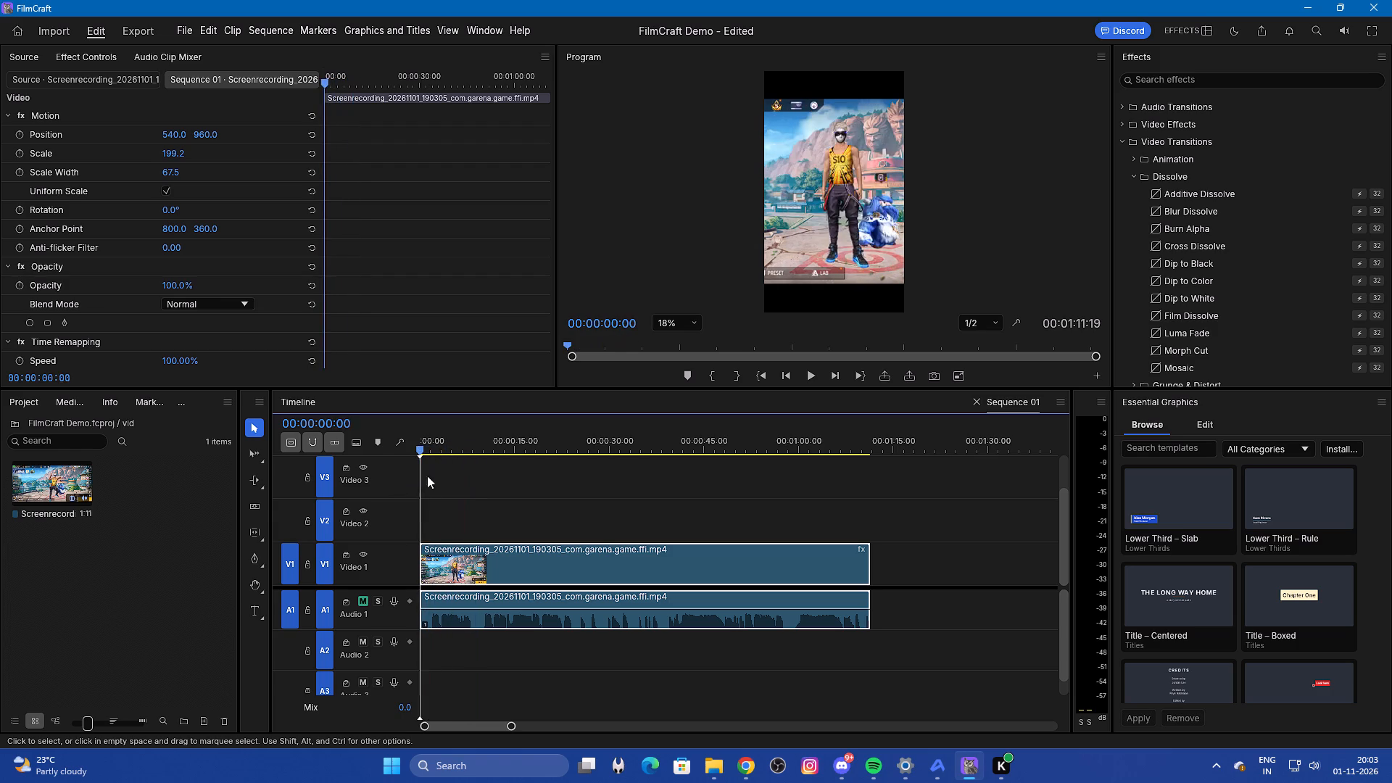
left_click_drag(427, 476, 425, 477)
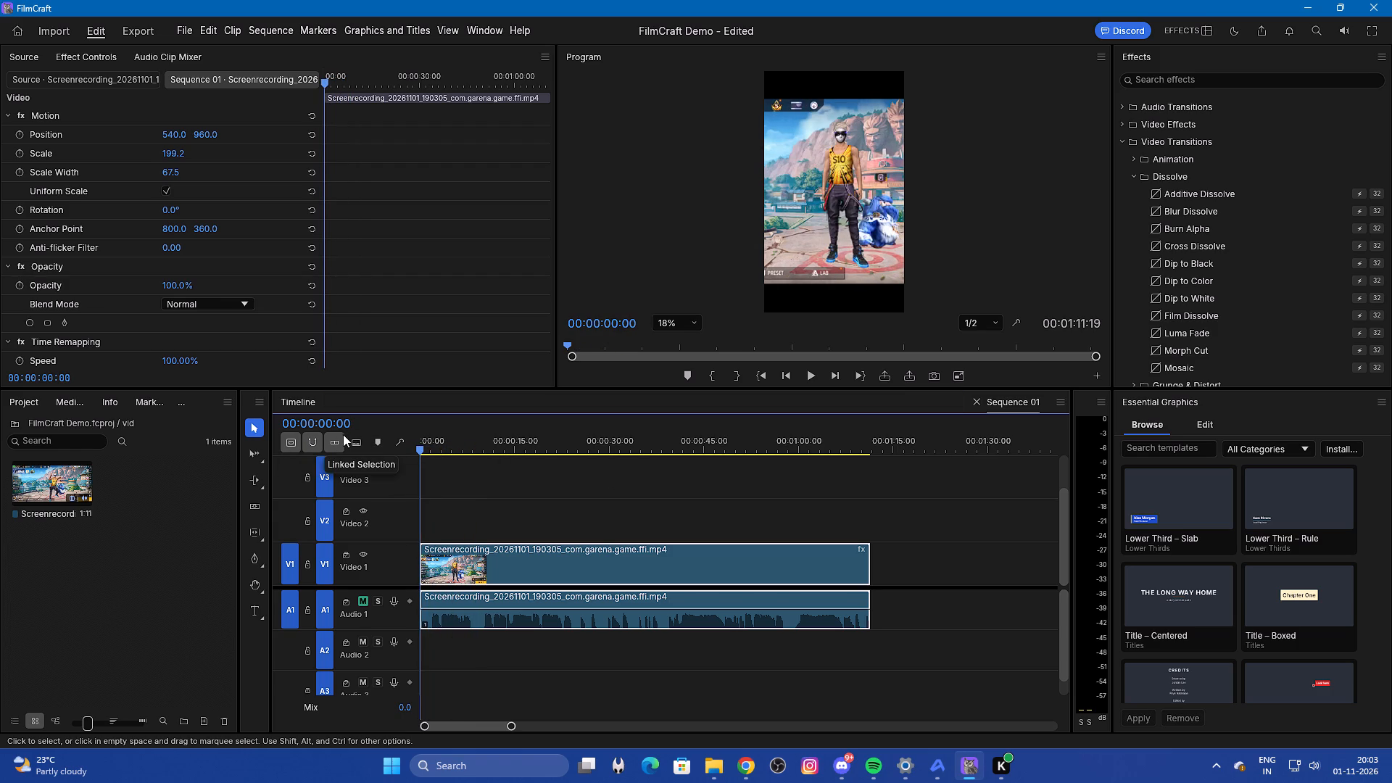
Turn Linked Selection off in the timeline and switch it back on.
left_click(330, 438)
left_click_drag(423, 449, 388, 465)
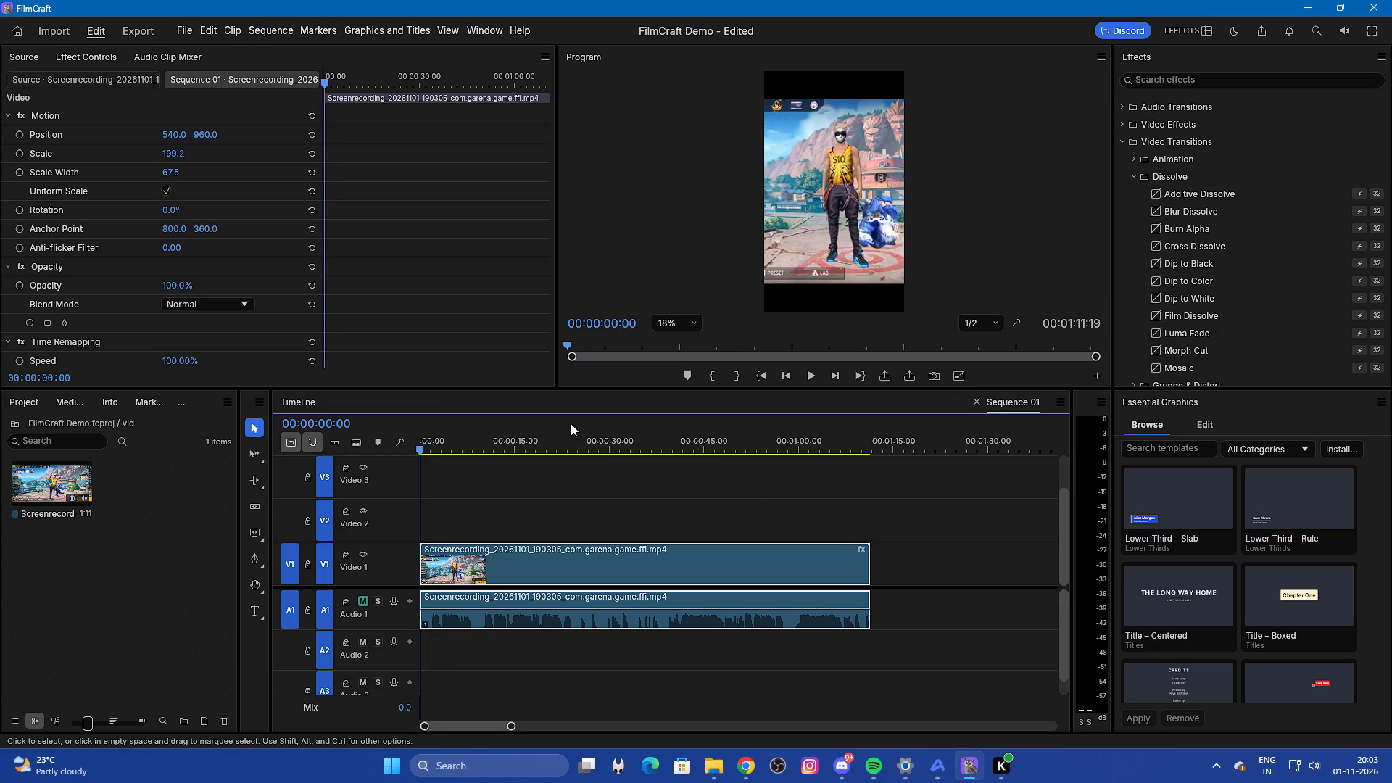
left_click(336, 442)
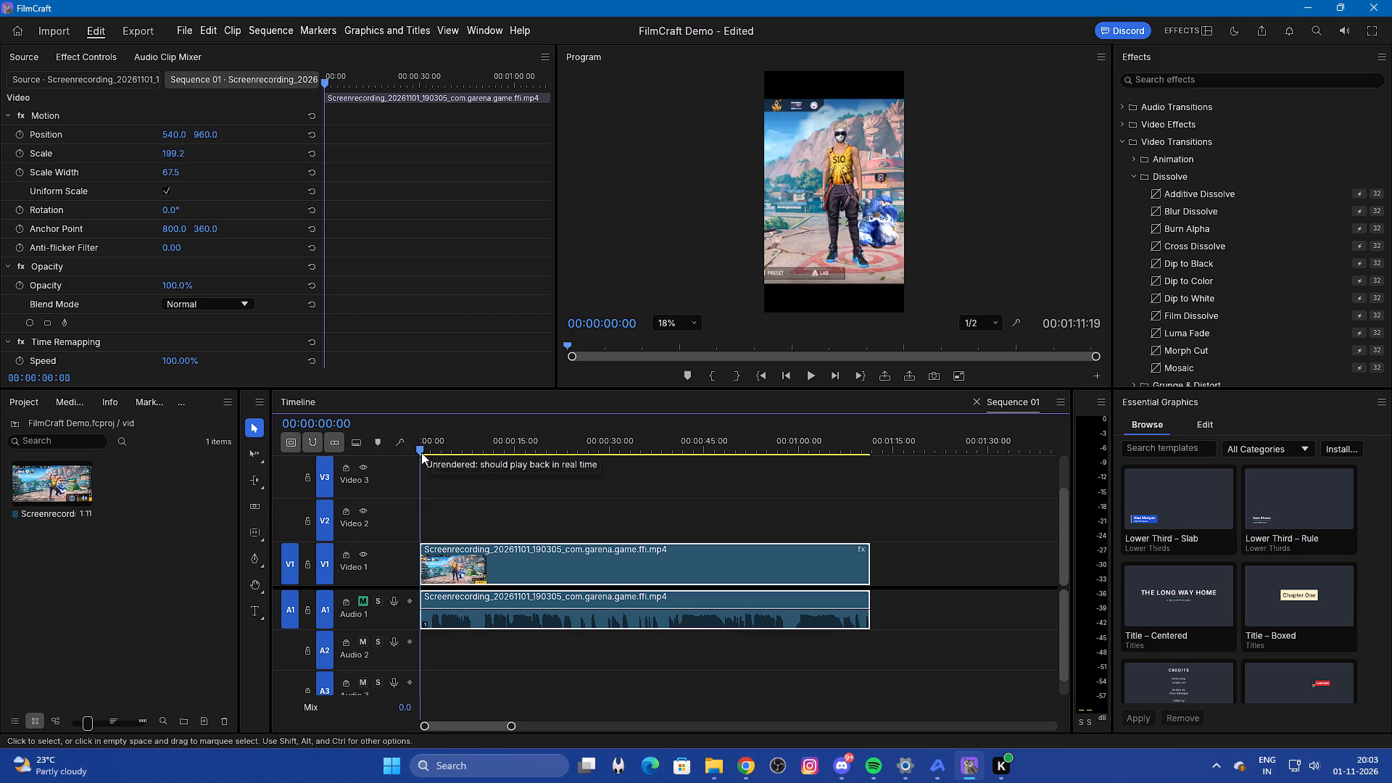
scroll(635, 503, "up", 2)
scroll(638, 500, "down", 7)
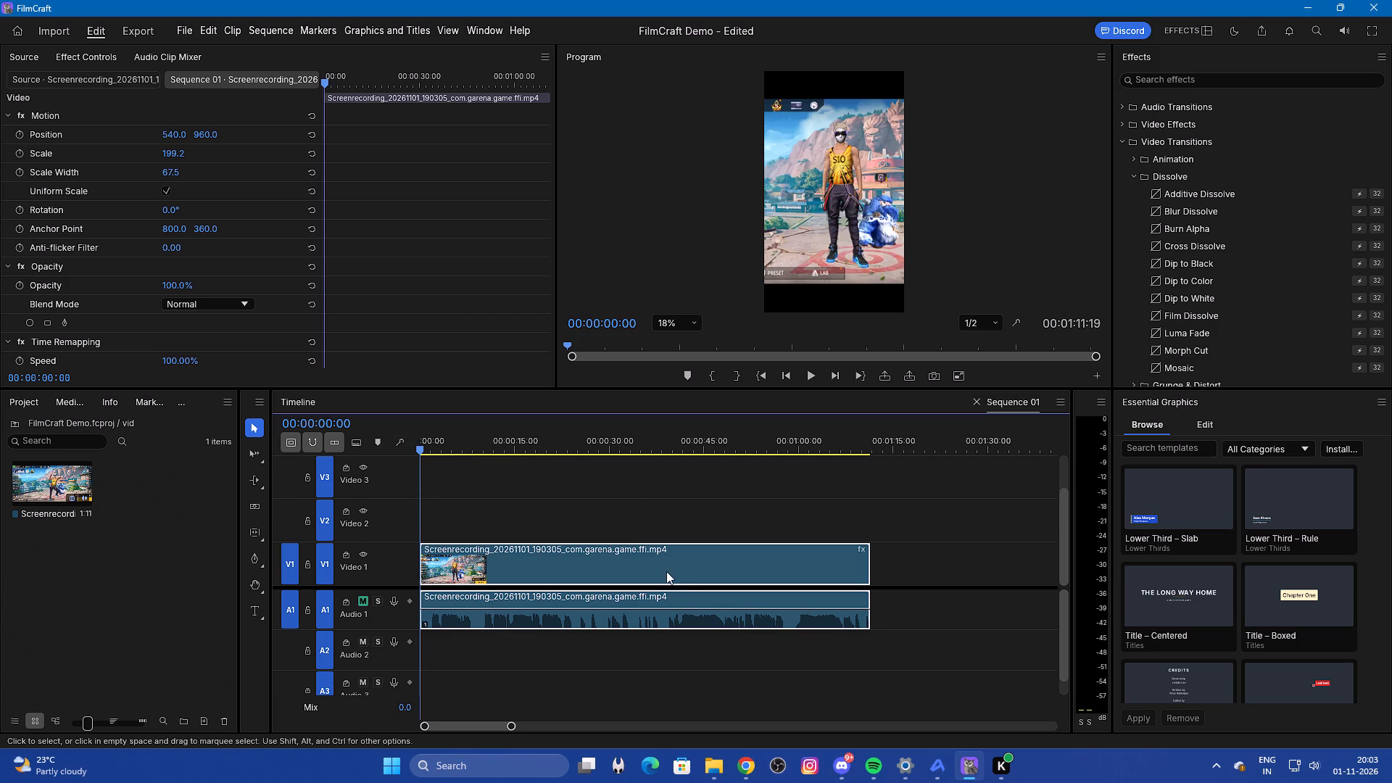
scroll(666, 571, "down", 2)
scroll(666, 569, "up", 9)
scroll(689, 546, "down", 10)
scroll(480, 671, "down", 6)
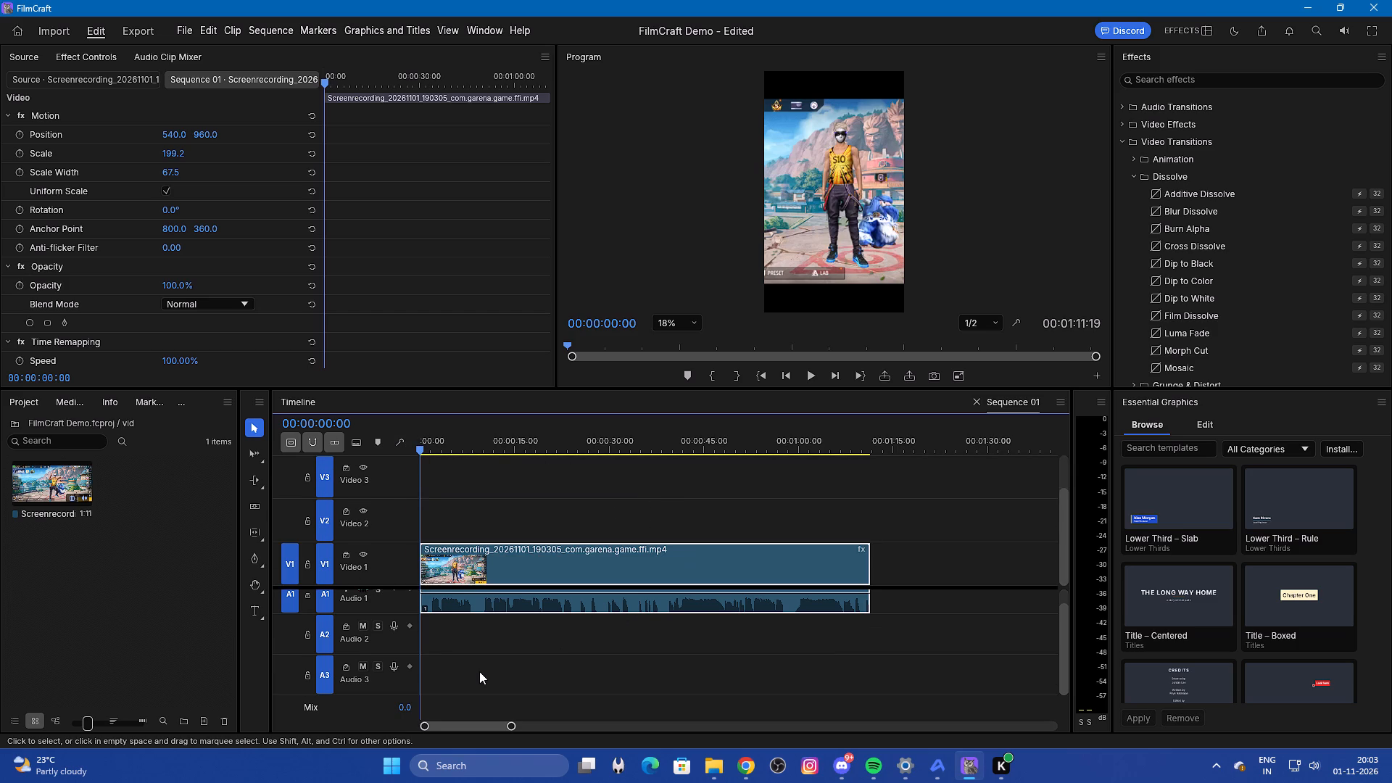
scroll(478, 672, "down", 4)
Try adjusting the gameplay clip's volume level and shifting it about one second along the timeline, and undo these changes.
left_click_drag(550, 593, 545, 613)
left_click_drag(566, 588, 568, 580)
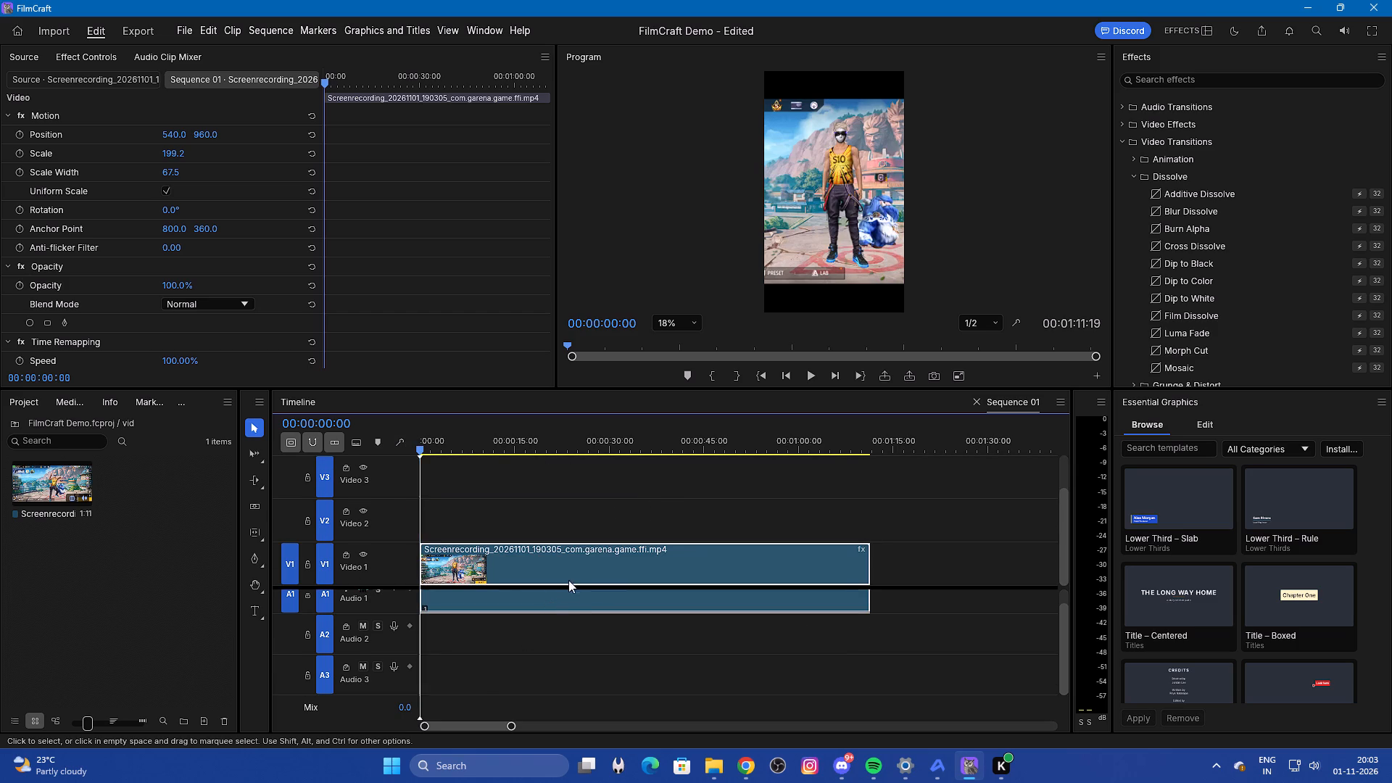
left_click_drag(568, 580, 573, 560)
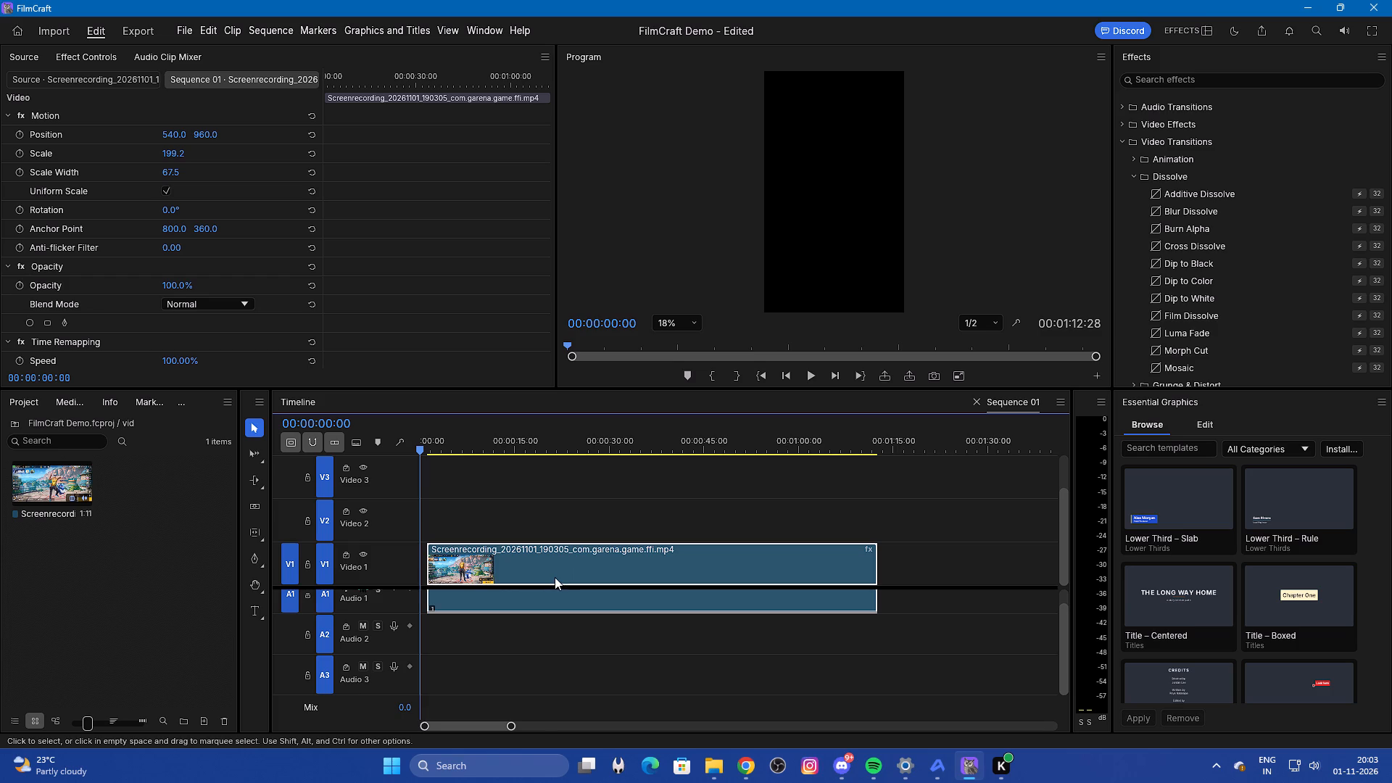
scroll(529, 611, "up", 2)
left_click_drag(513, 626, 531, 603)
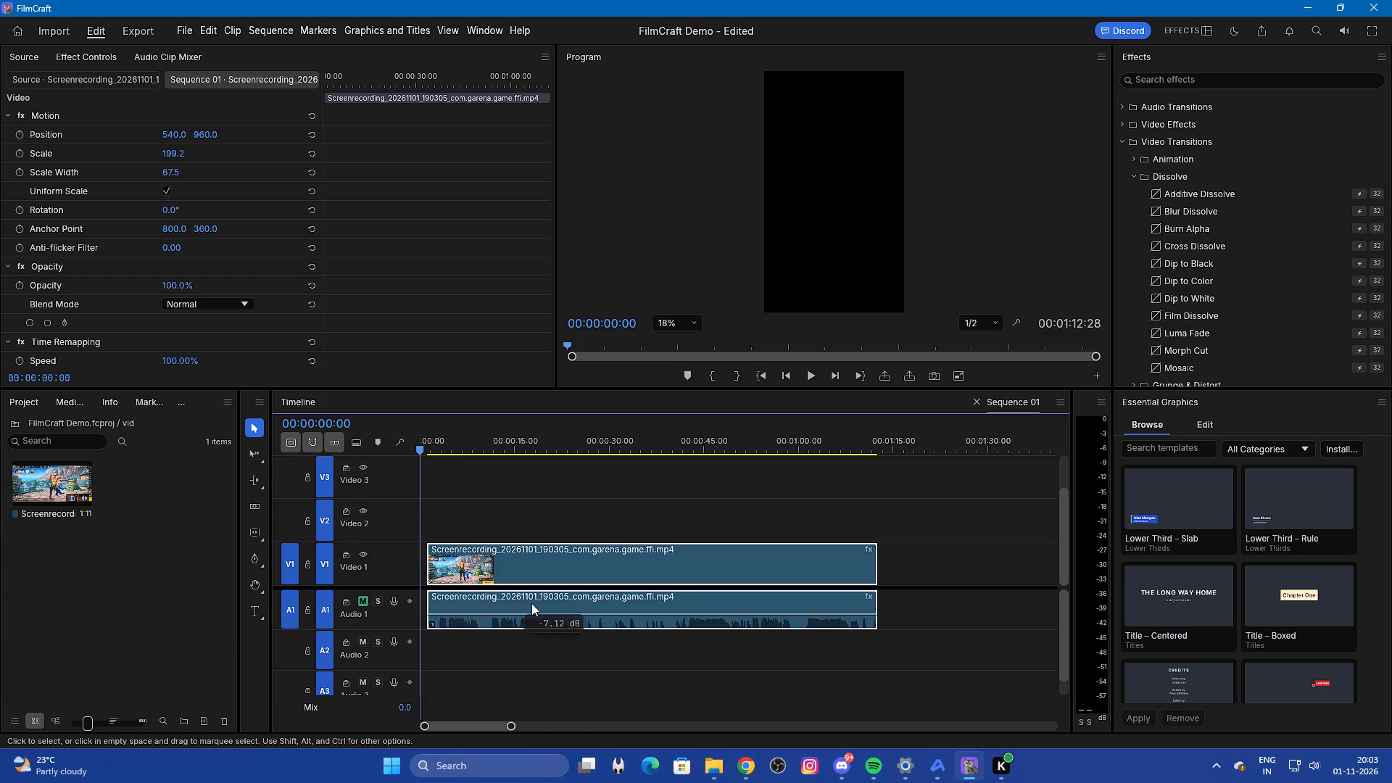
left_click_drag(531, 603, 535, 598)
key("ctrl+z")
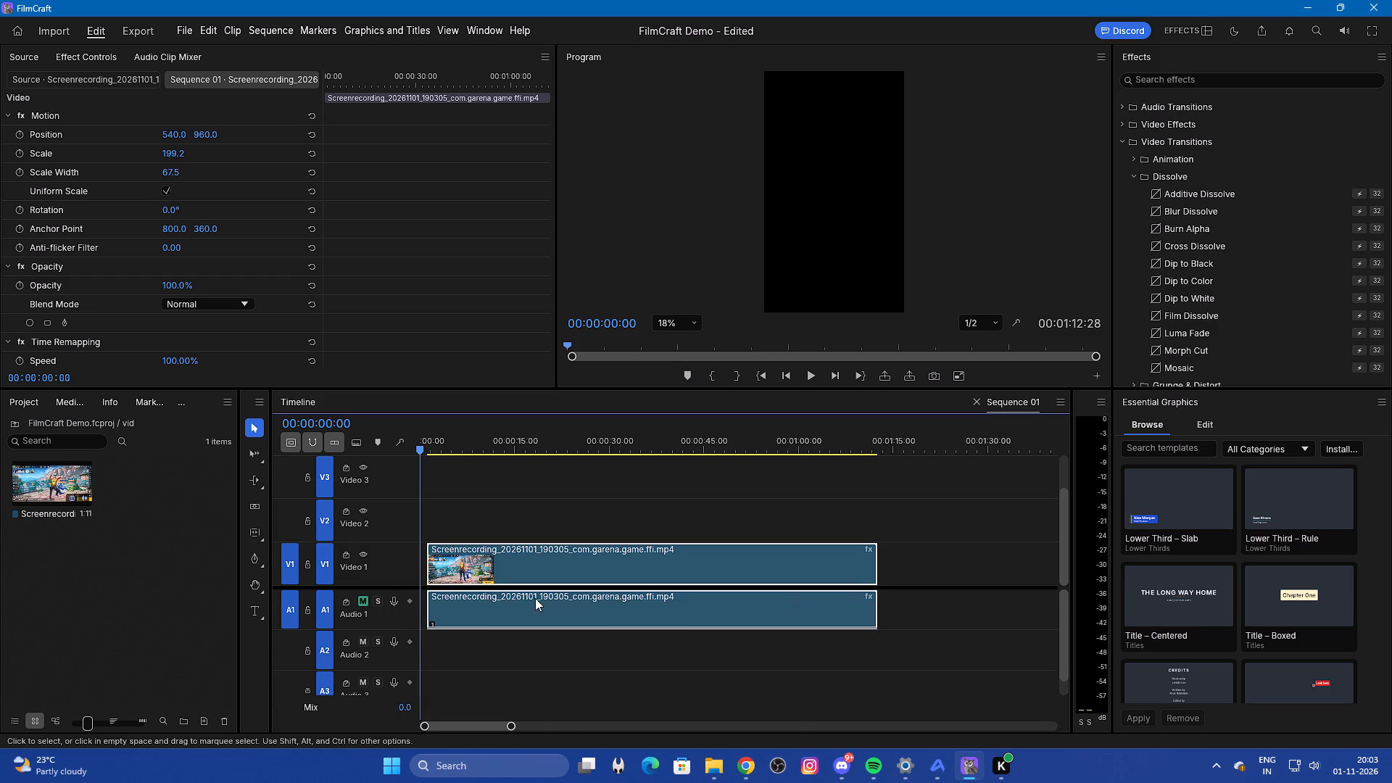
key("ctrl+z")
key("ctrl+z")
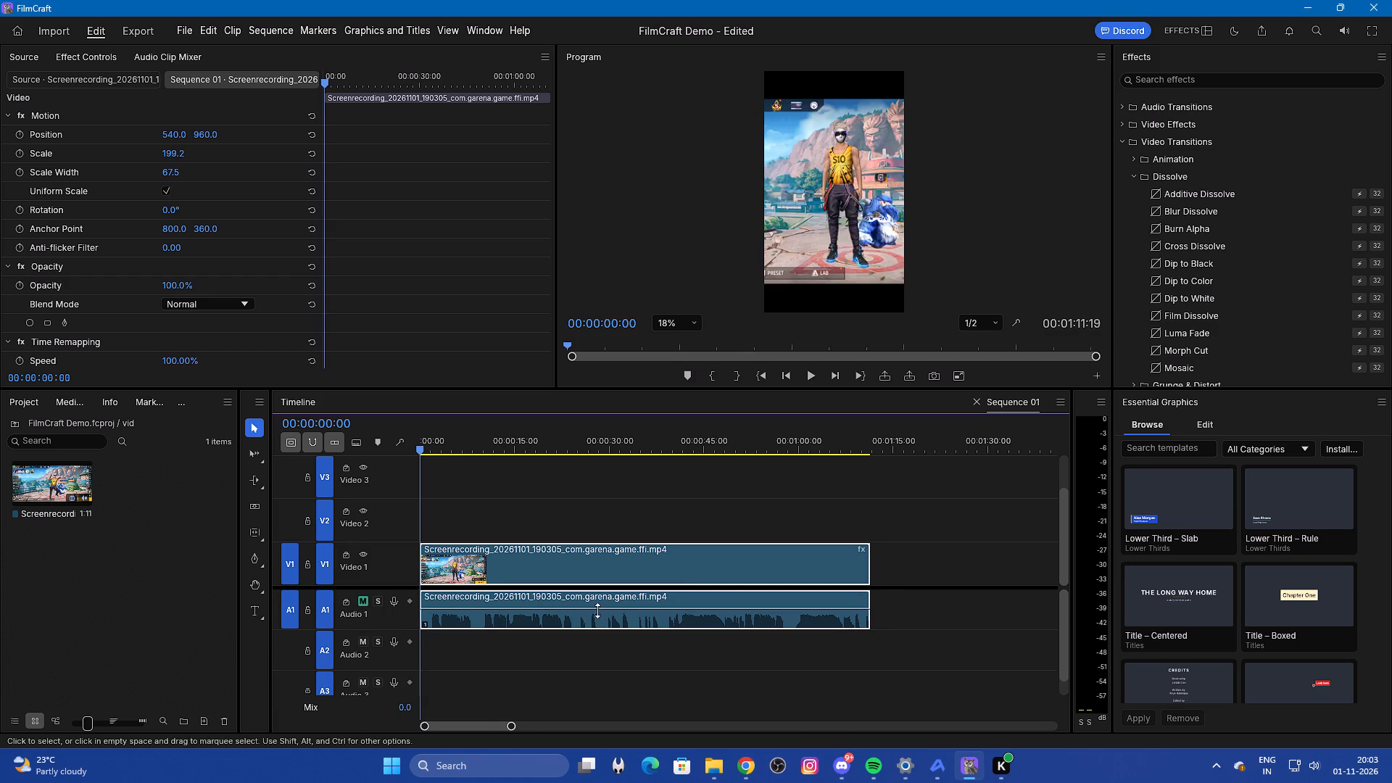
Move the linked gameplay clip from Video 1 and Audio 1 to Video 2 and Audio 2, keeping its start at 00:00:00:00.
left_click_drag(597, 619, 573, 703)
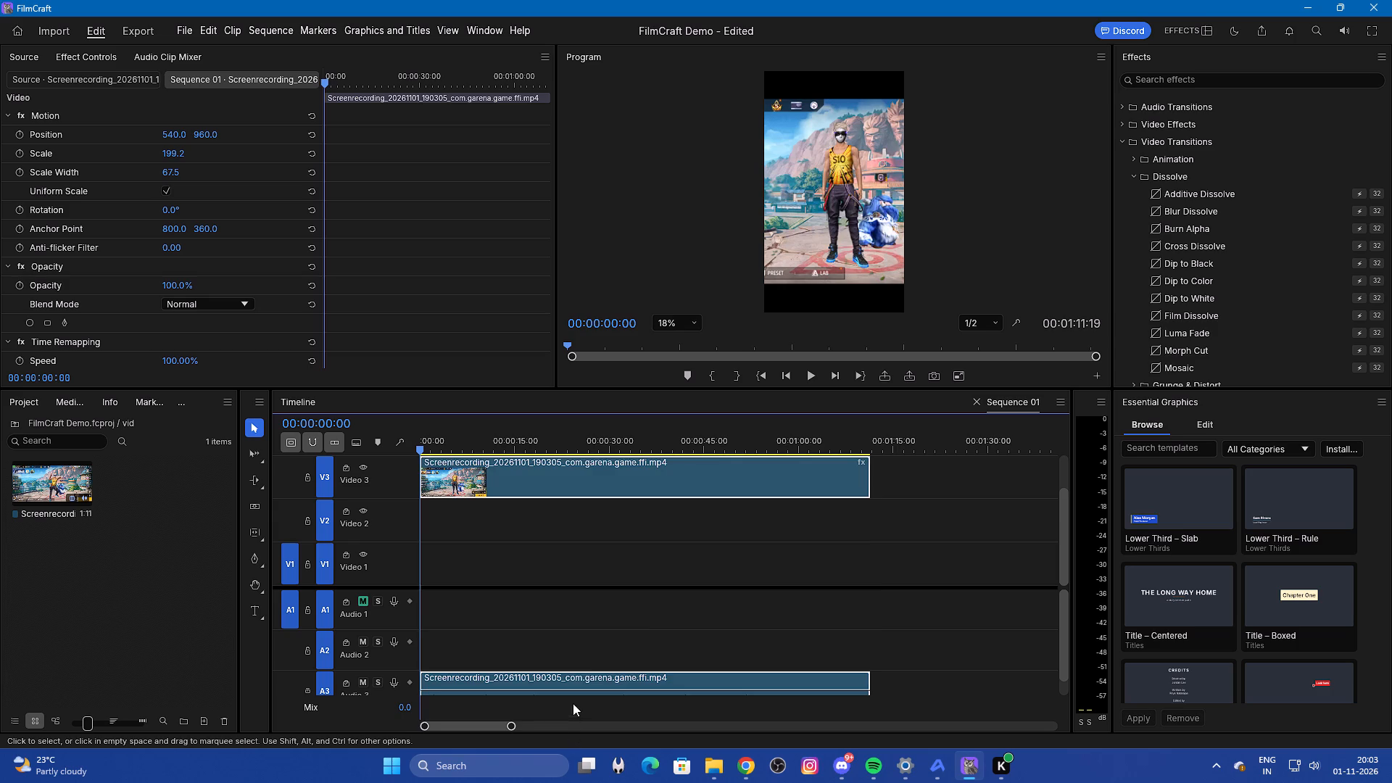
left_click_drag(573, 703, 573, 693)
scroll(642, 623, "down", 4)
left_click_drag(570, 689, 568, 716)
scroll(689, 602, "down", 4)
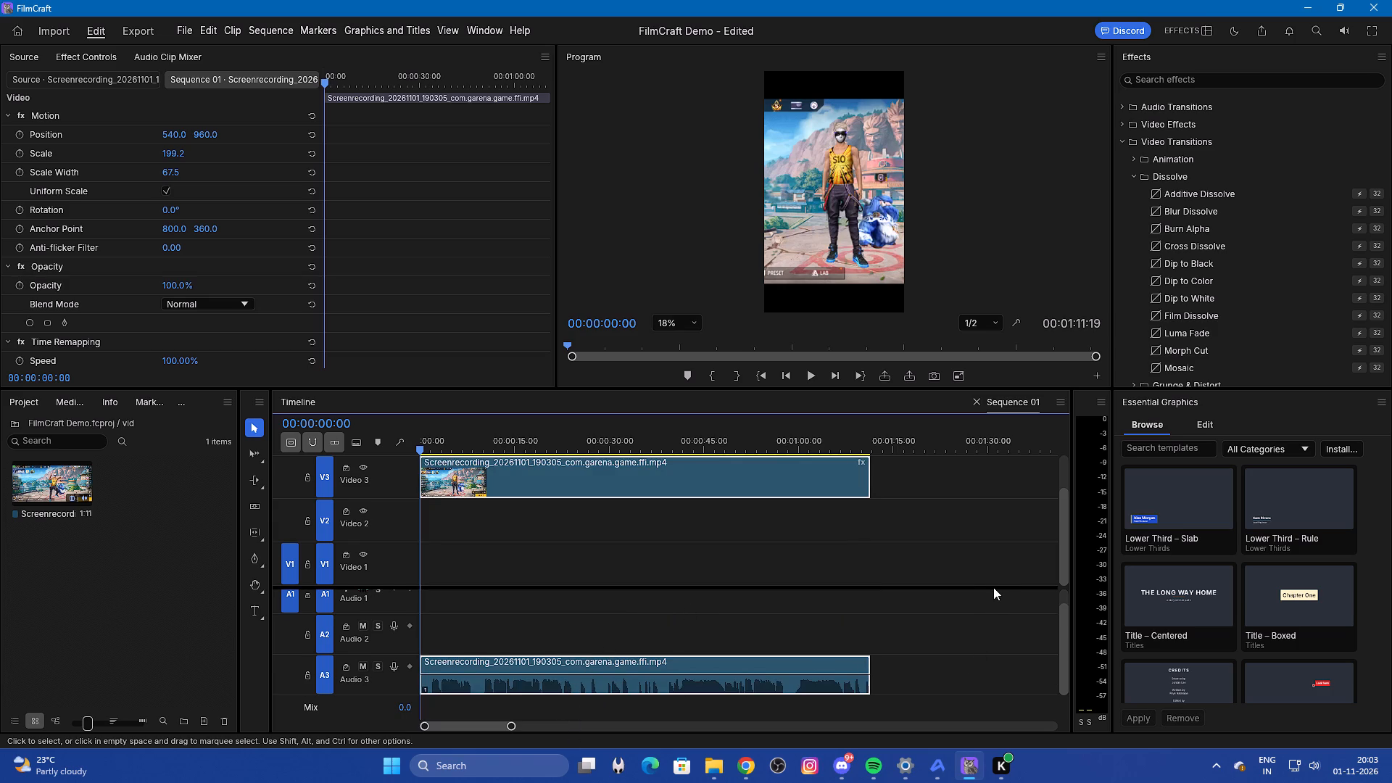
scroll(975, 598, "down", 5)
scroll(501, 550, "down", 5)
scroll(526, 611, "up", 2)
scroll(527, 610, "down", 4)
left_click_drag(487, 681, 497, 642)
left_click_drag(493, 643, 471, 649)
Unlink the gameplay clip's audio on Audio 2 from its video, and select only the video clip on Video 2.
right_click(647, 634)
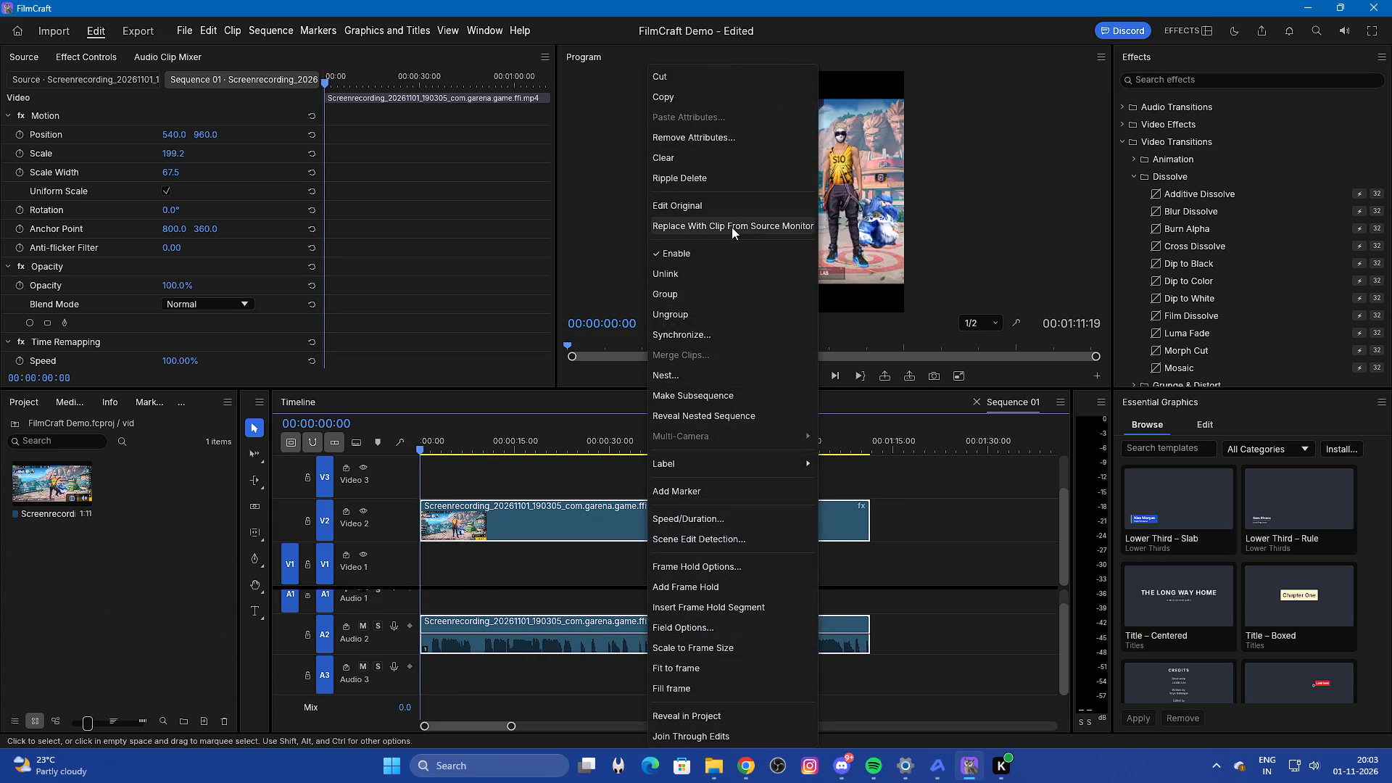
left_click(681, 264)
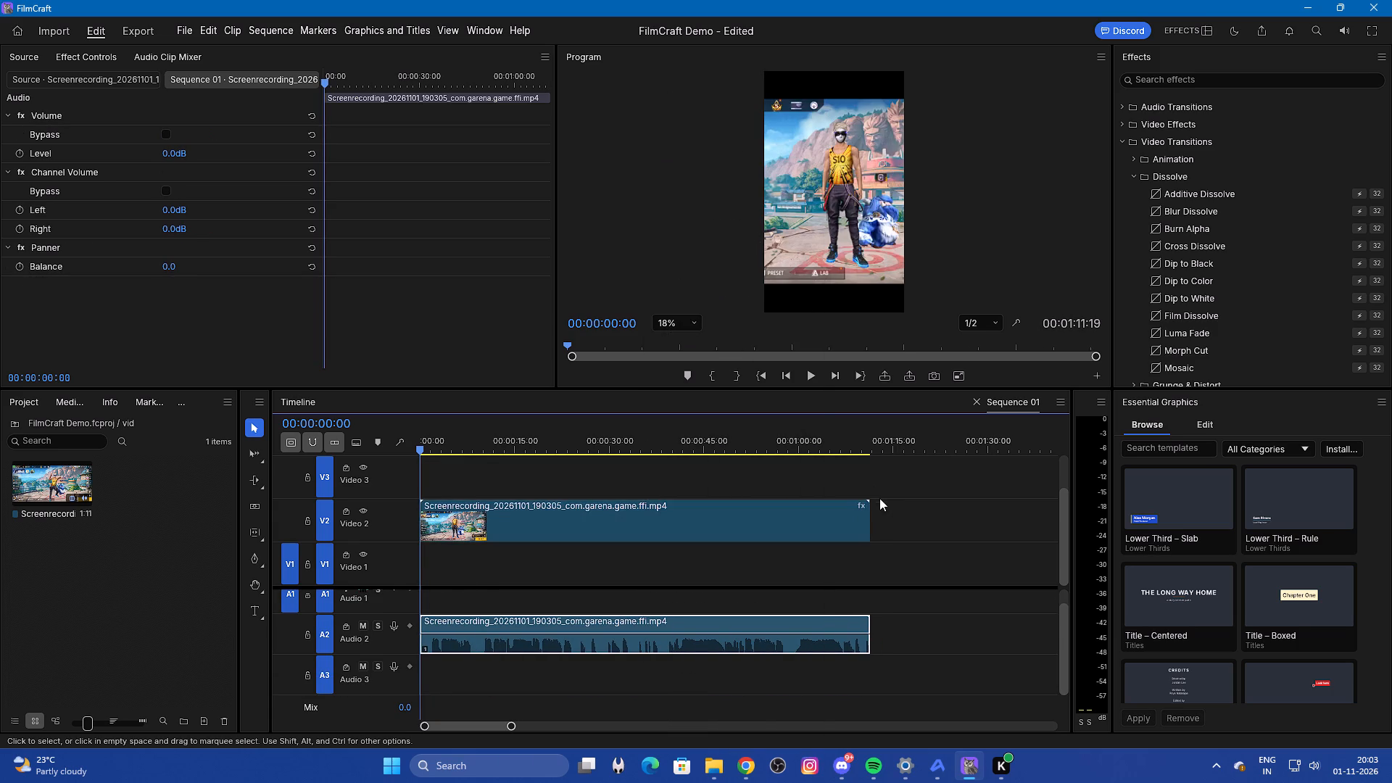
scroll(879, 500, "up", 2)
scroll(765, 557, "down", 1)
left_click(551, 525)
Play Sequence 01 from its start to check the rescaled clip with its audio.
scroll(697, 523, "up", 2)
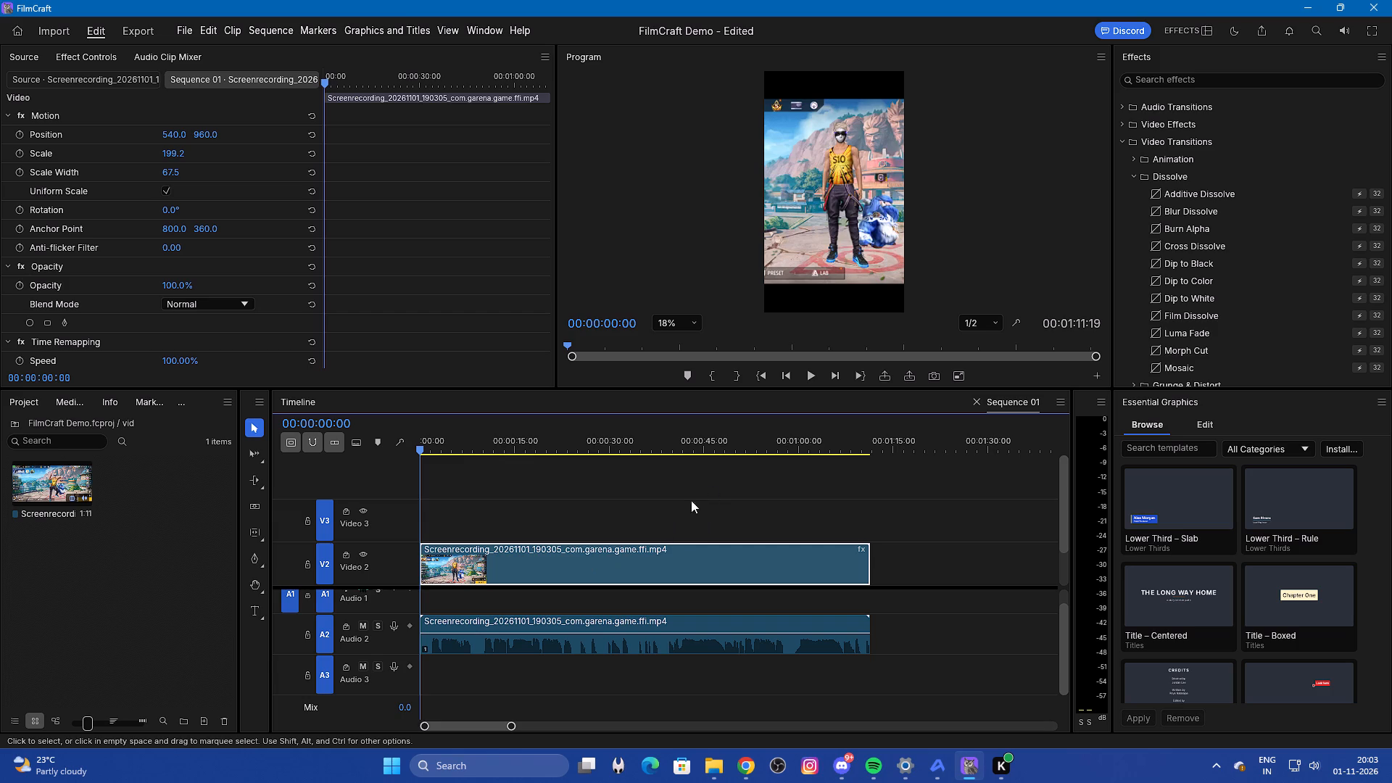
left_click(811, 373)
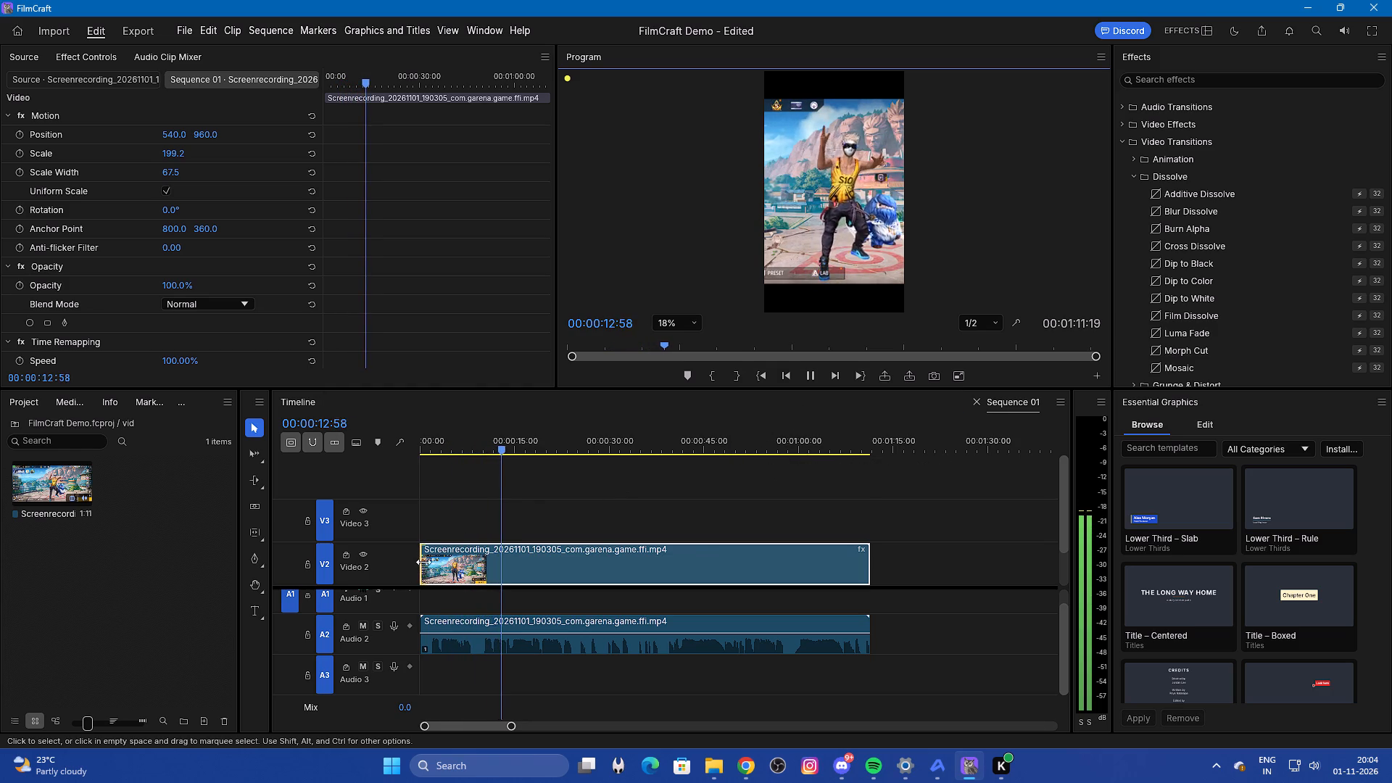
Trim about 8 seconds off the start of the video clip on Video 2 and move it back to 00:00:00:00.
left_click_drag(423, 562, 473, 560)
left_click_drag(515, 456, 467, 483)
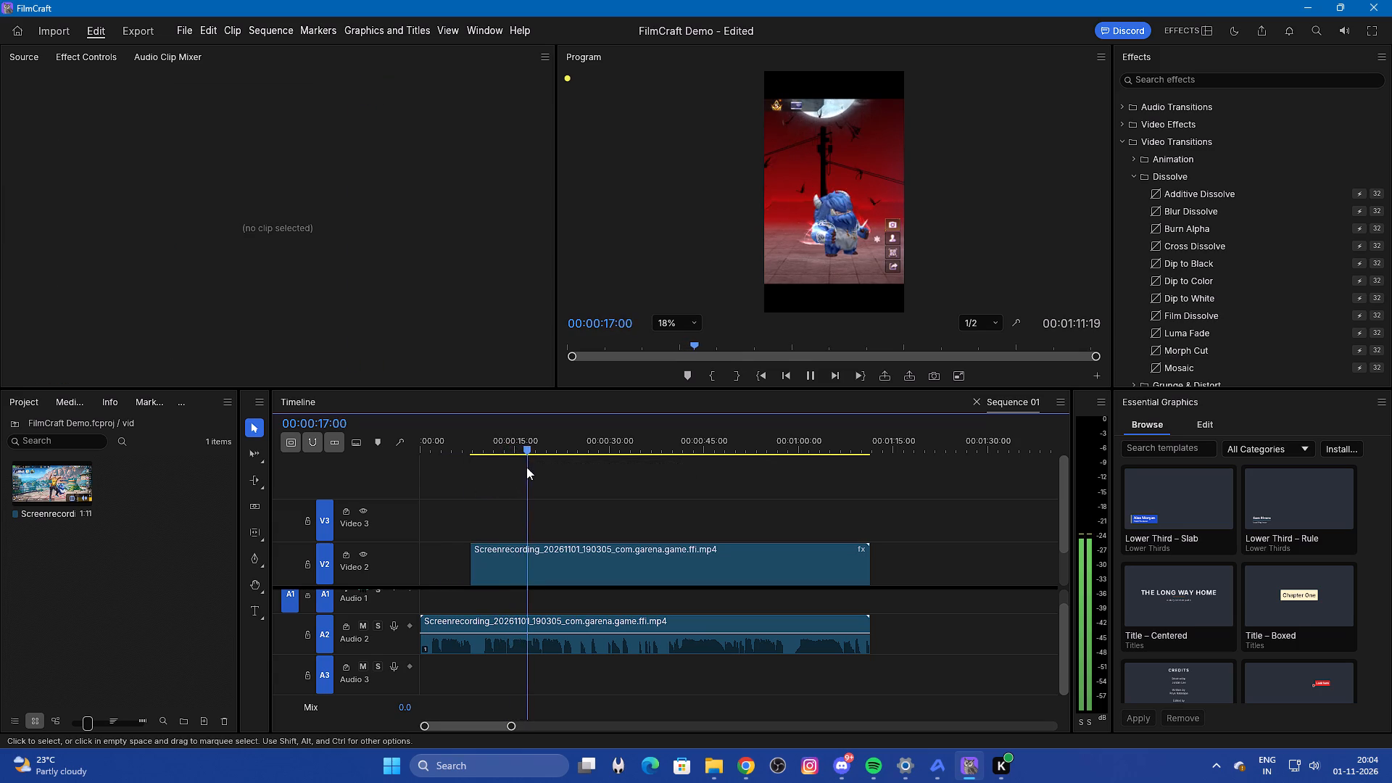
left_click_drag(529, 451, 477, 484)
left_click_drag(534, 555, 528, 559)
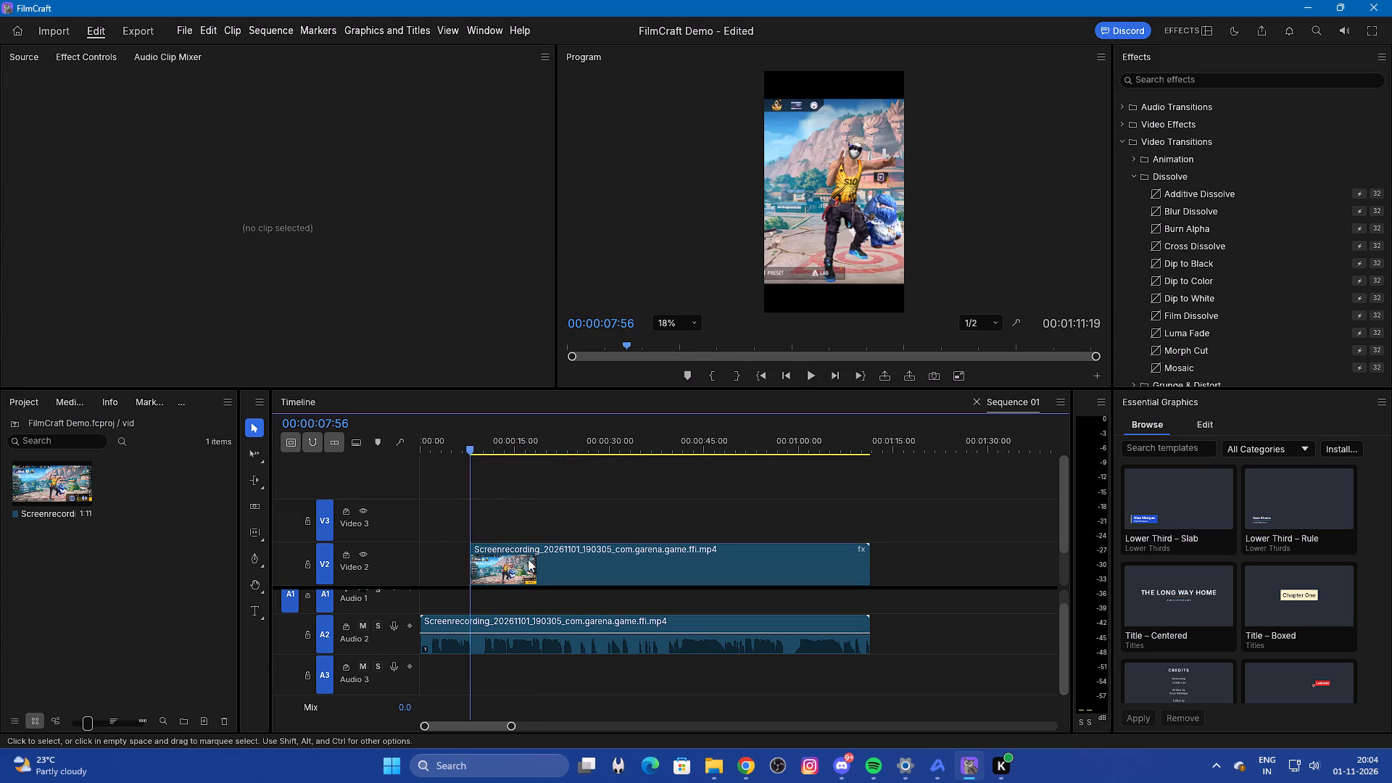
left_click_drag(528, 559, 476, 571)
Play Sequence 01 from its start to check the trimmed video against the audio.
left_click_drag(473, 448, 336, 491)
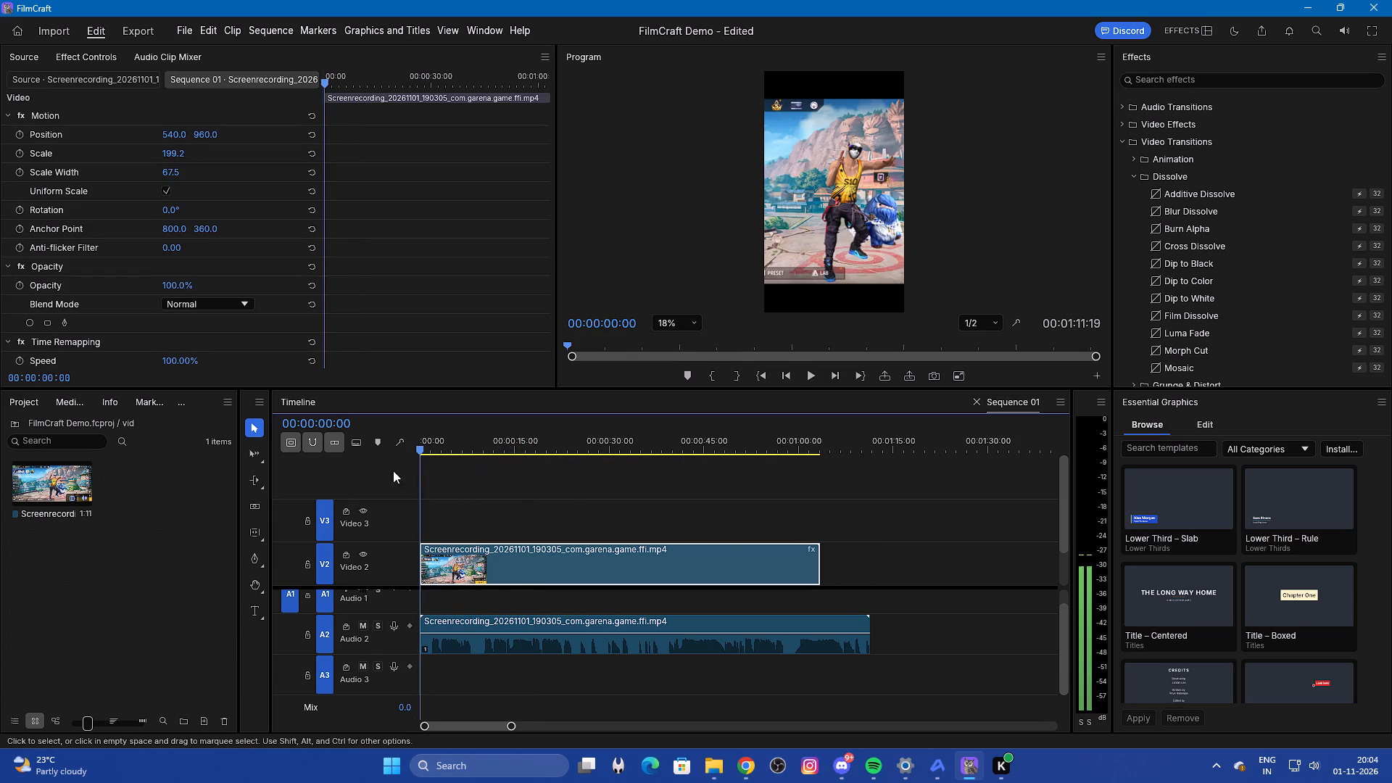
left_click(811, 368)
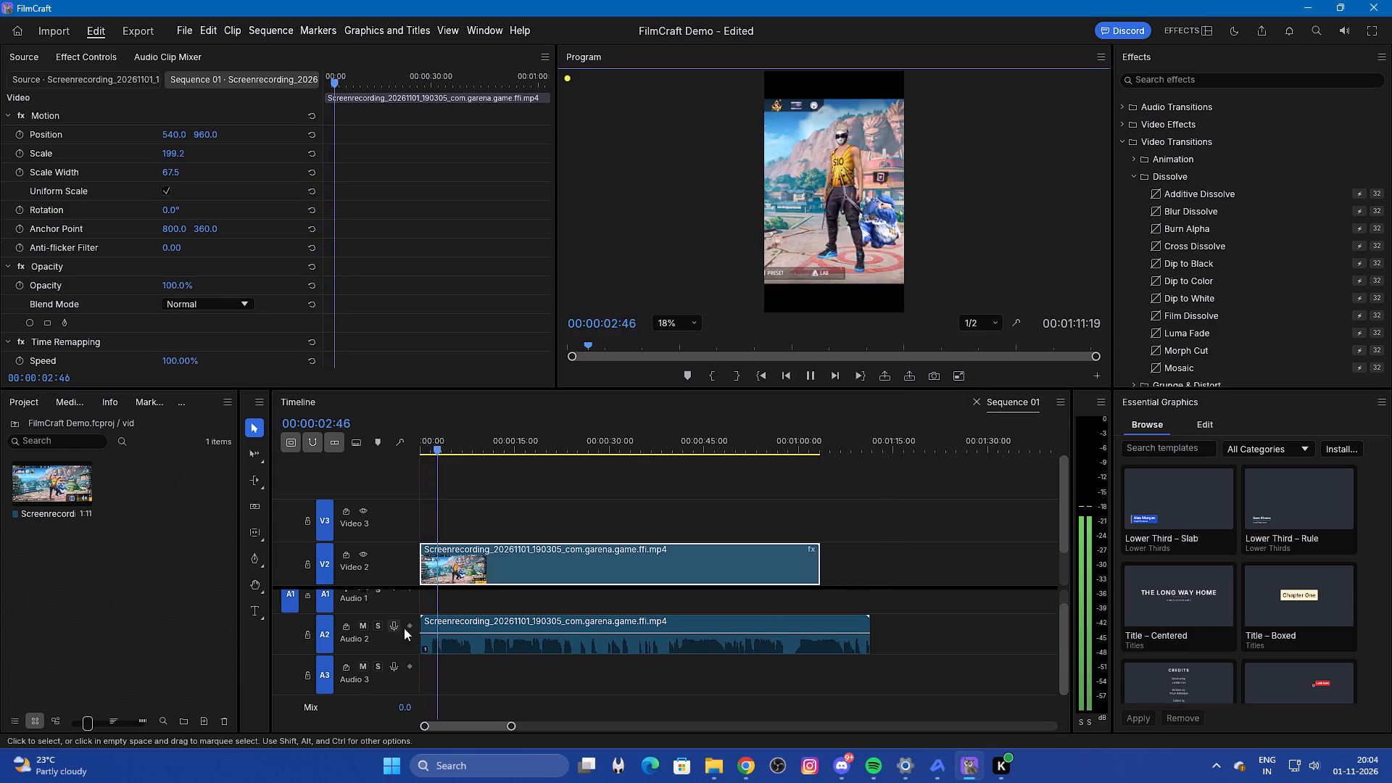
Trim about 1.6 seconds off the start of the audio clip on Audio 2 and move it back to 00:00:00:00.
scroll(419, 626, "up", 2)
left_click(365, 600)
scroll(437, 584, "down", 2)
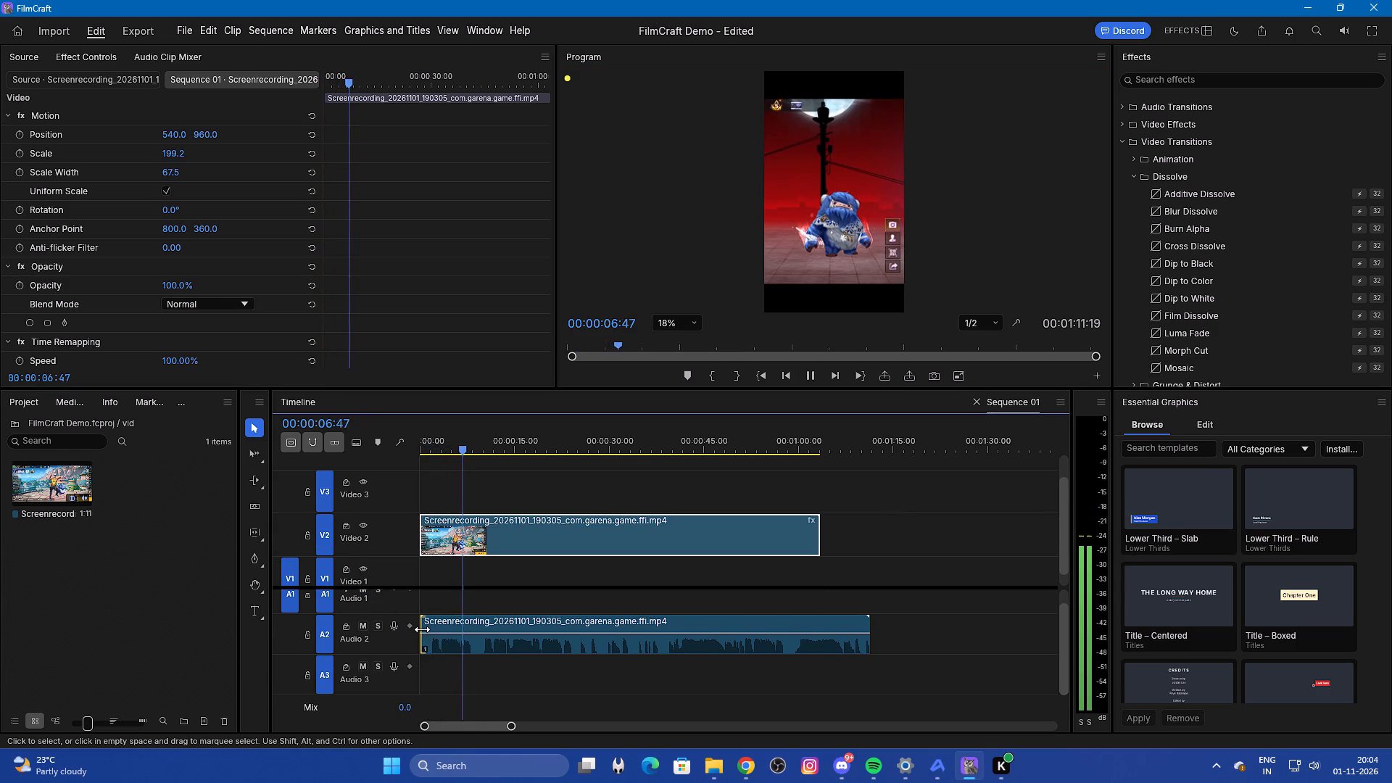
left_click_drag(421, 629, 431, 629)
left_click_drag(502, 621, 468, 631)
Play Sequence 01 from its start to check the trimmed audio against the video.
left_click_drag(483, 453, 349, 513)
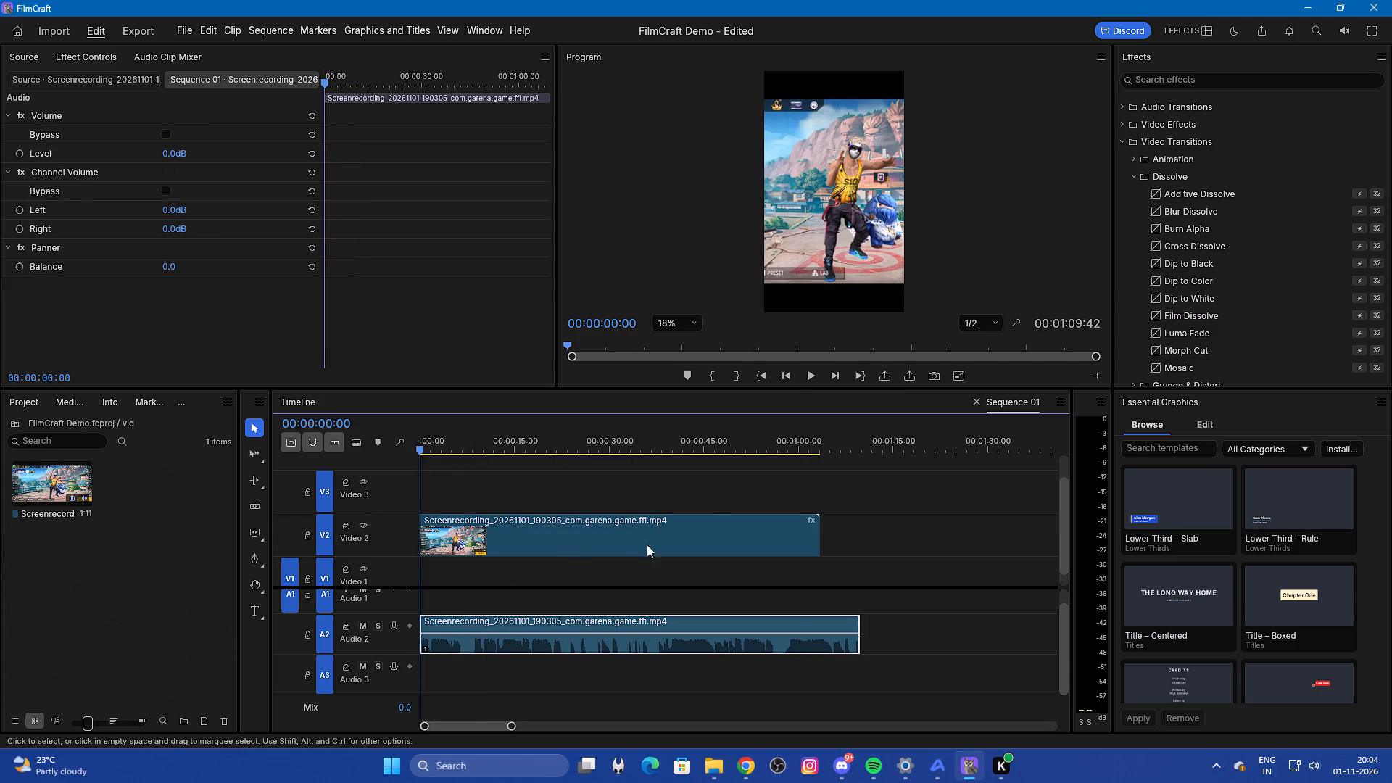
left_click(815, 382)
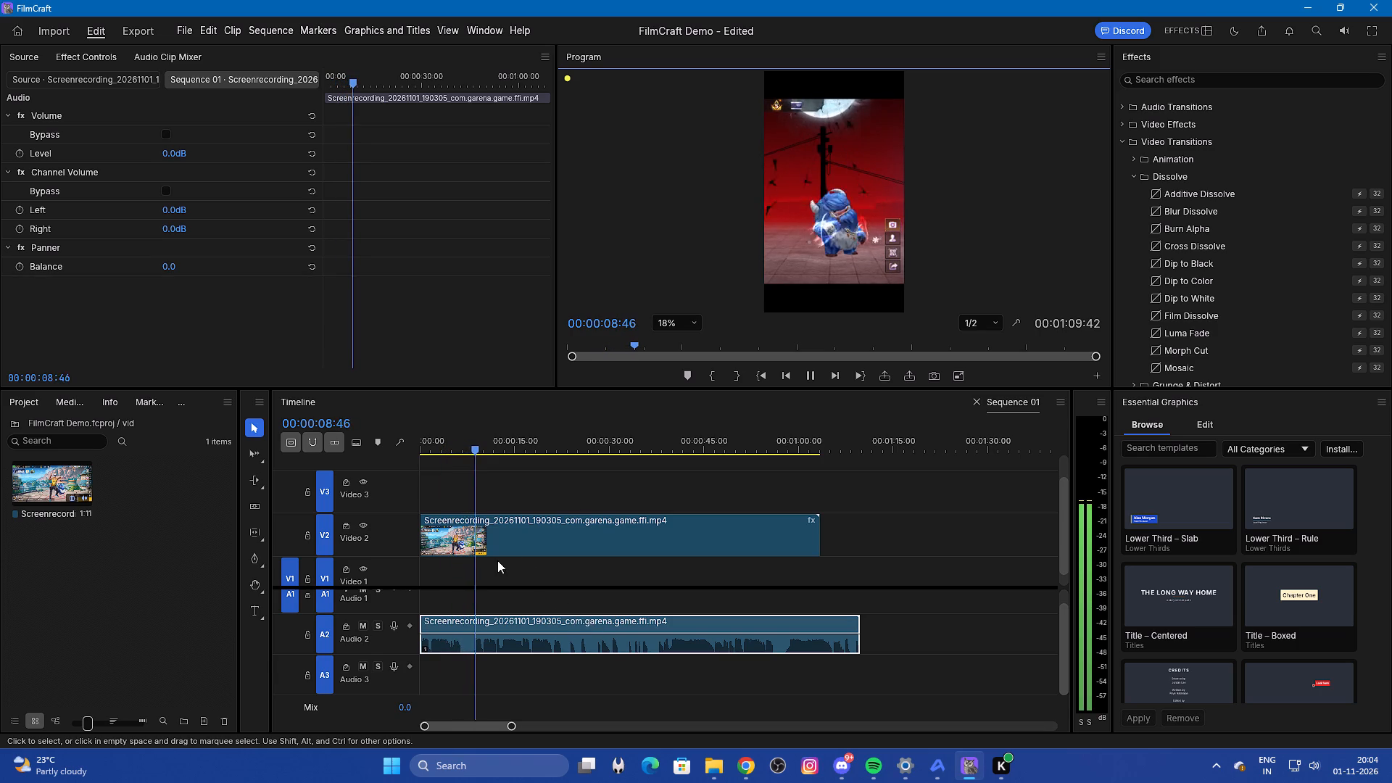
Trim about 8 more seconds off the start of the video clip and move it to Video 1 at 00:00:00:00.
left_click_drag(421, 530, 434, 525)
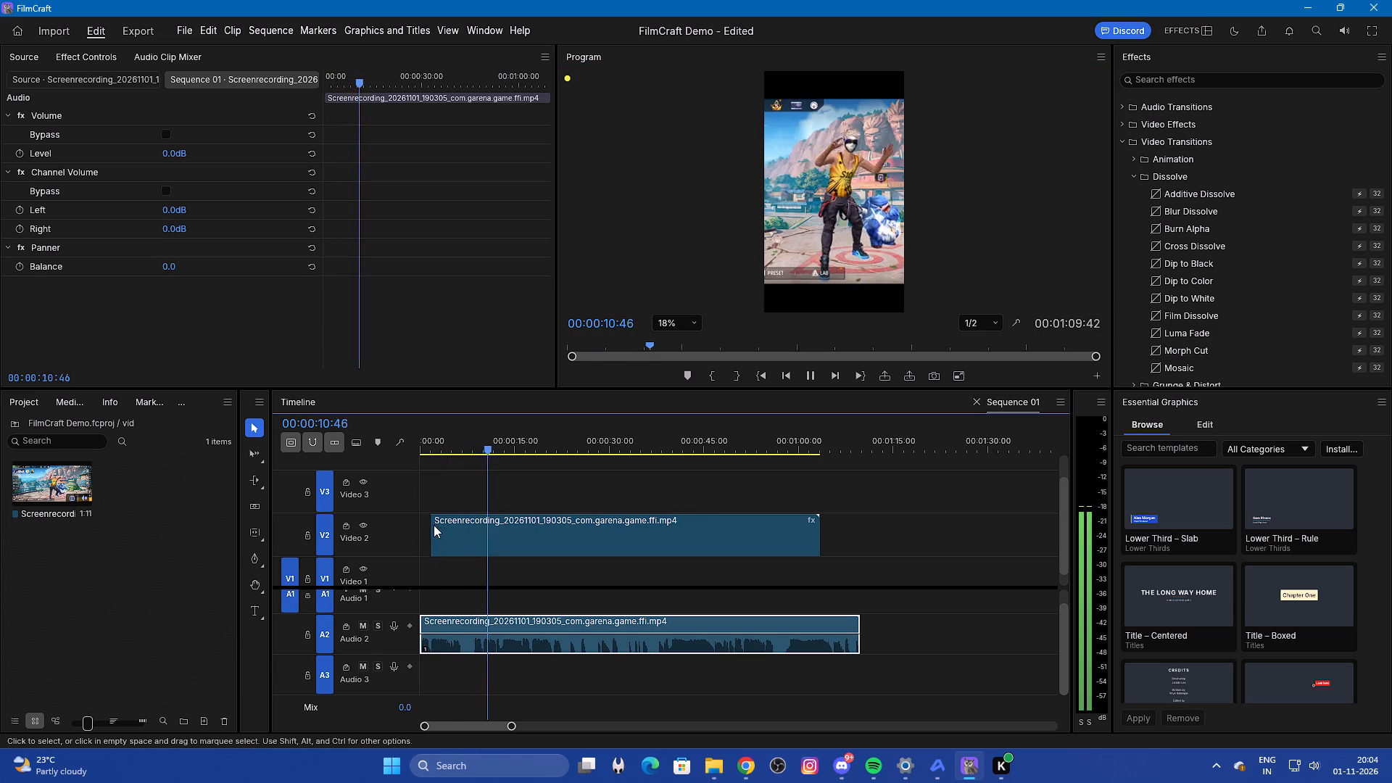
left_click_drag(434, 525, 474, 519)
left_click_drag(533, 536, 467, 568)
scroll(552, 489, "down", 3)
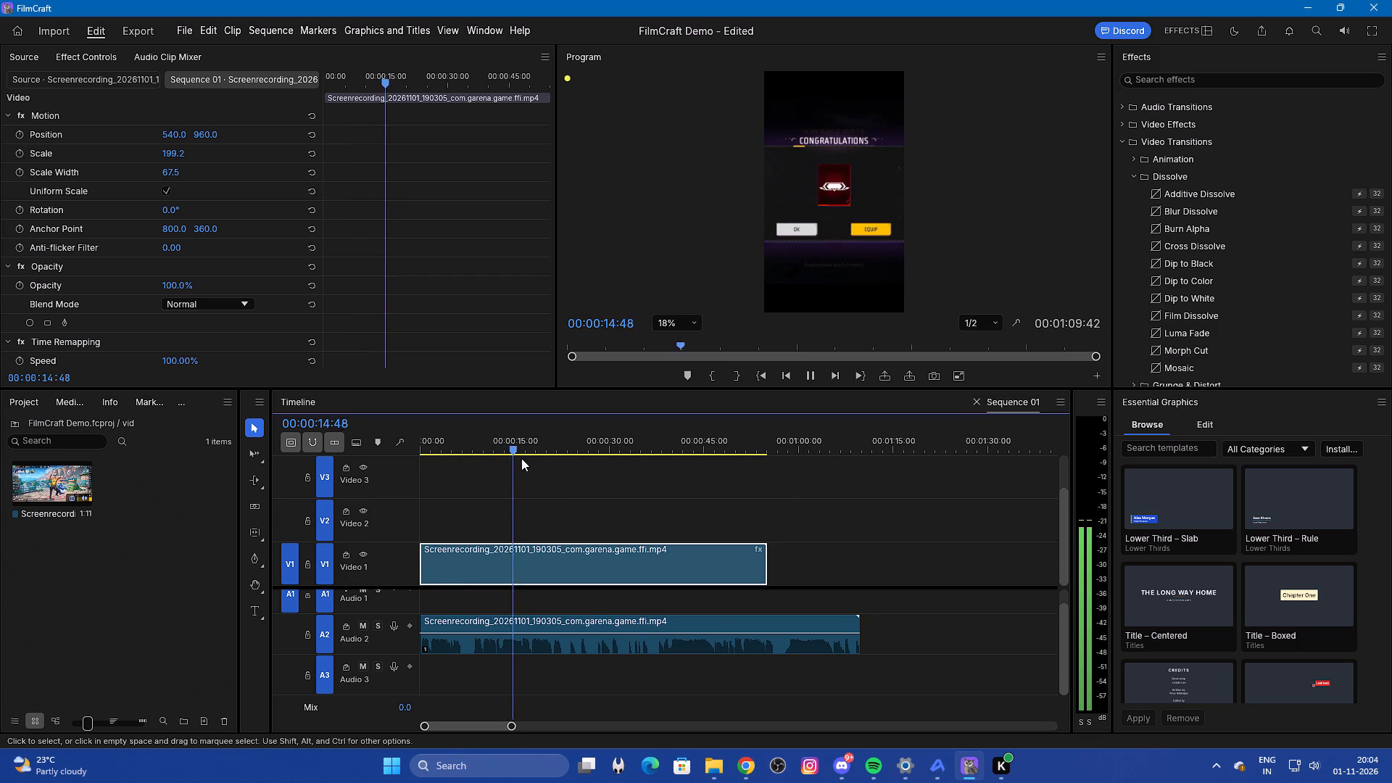
Play Sequence 01 from its start to check the new opening of the video clip on Video 1.
left_click_drag(517, 449, 420, 494)
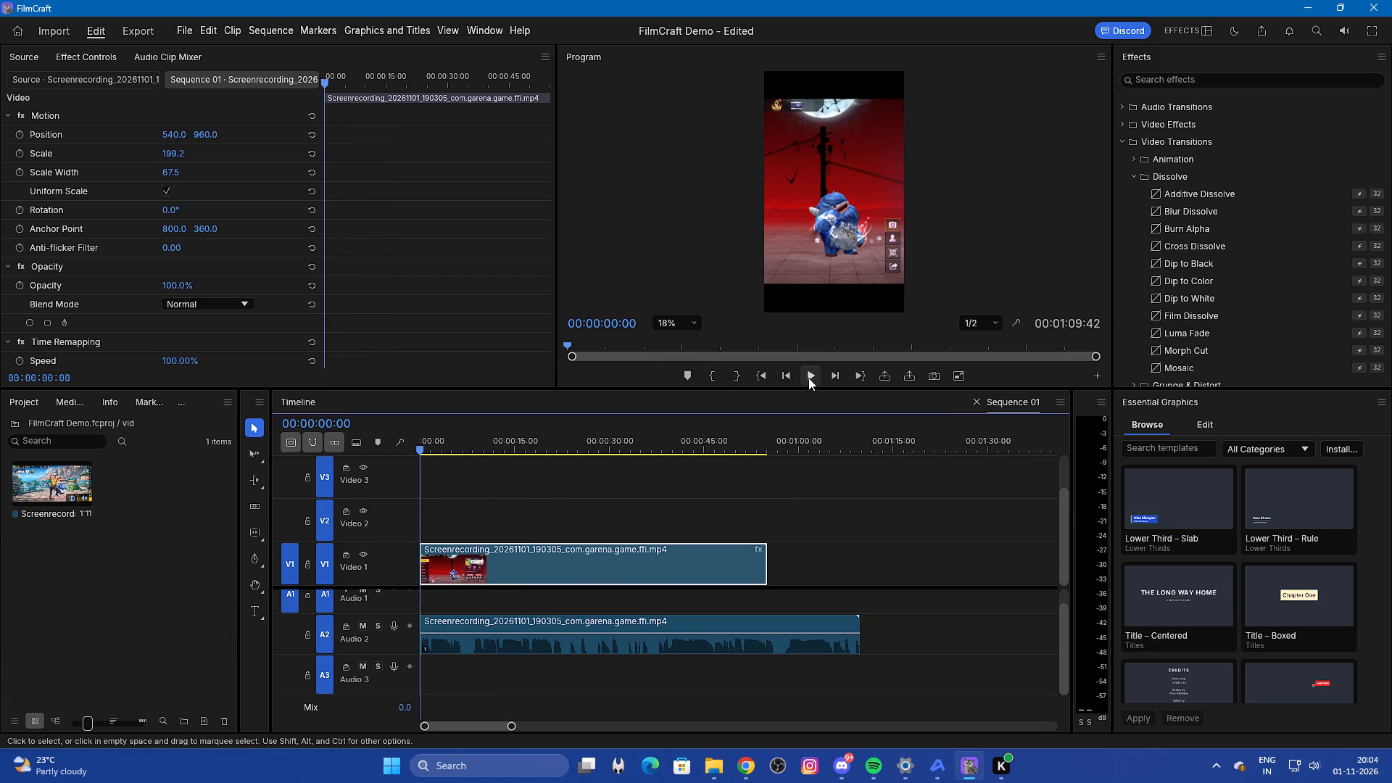
left_click(808, 378)
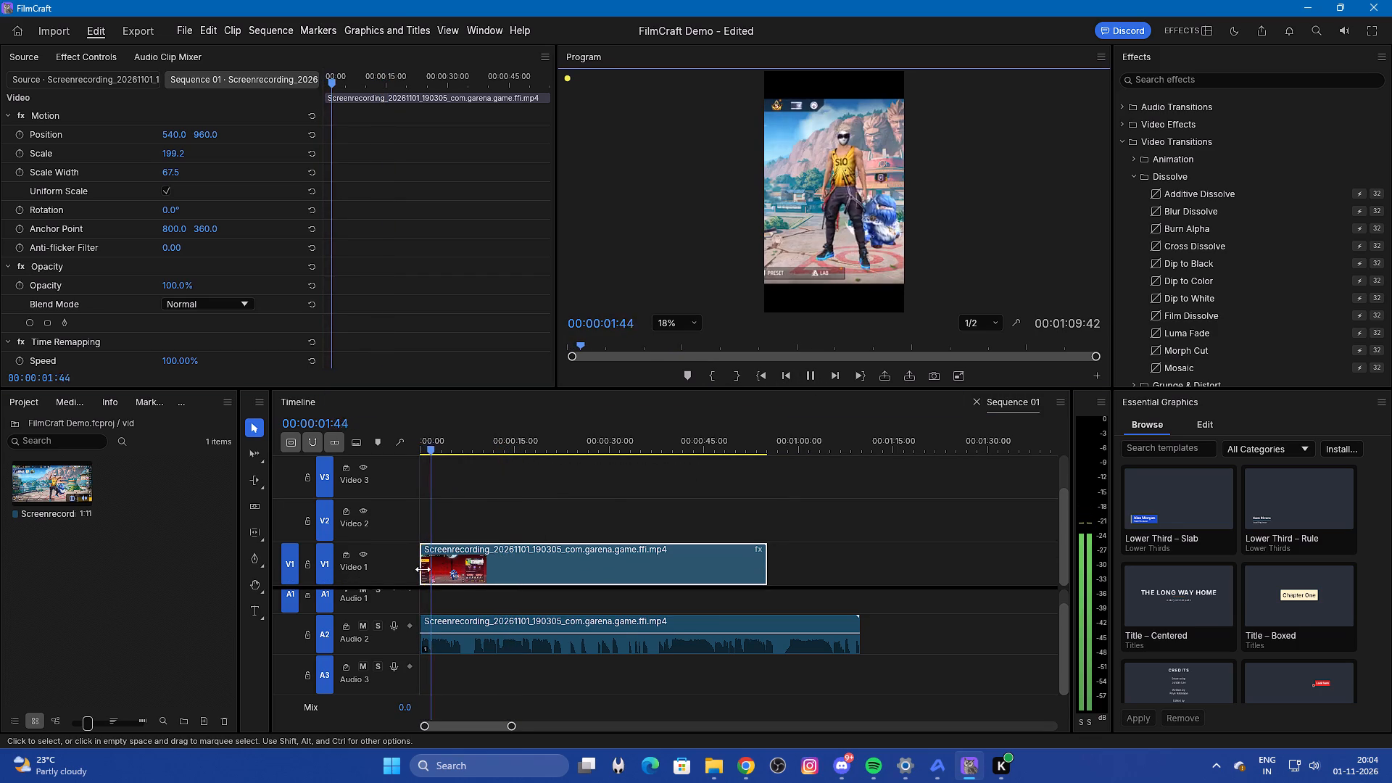
Trim about 1.5 seconds off the start of the Video 1 clip, stop playback and move the clip back to 00:00:00:00.
left_click_drag(421, 570, 430, 571)
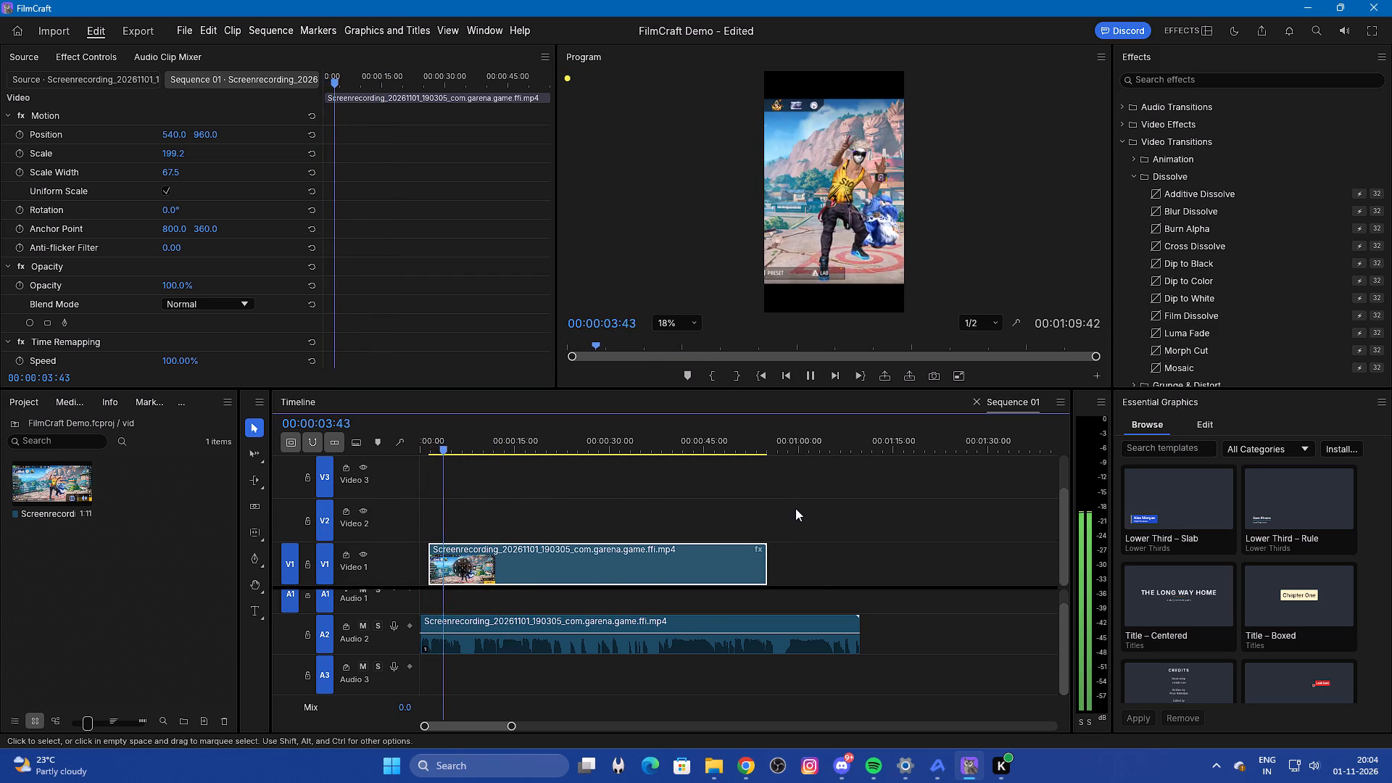
left_click(824, 569)
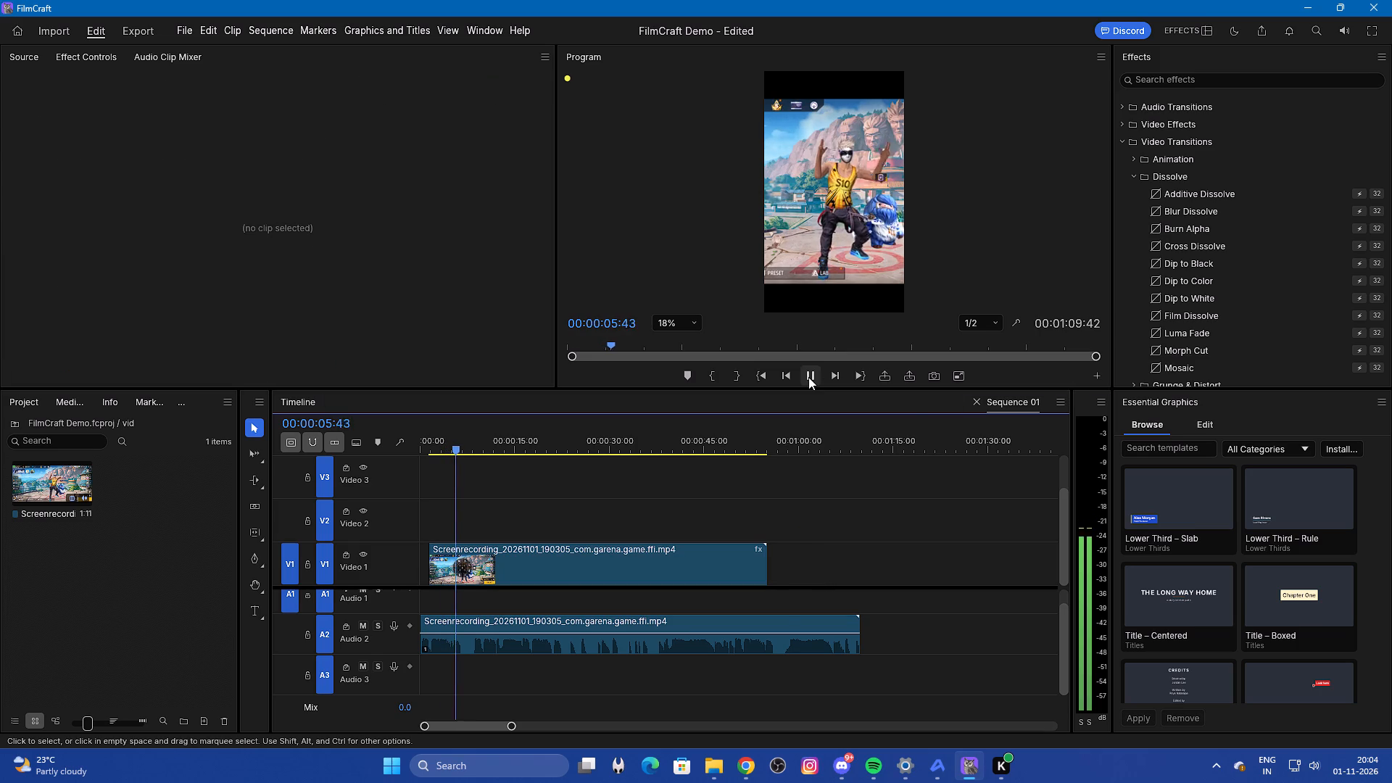
left_click(808, 377)
left_click_drag(517, 725, 509, 727)
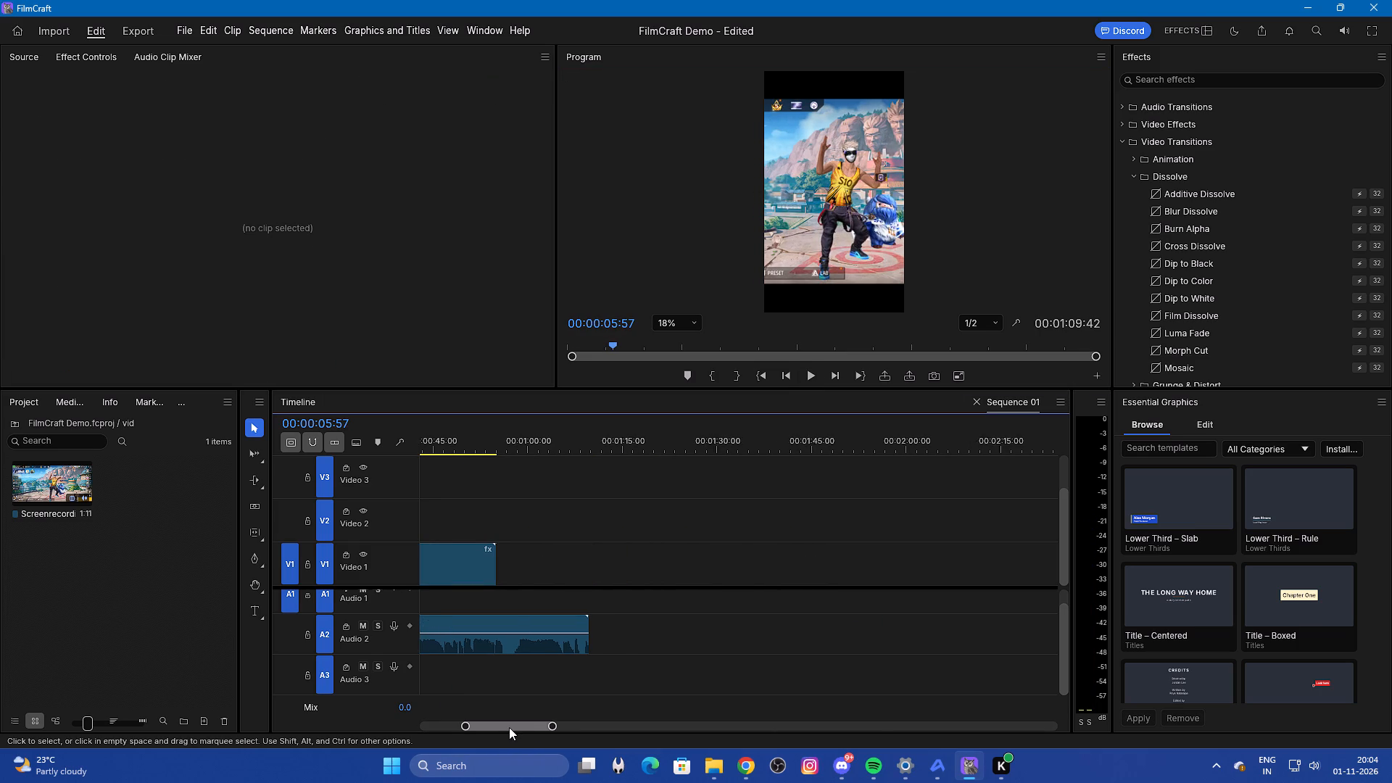
left_click_drag(509, 727, 503, 729)
left_click_drag(507, 727, 399, 733)
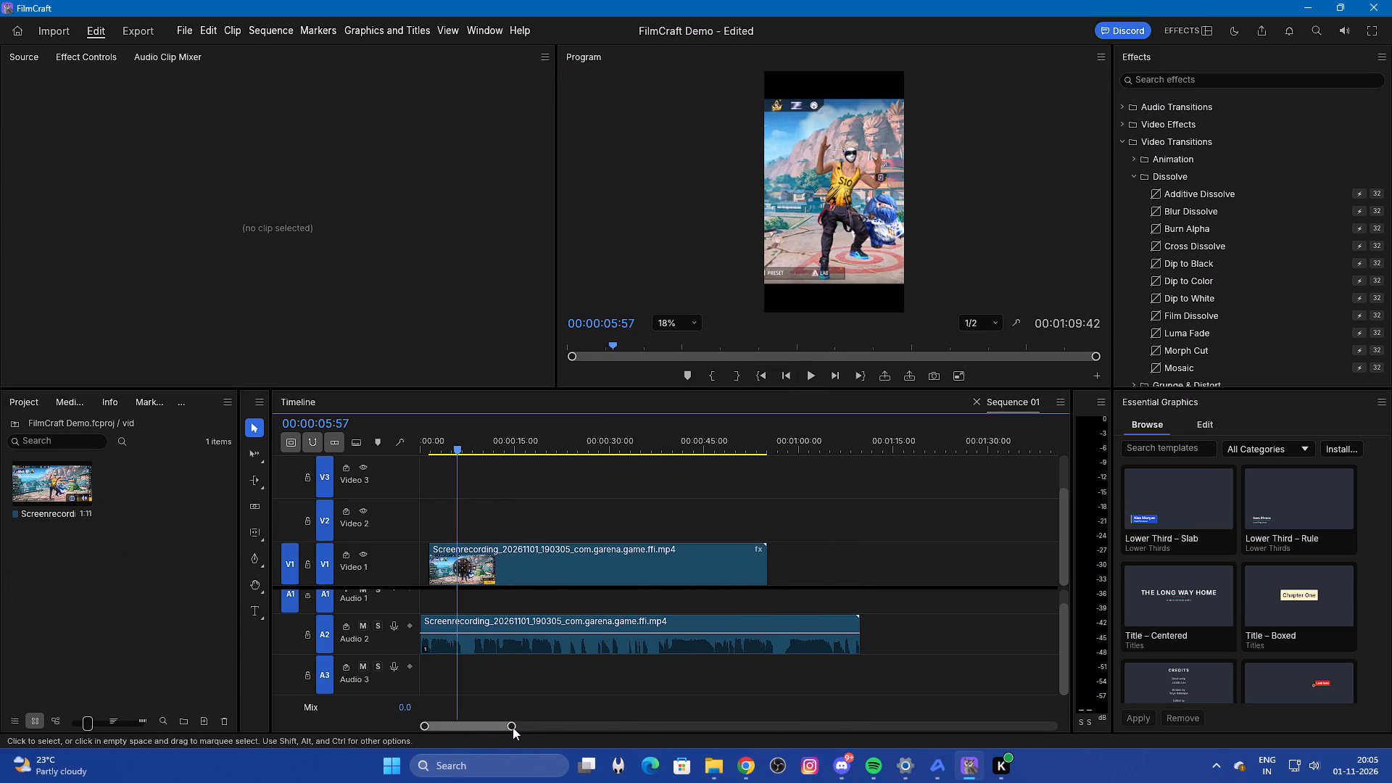
left_click_drag(513, 727, 485, 732)
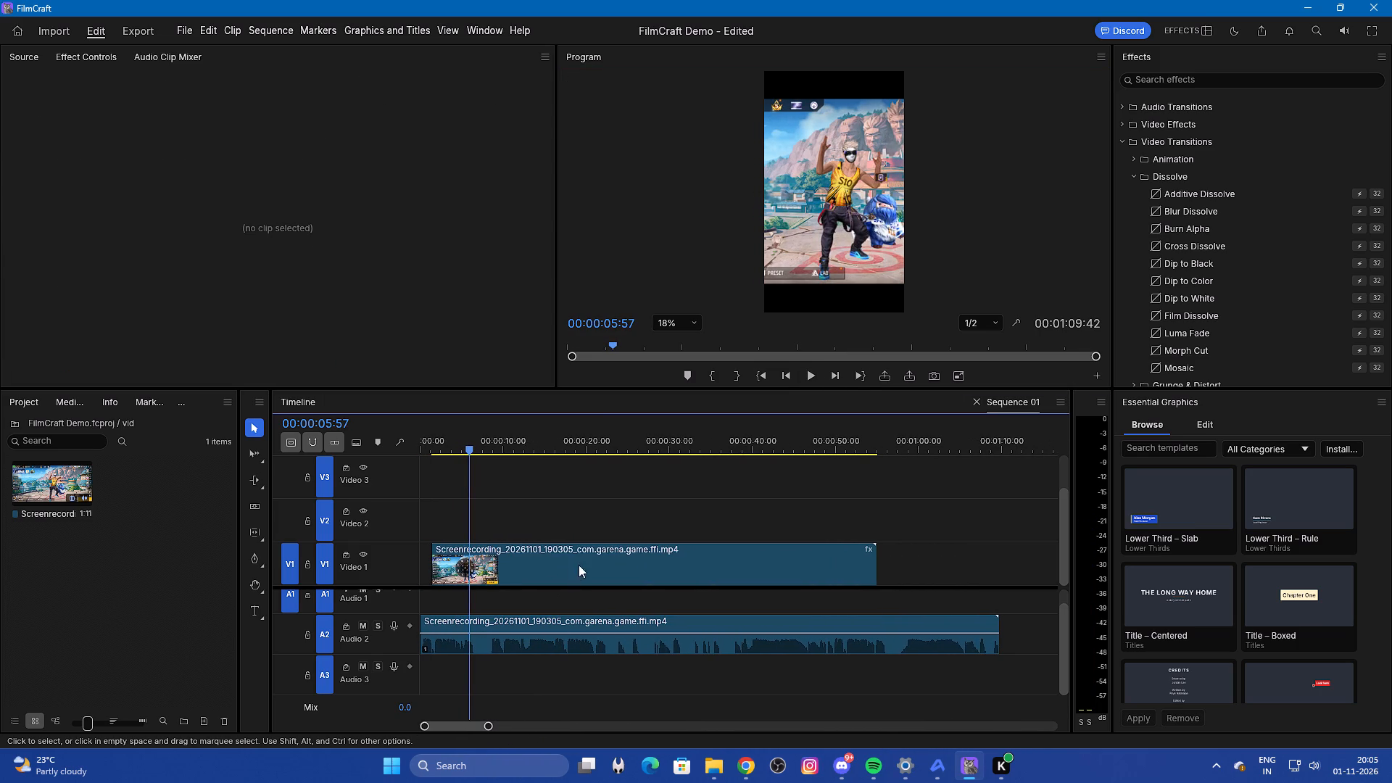
left_click_drag(579, 565, 507, 589)
Find the cut point at 00:00:01:07, trim the start of the Video 1 clip to it and close the gap.
left_click_drag(471, 452, 430, 473)
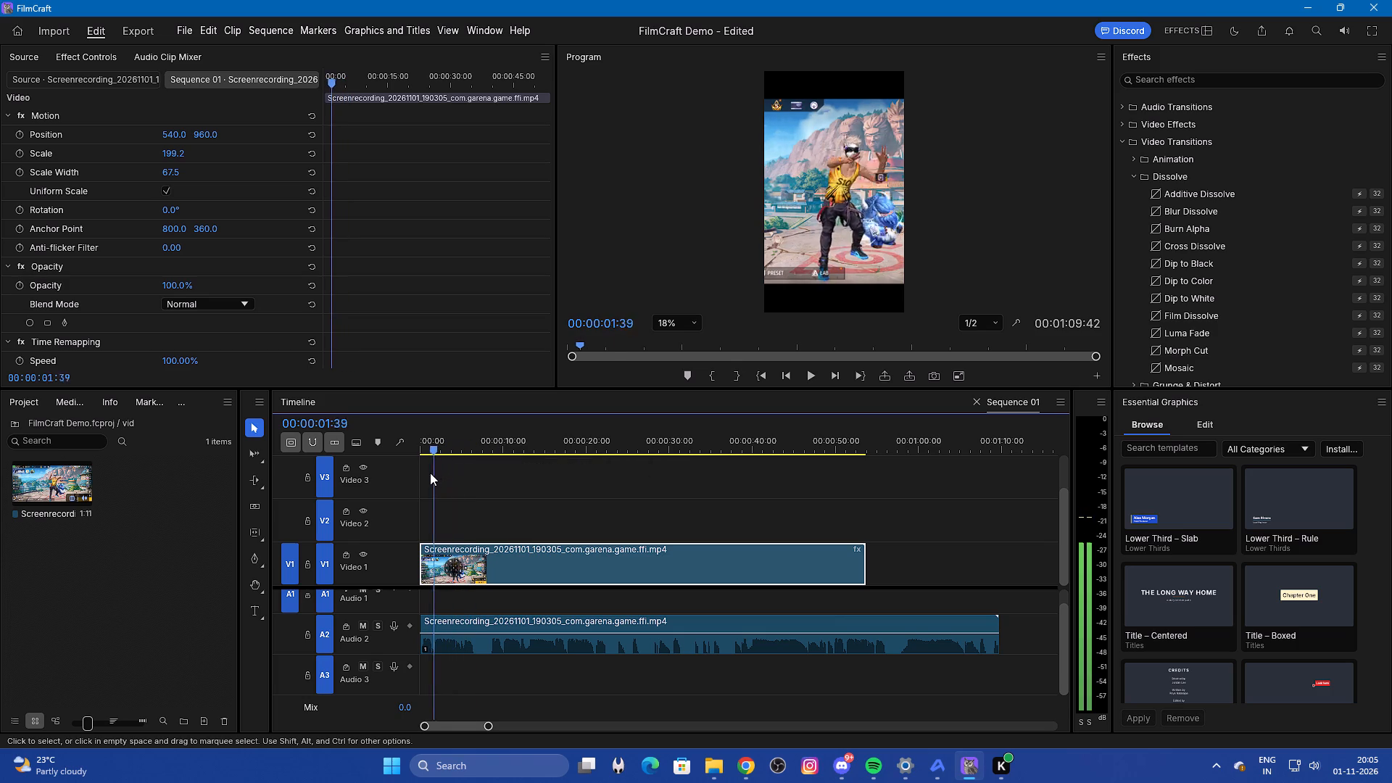
left_click_drag(430, 473, 431, 476)
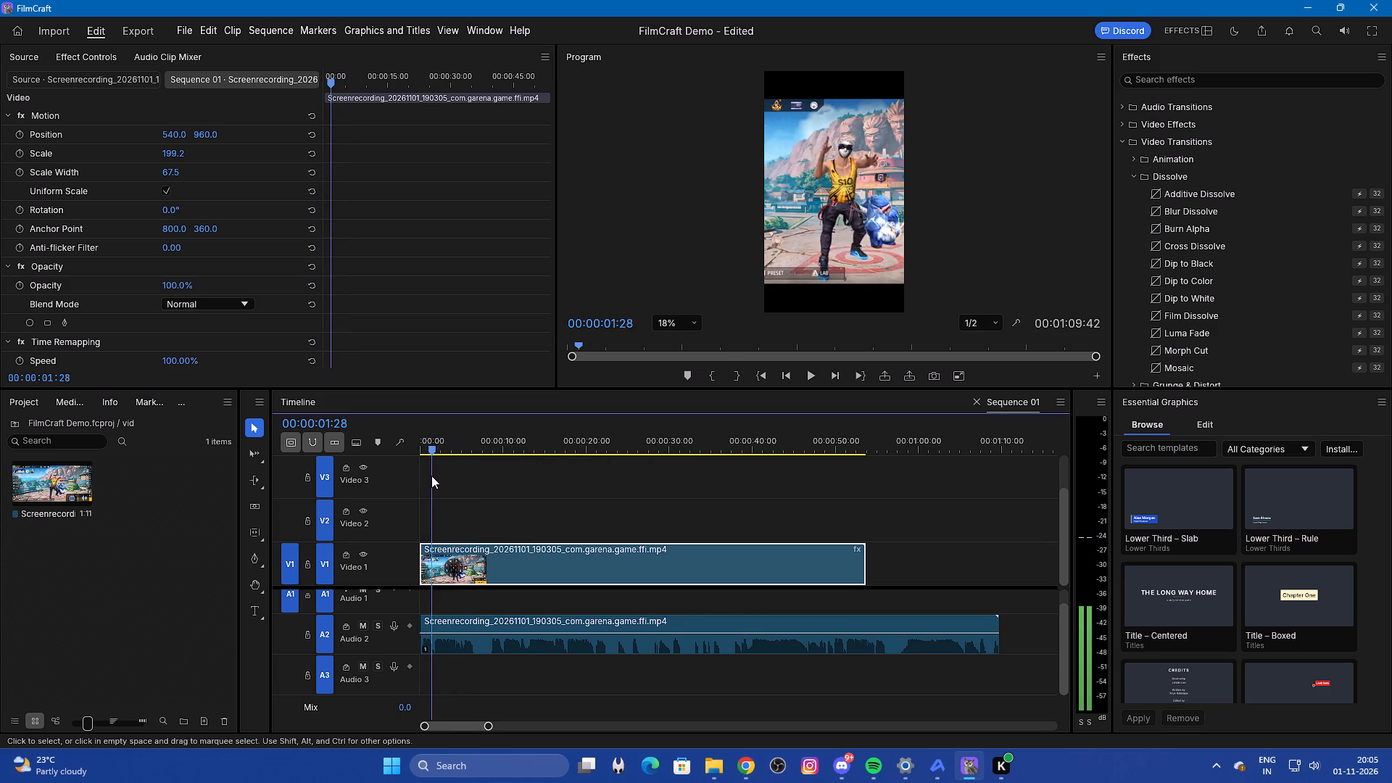
left_click_drag(431, 476, 429, 478)
left_click(423, 558)
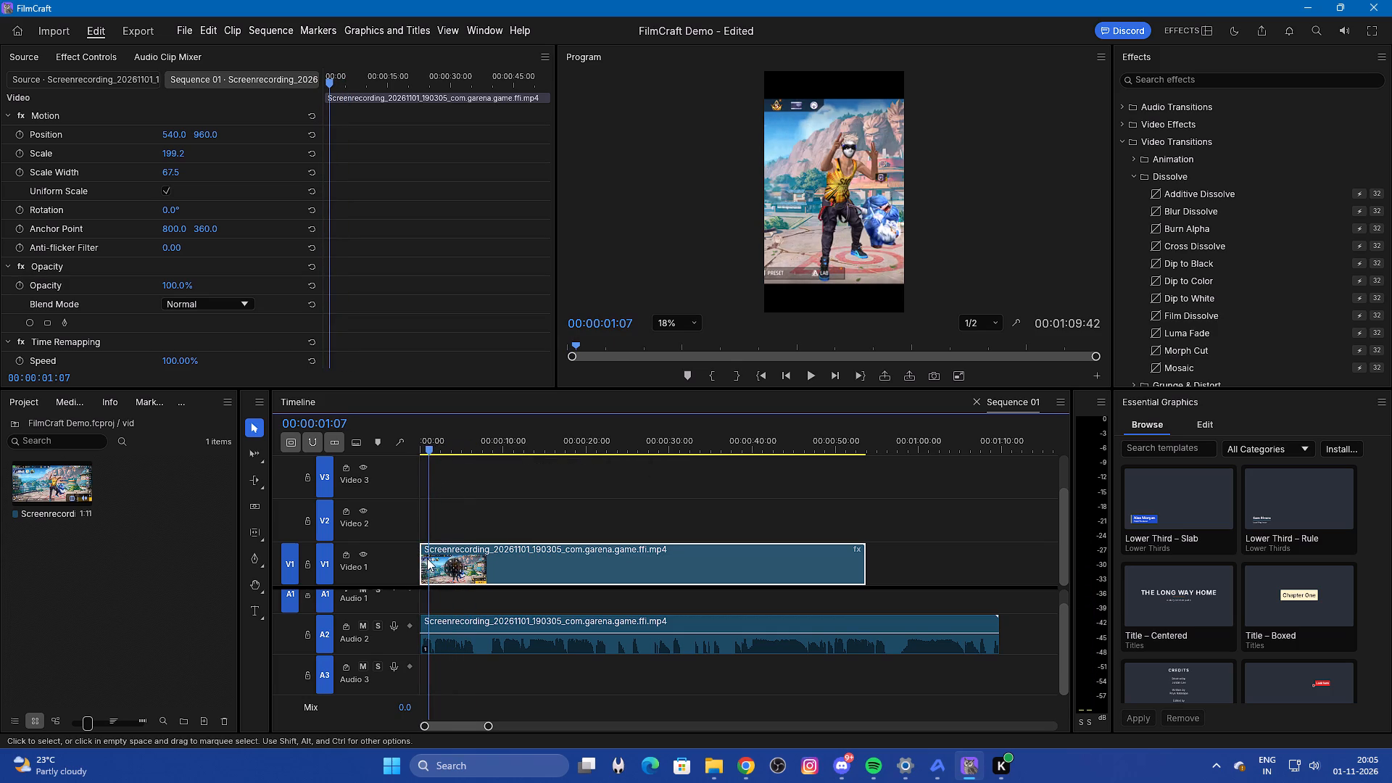
left_click_drag(466, 553, 432, 568)
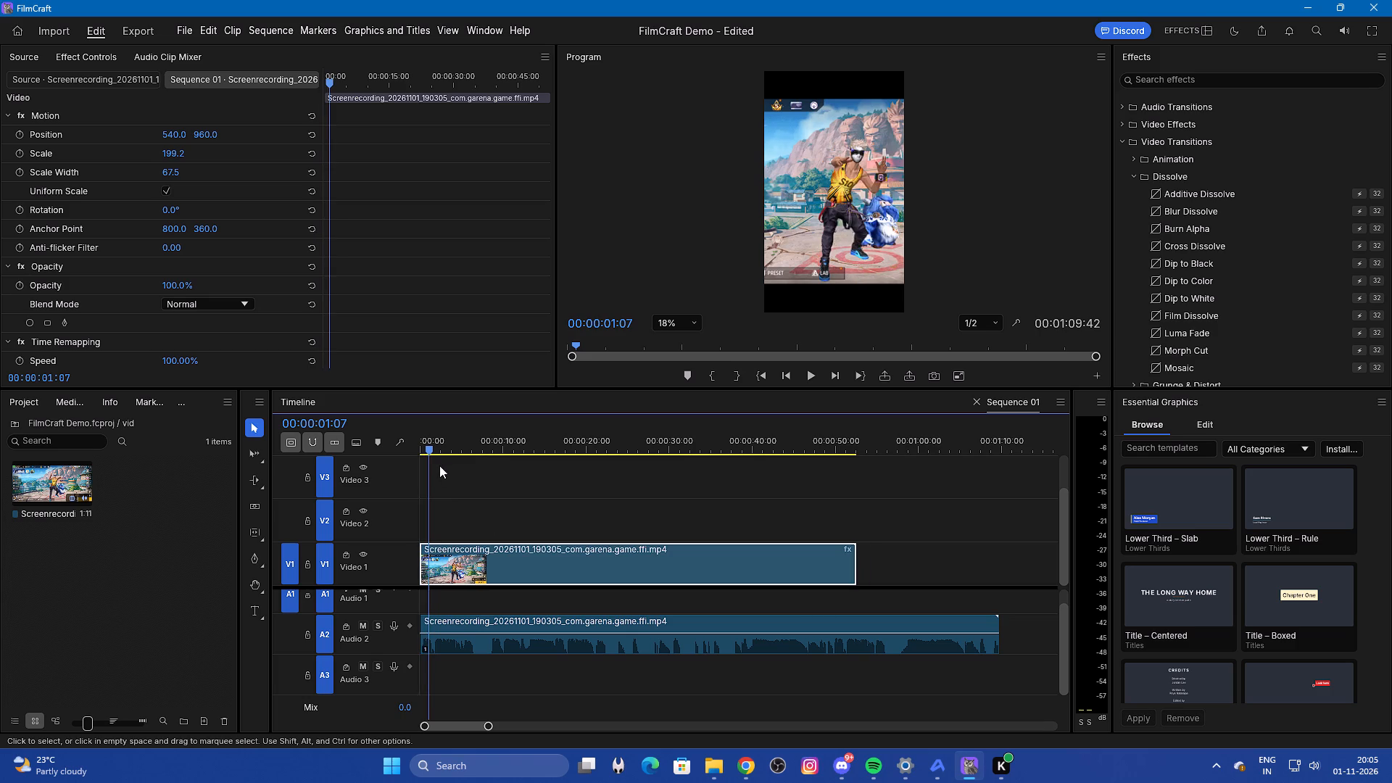
Play Sequence 01 from its start to check the retrimmed video with its audio.
left_click_drag(431, 453, 380, 475)
left_click(811, 364)
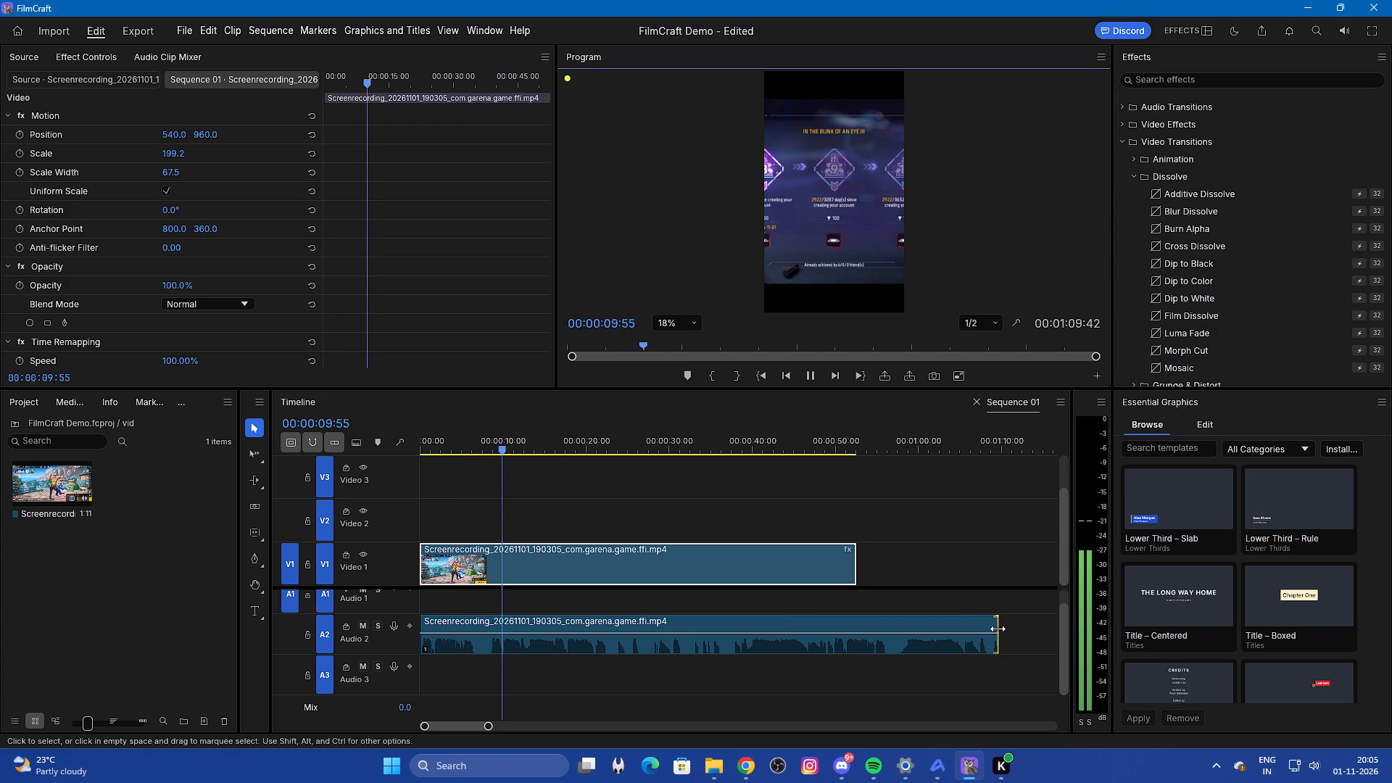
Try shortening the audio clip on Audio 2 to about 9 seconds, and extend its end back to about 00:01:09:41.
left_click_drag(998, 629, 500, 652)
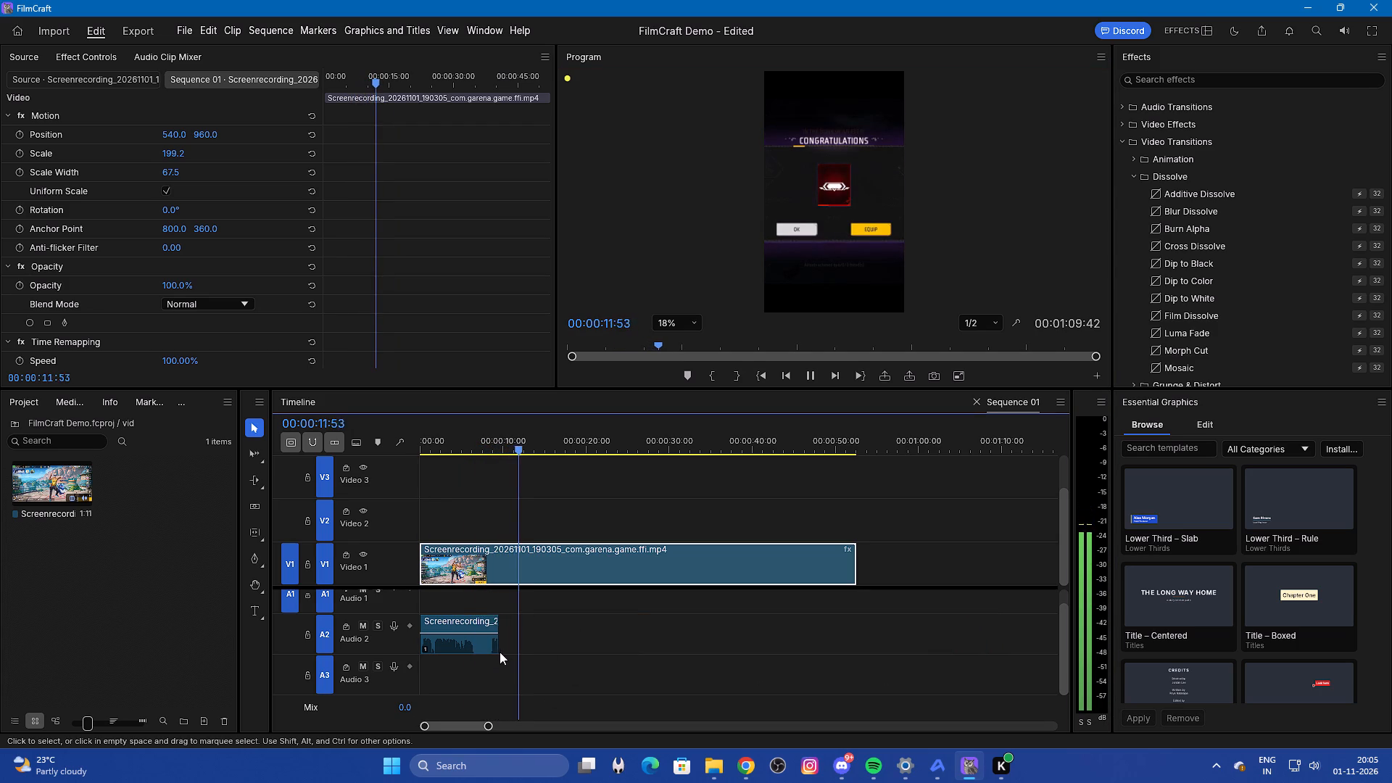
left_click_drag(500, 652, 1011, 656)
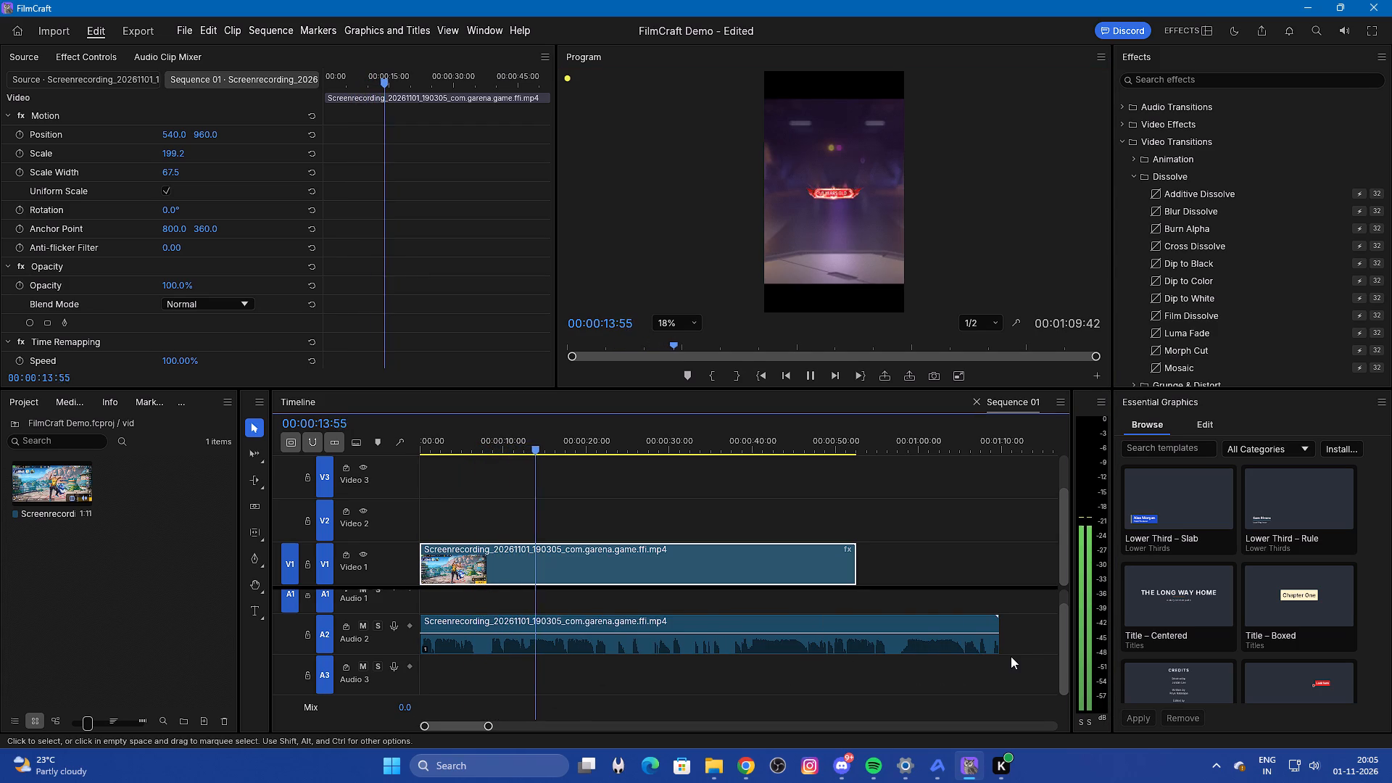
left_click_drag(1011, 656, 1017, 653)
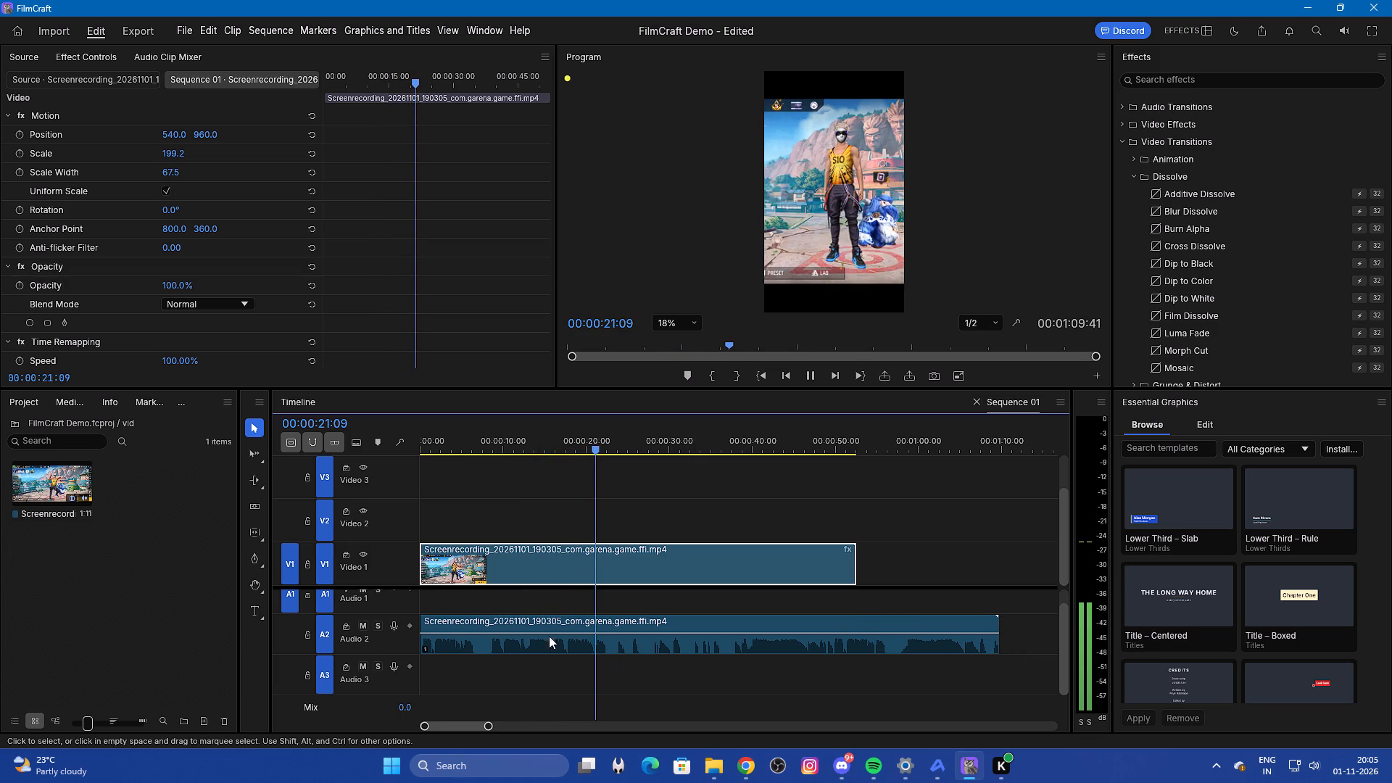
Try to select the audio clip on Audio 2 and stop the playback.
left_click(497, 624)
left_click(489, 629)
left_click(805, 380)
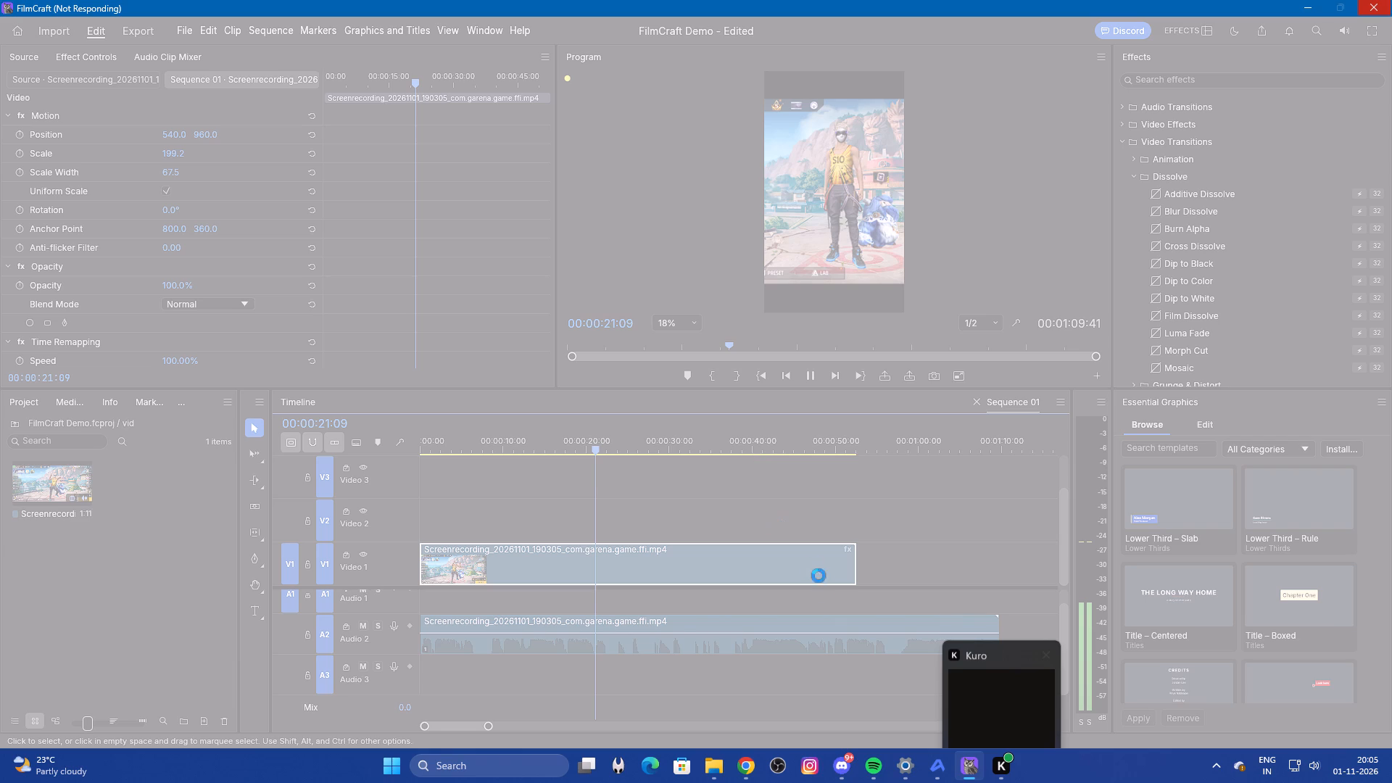
Switch to Google Chrome with the YouTube aspect ratio tutorial and close its window.
left_click(741, 768)
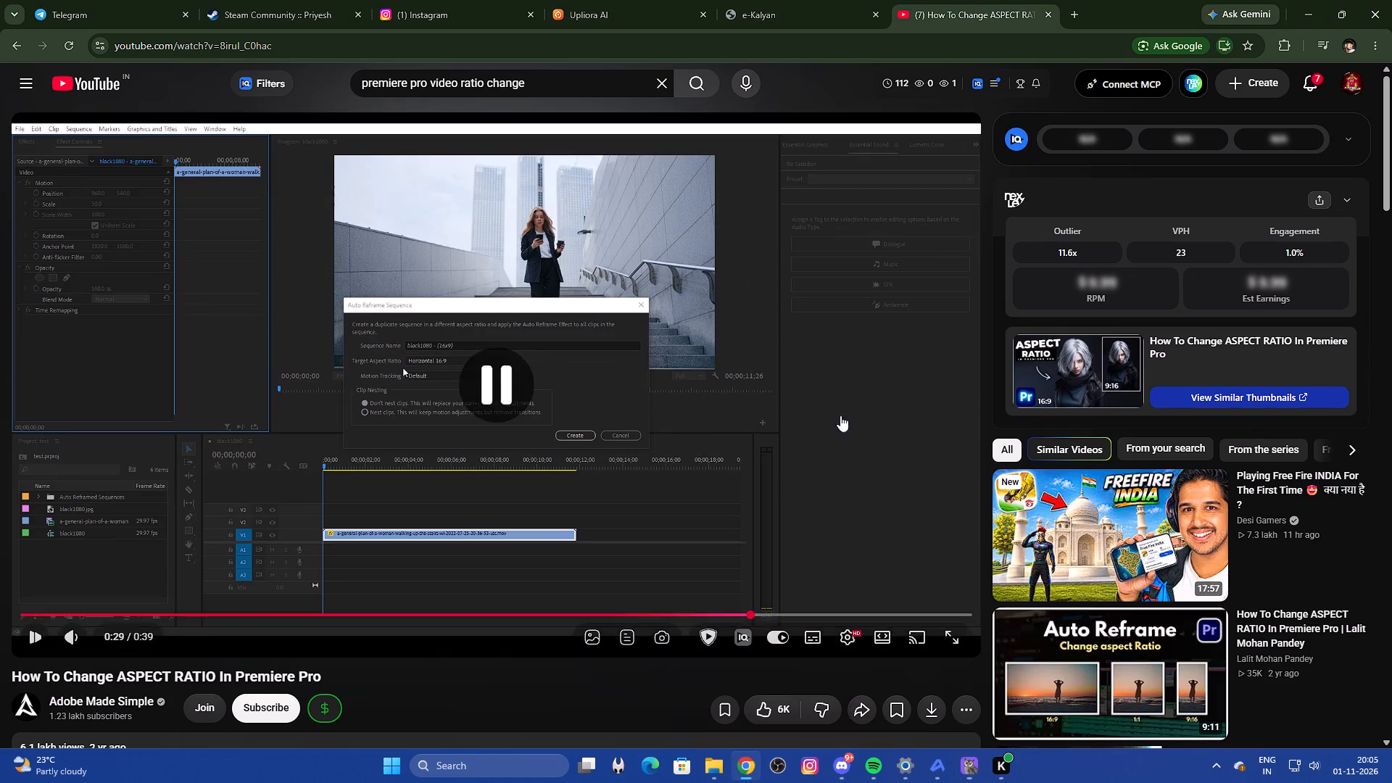
left_click(1391, 0)
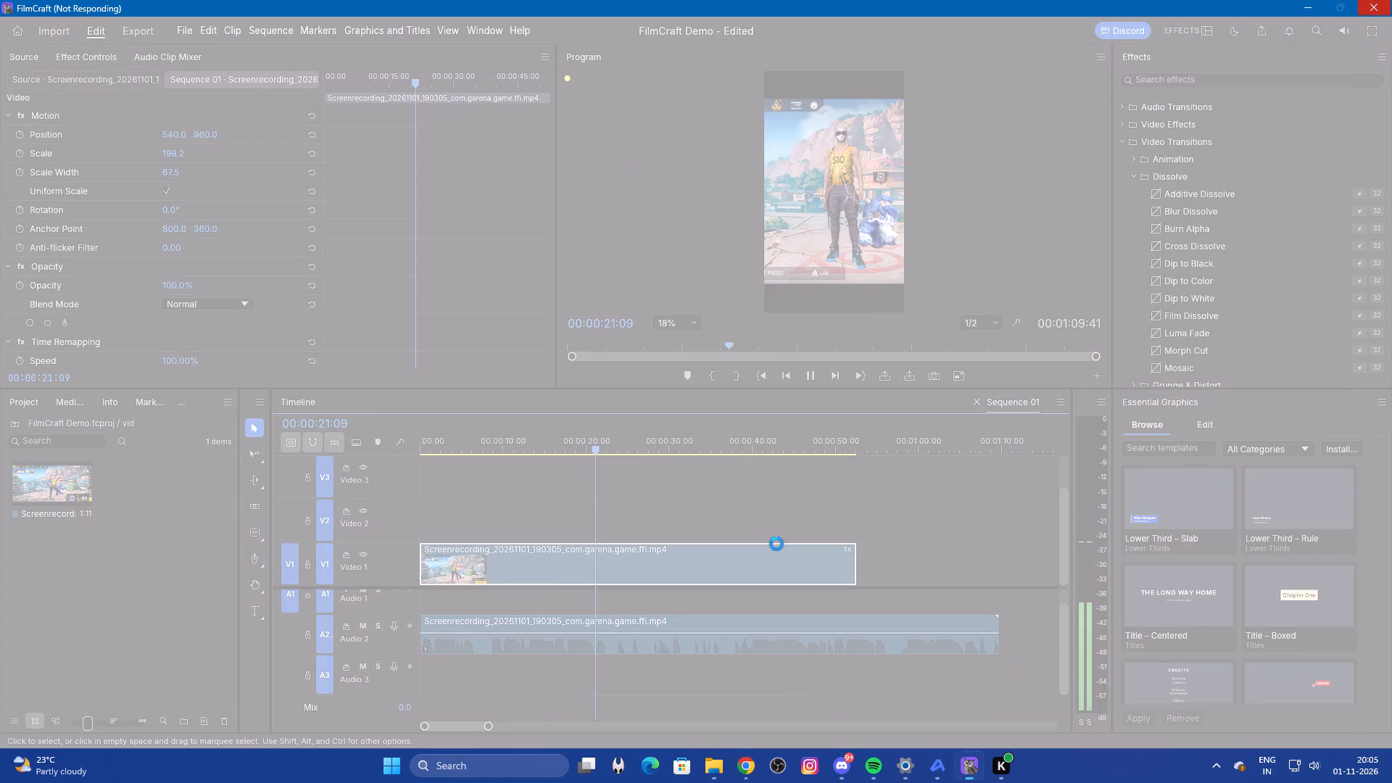
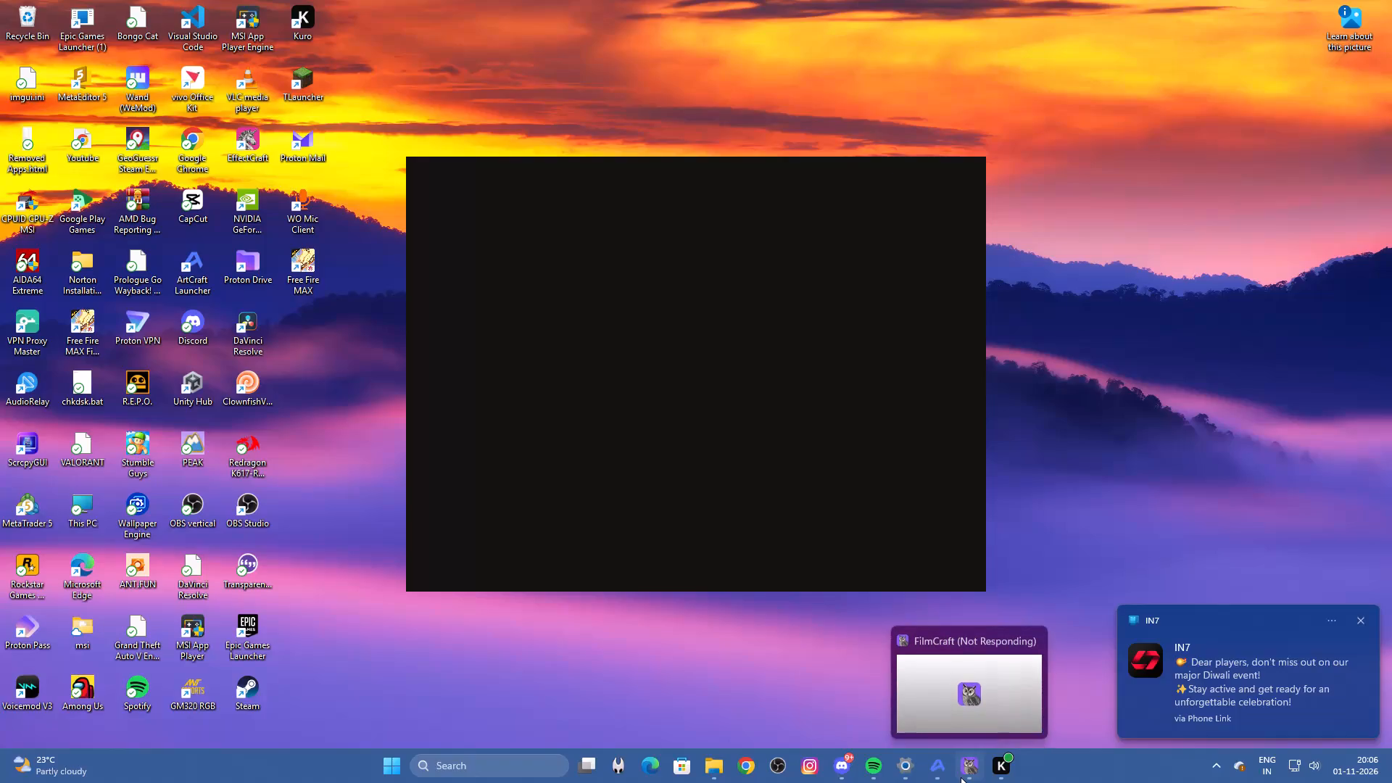
Switch back to FilmCraft with the FilmCraft Demo project.
left_click(961, 777)
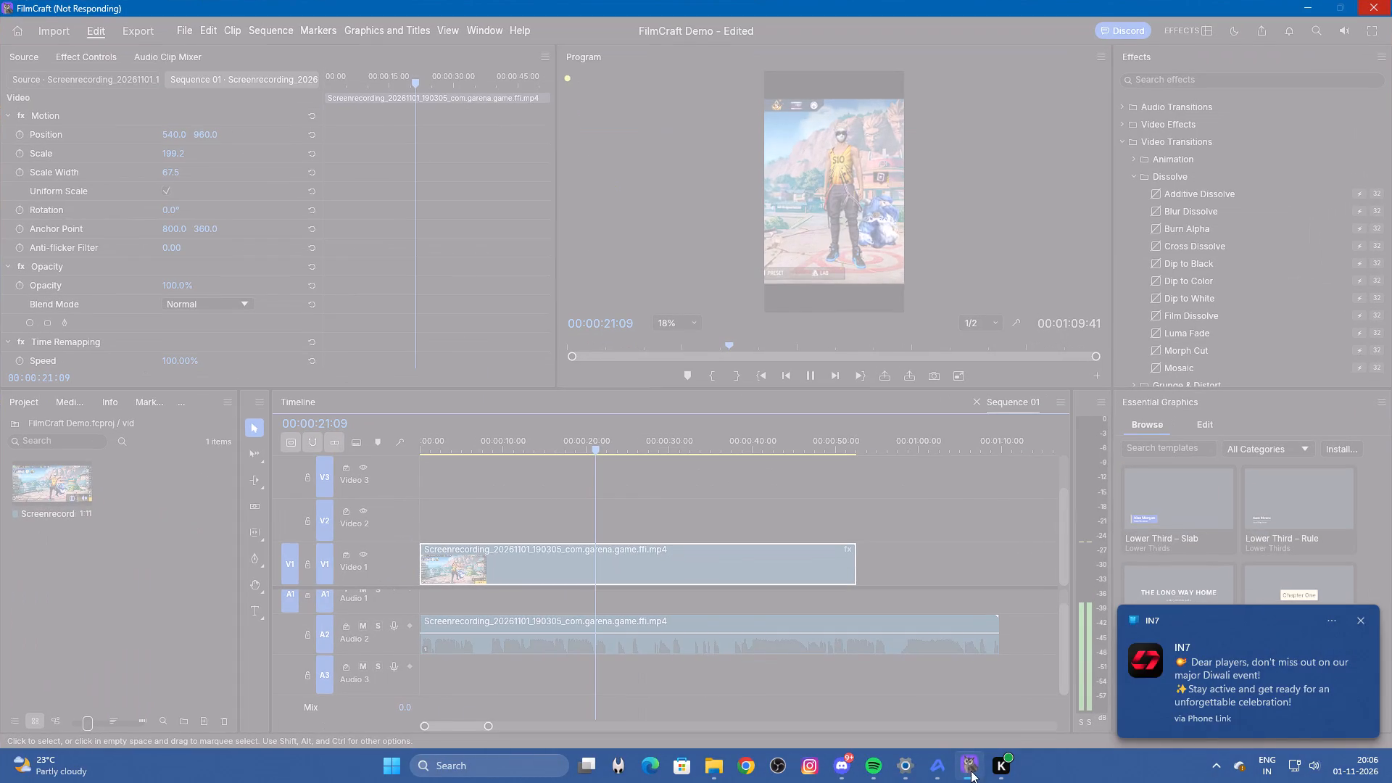
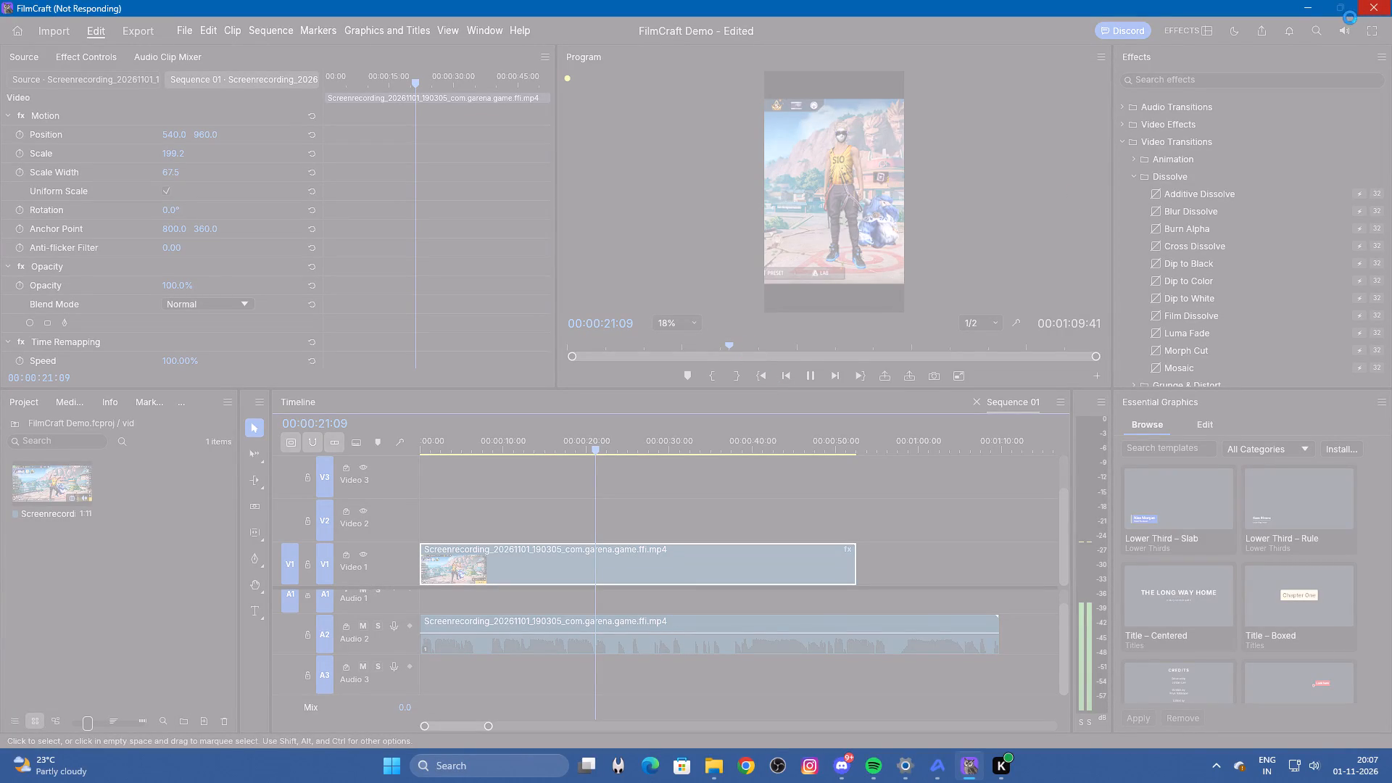
Close the unresponsive FilmCraft window containing the FilmCraft Demo project.
left_click(1373, 5)
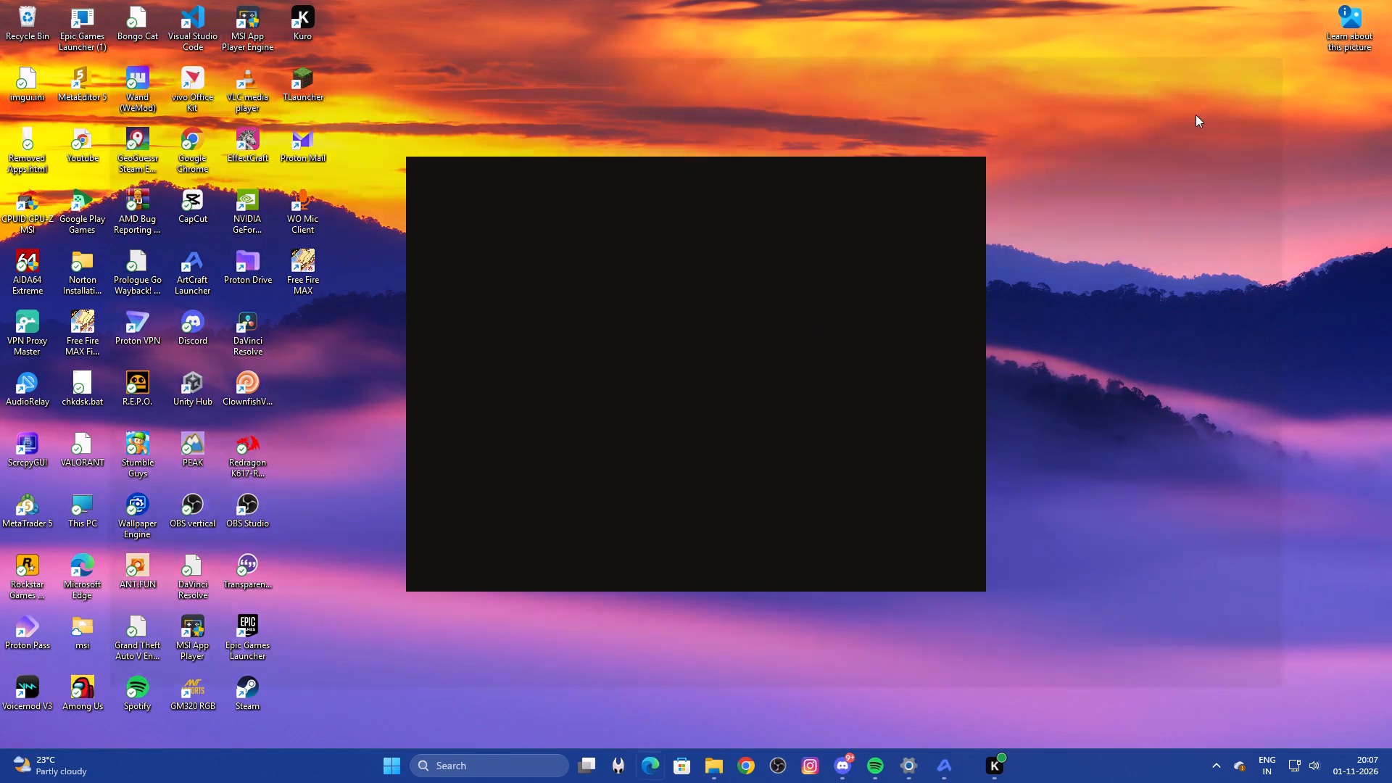
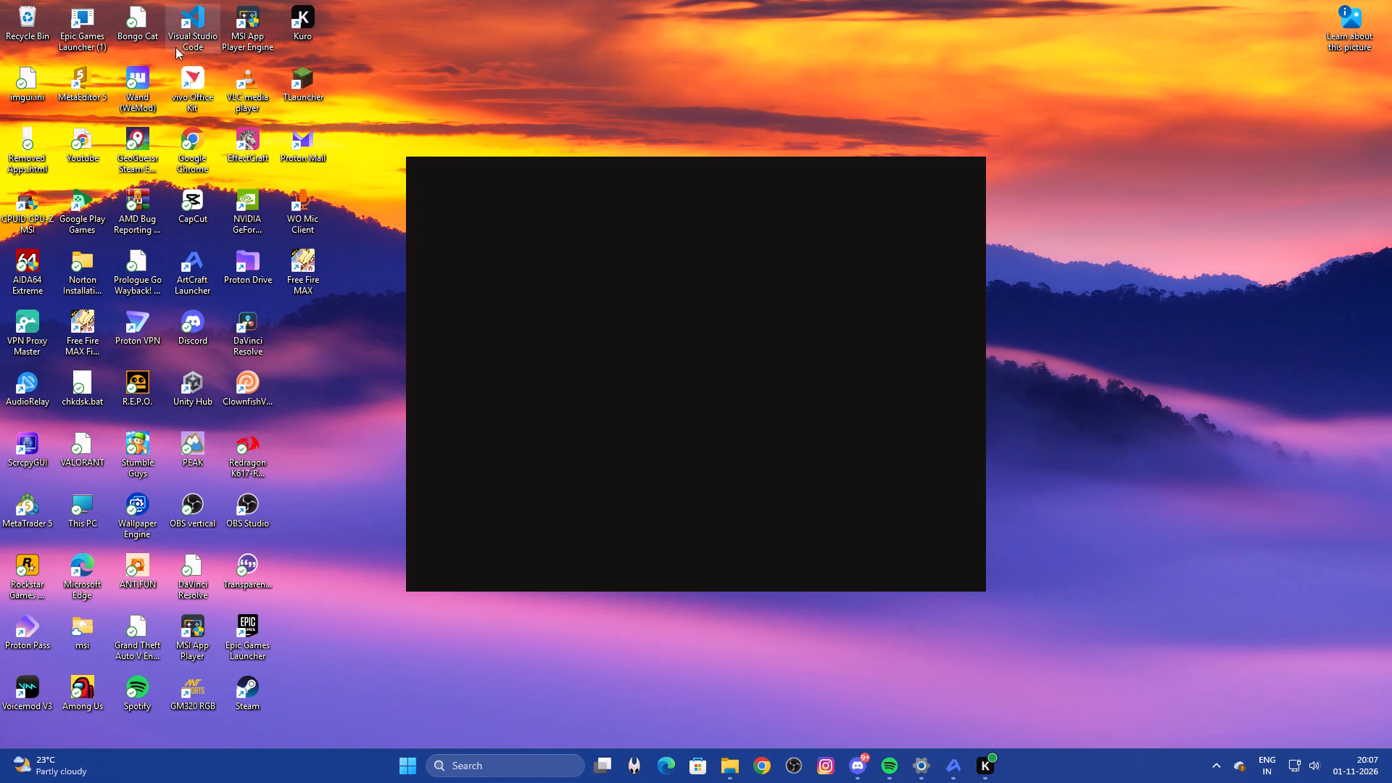
Relaunch FilmCraft from the ArtCraft Launcher and recover the unsaved changes to FilmCraft Demo.
double_click(199, 250)
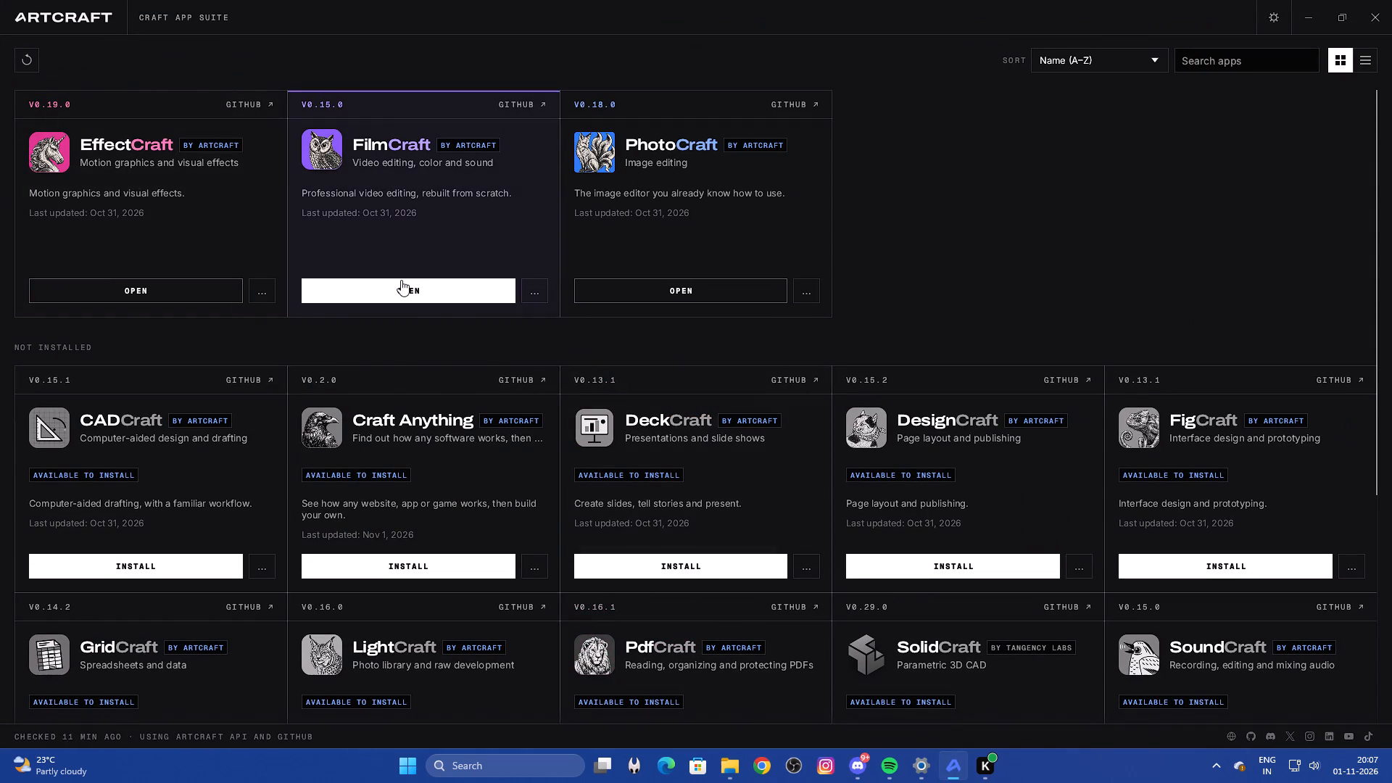
left_click(401, 280)
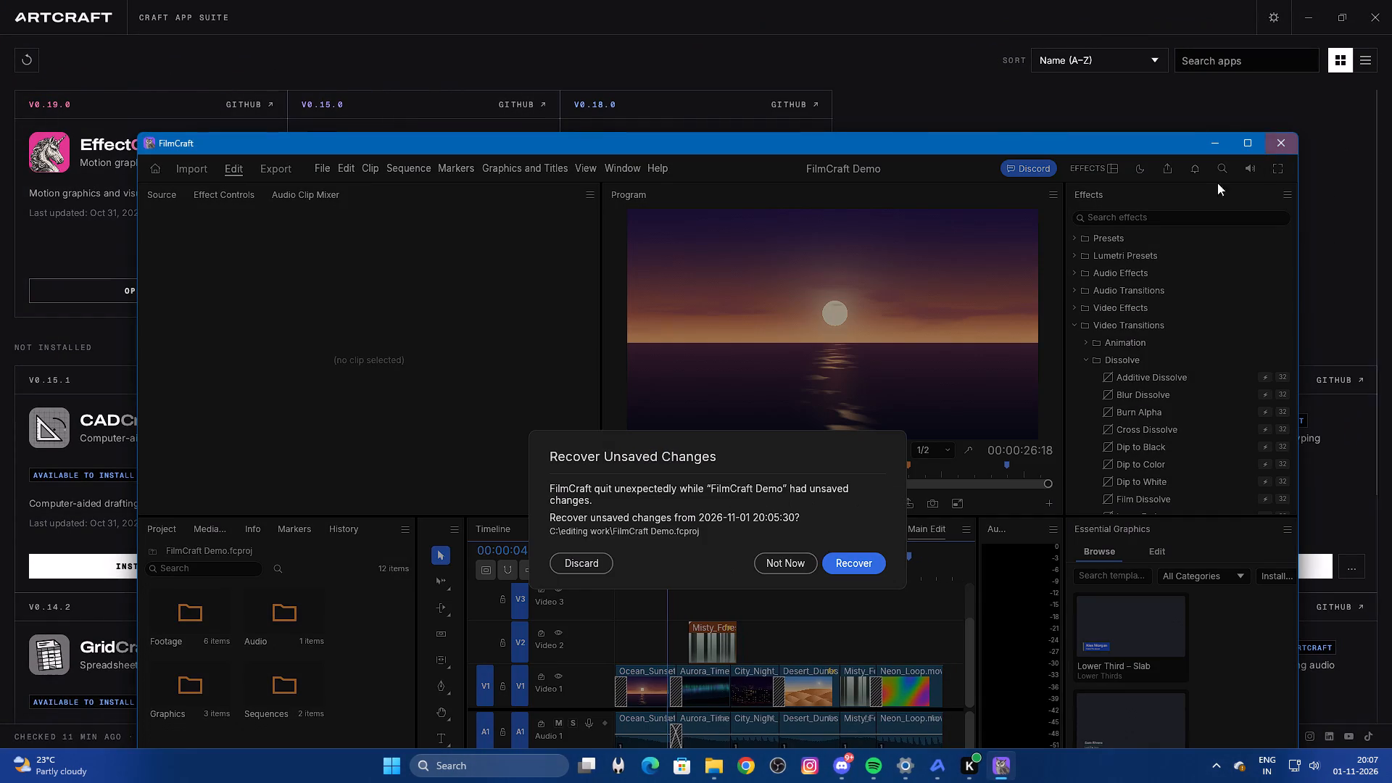
left_click_drag(1035, 140, 1036, 201)
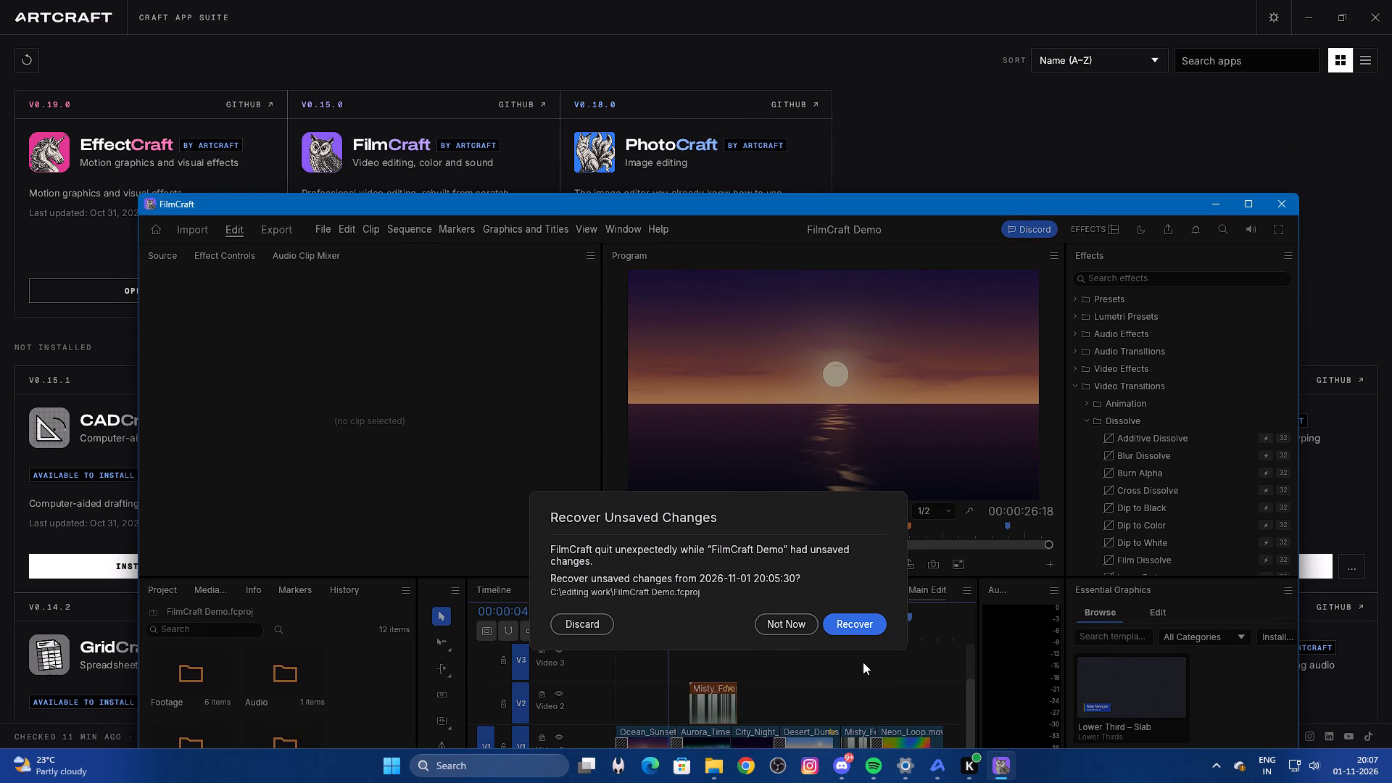
left_click(863, 623)
Minimise the ArtCraft Launcher and maximise the FilmCraft window.
left_click_drag(932, 202, 932, 254)
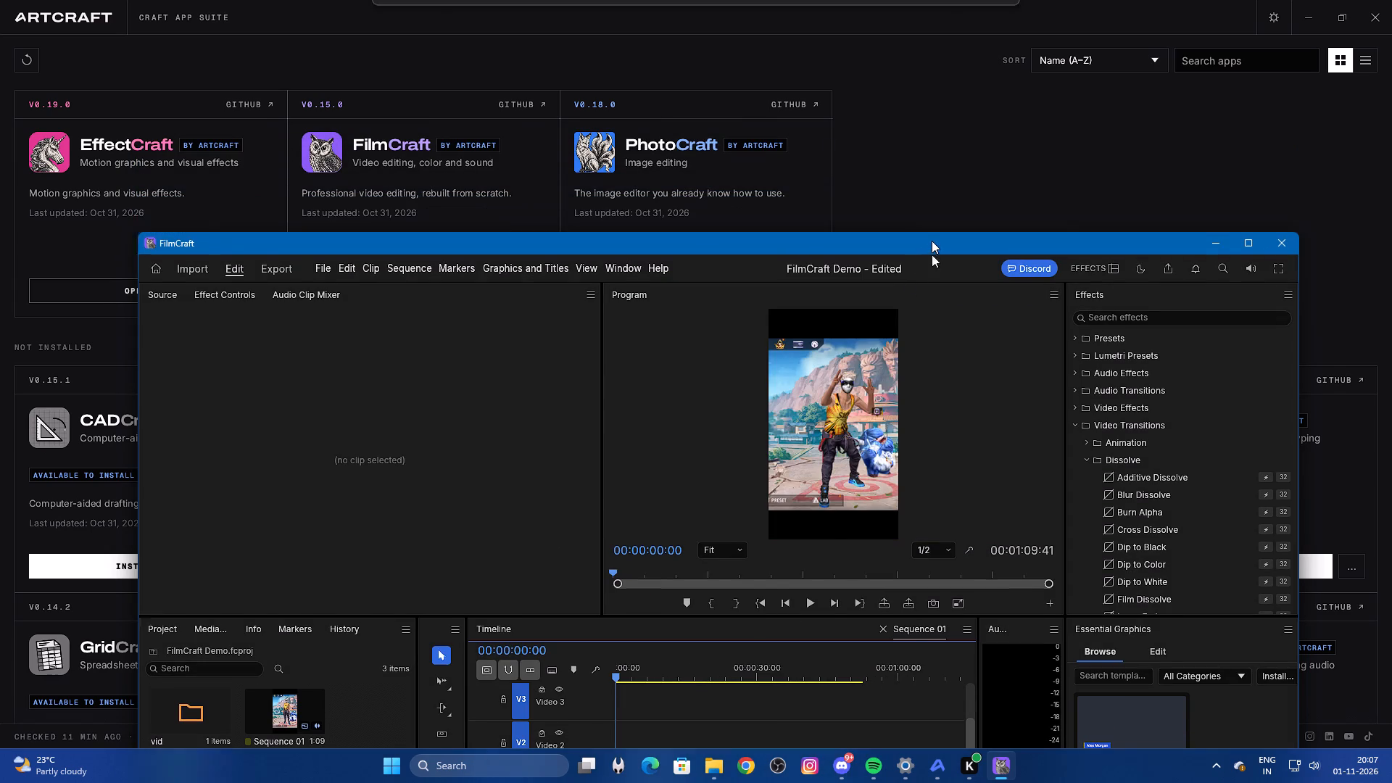
left_click_drag(932, 254, 932, 623)
left_click(532, 289)
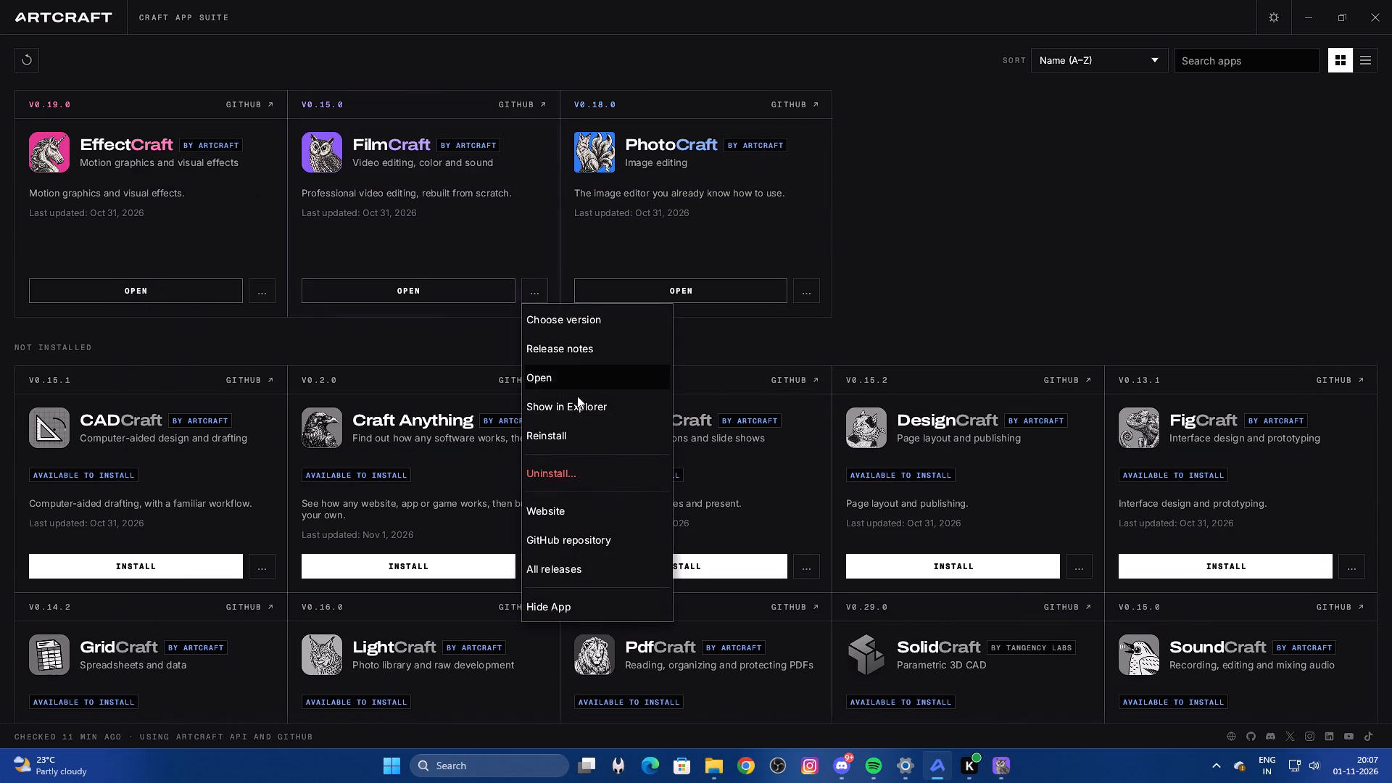
left_click(1137, 148)
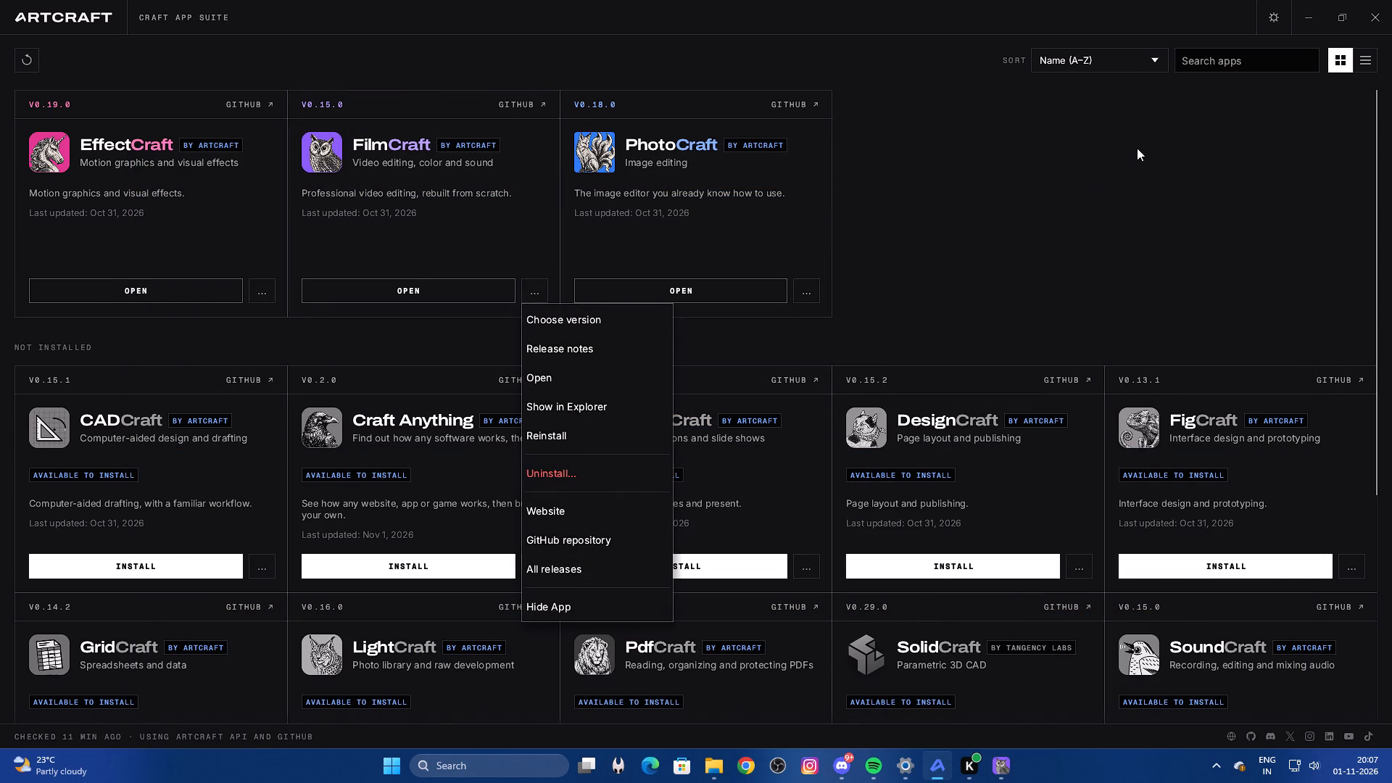
left_click(1296, 0)
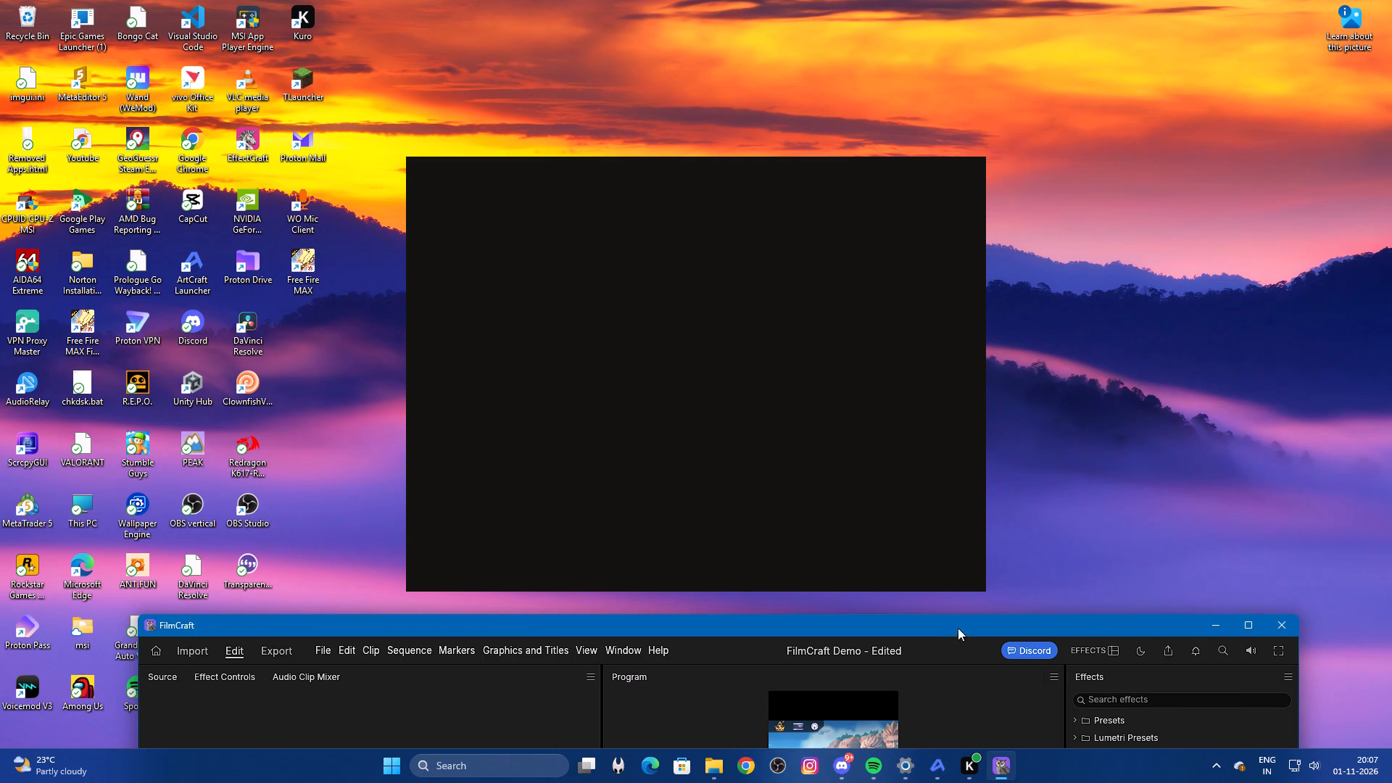
left_click_drag(958, 627, 942, 28)
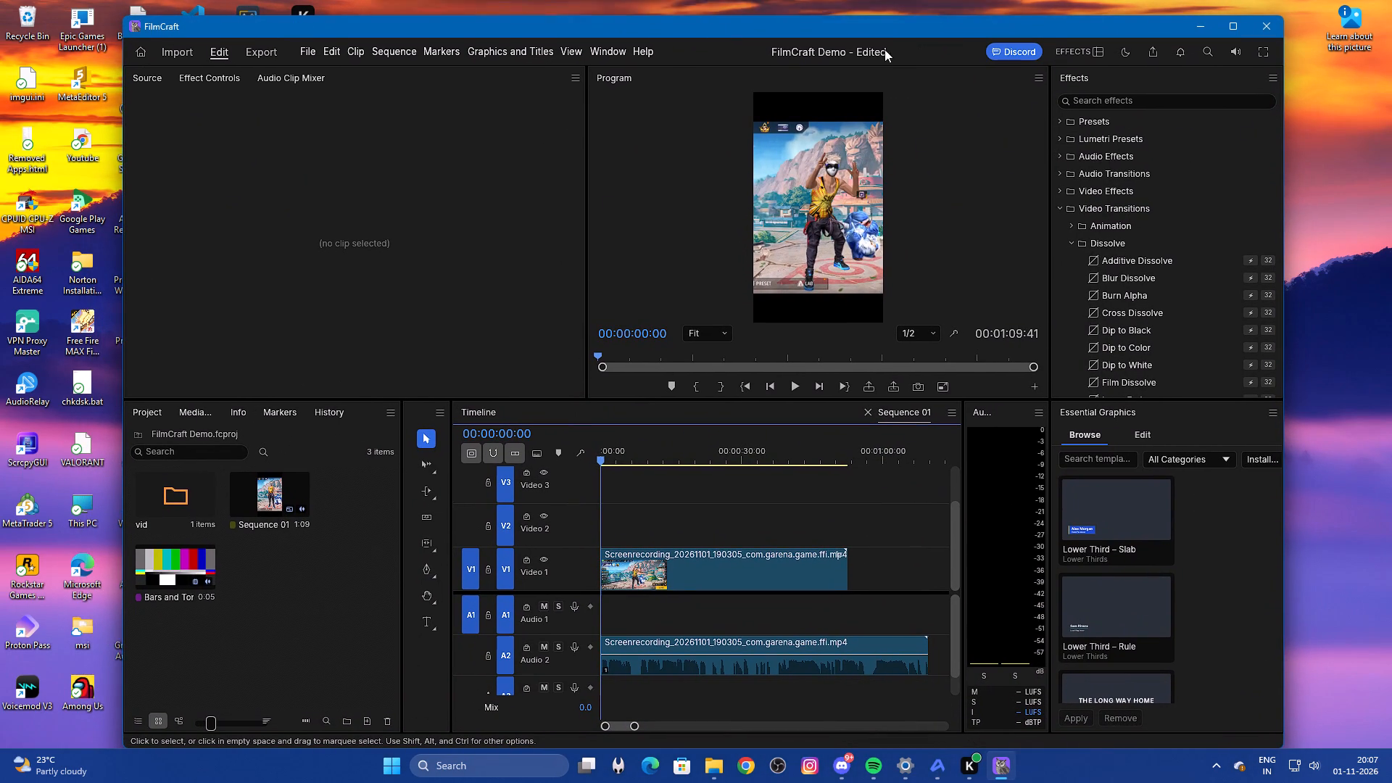
left_click(866, 49)
left_click(1234, 28)
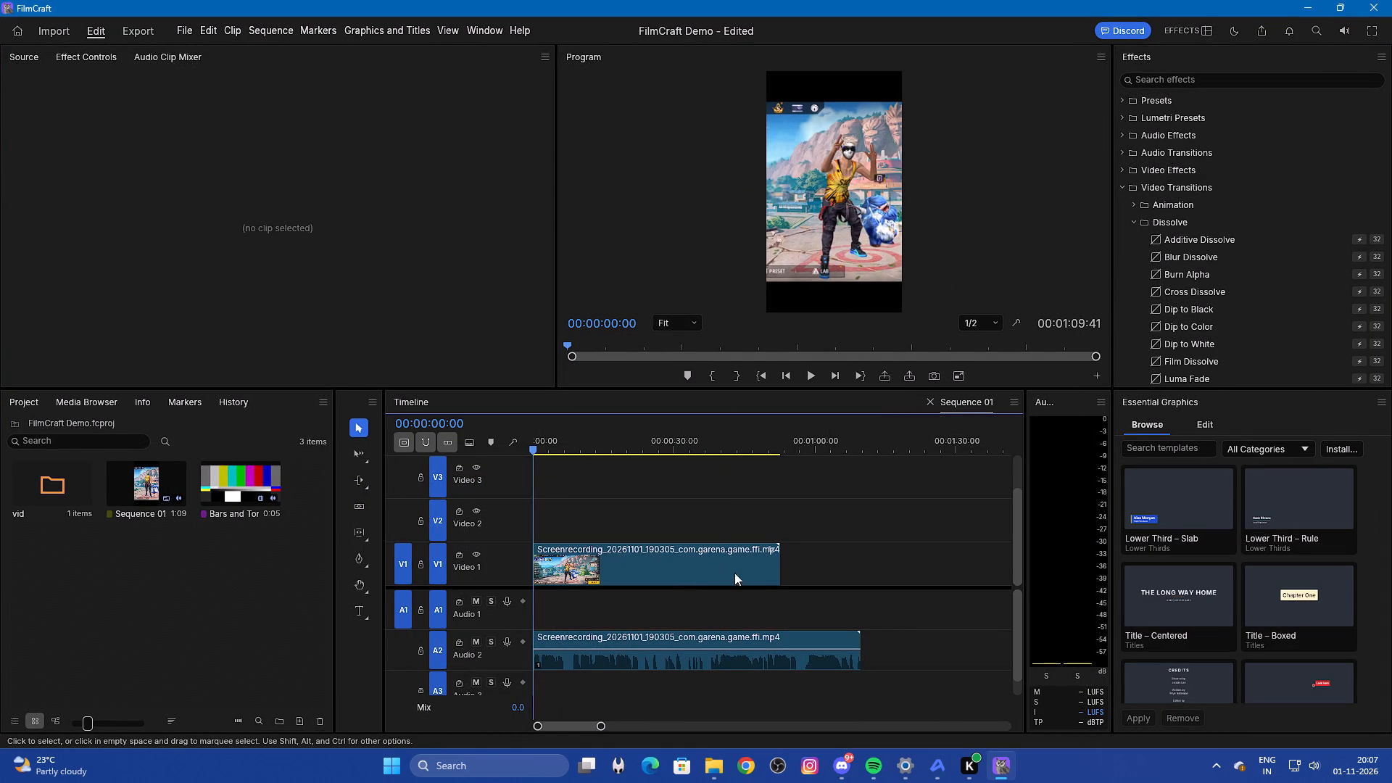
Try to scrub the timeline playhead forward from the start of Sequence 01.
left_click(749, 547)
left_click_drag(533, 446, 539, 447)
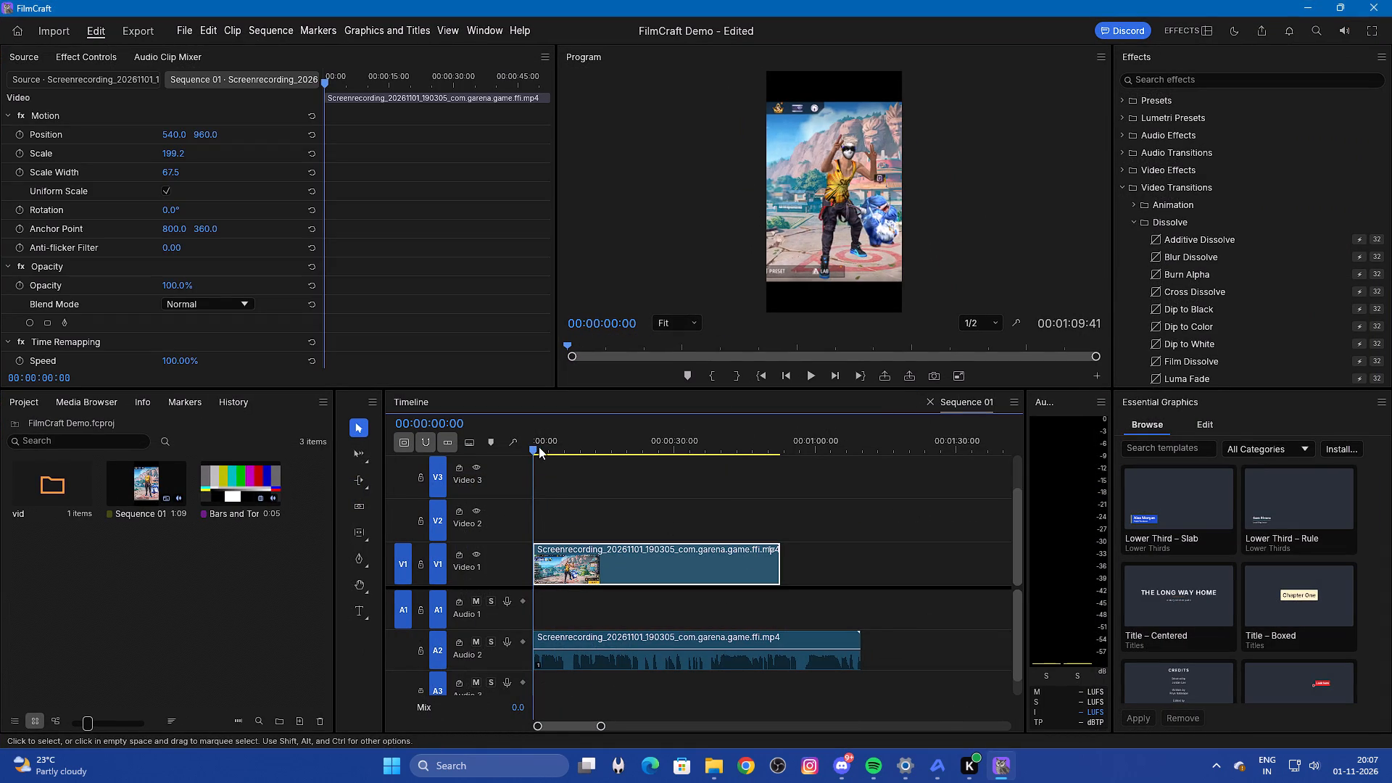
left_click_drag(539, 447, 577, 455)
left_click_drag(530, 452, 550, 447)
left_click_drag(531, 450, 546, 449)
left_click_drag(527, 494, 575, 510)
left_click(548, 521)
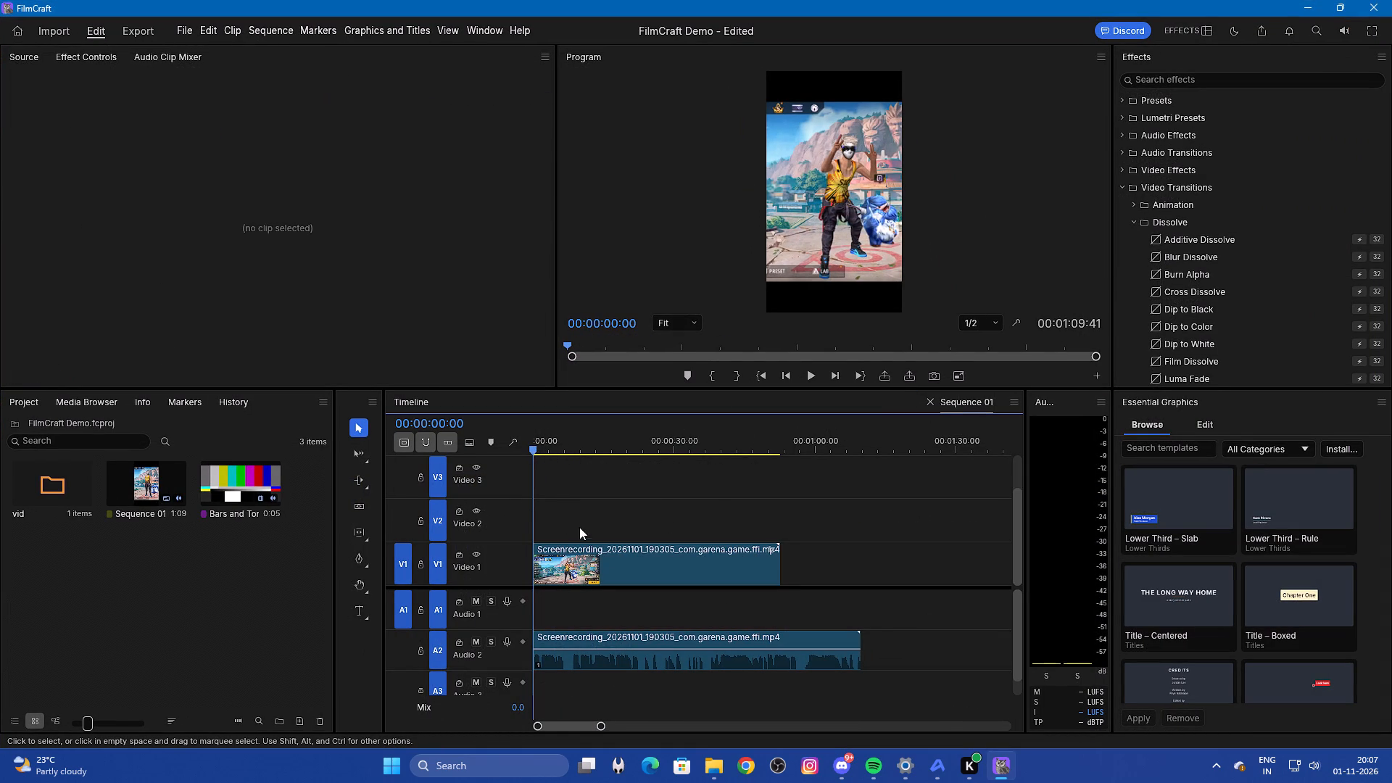
Play Sequence 01 from the start, activating the Razor tool during playback, and pause at 00:00:10:27.
left_click(811, 371)
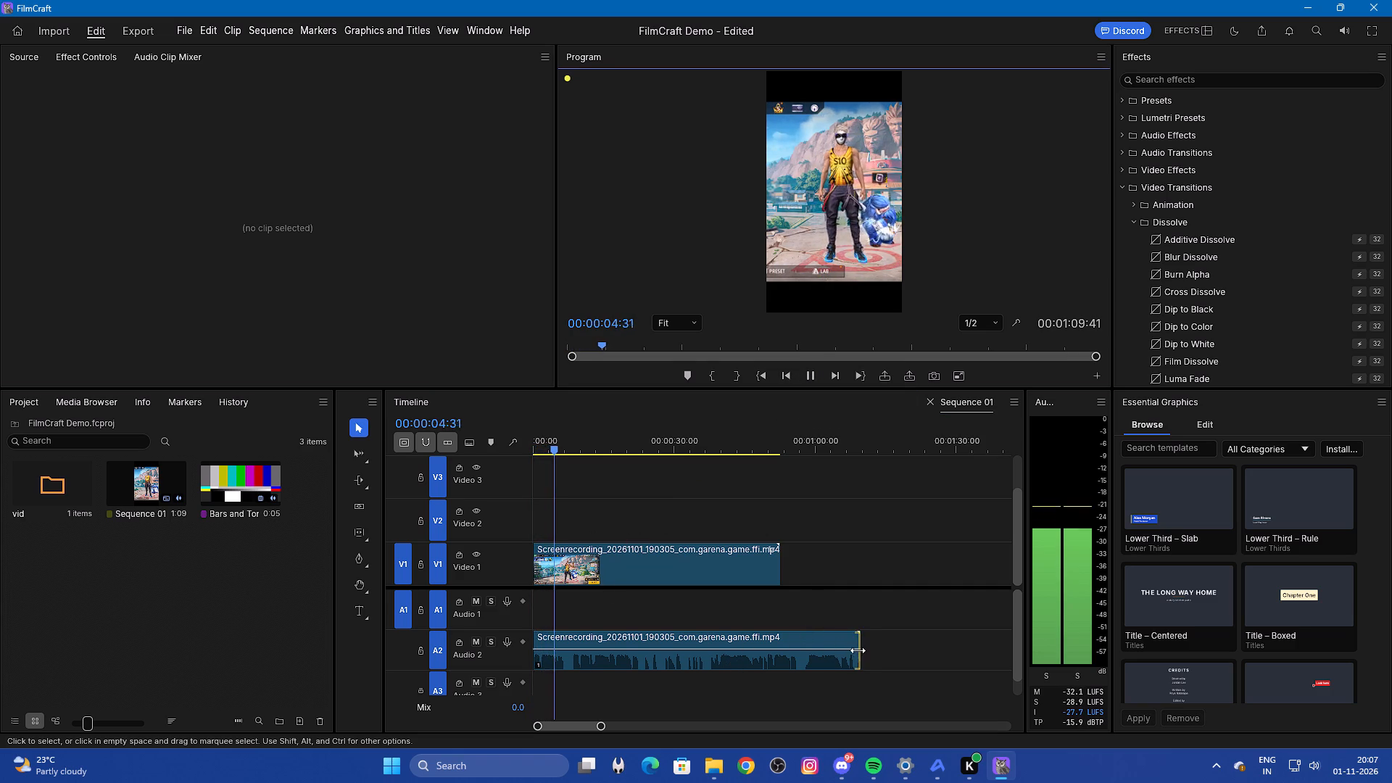
left_click(673, 657)
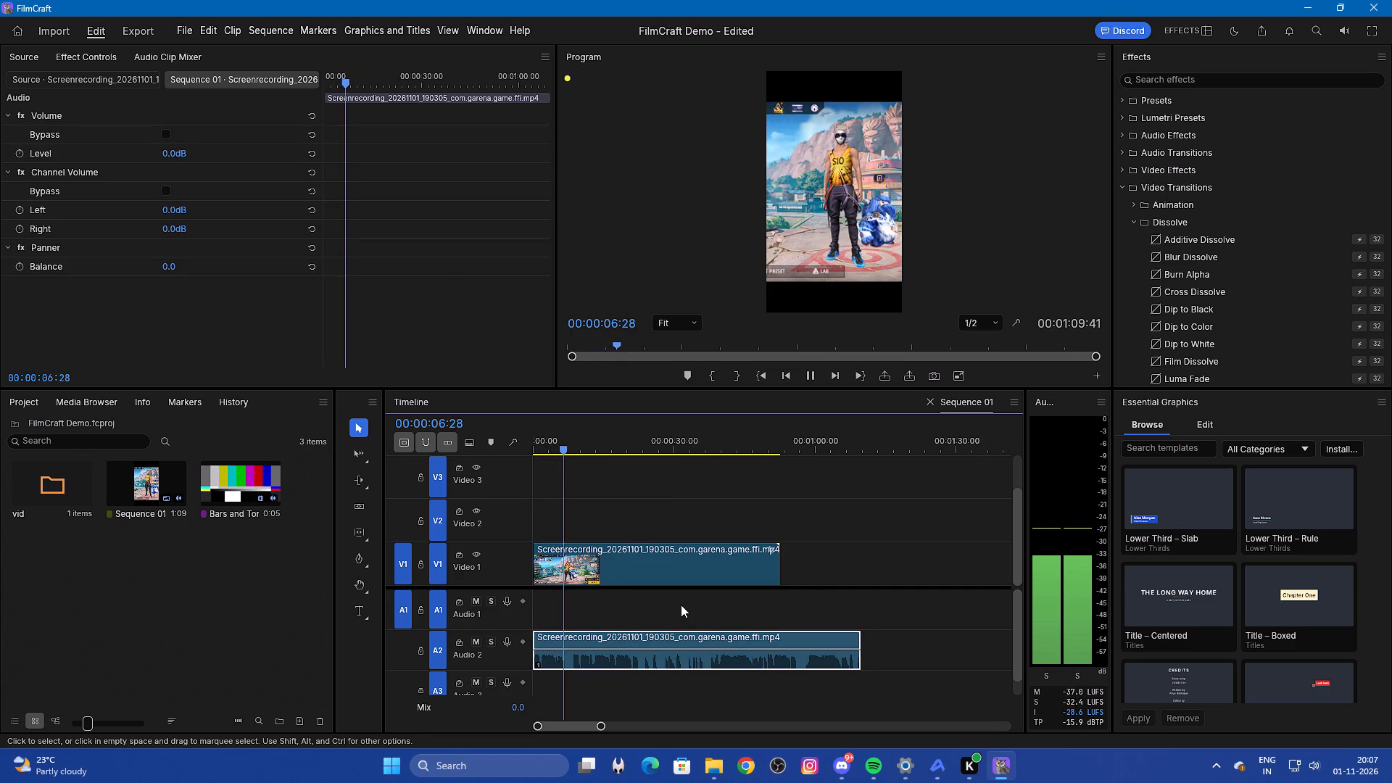
key("c")
type("ccc")
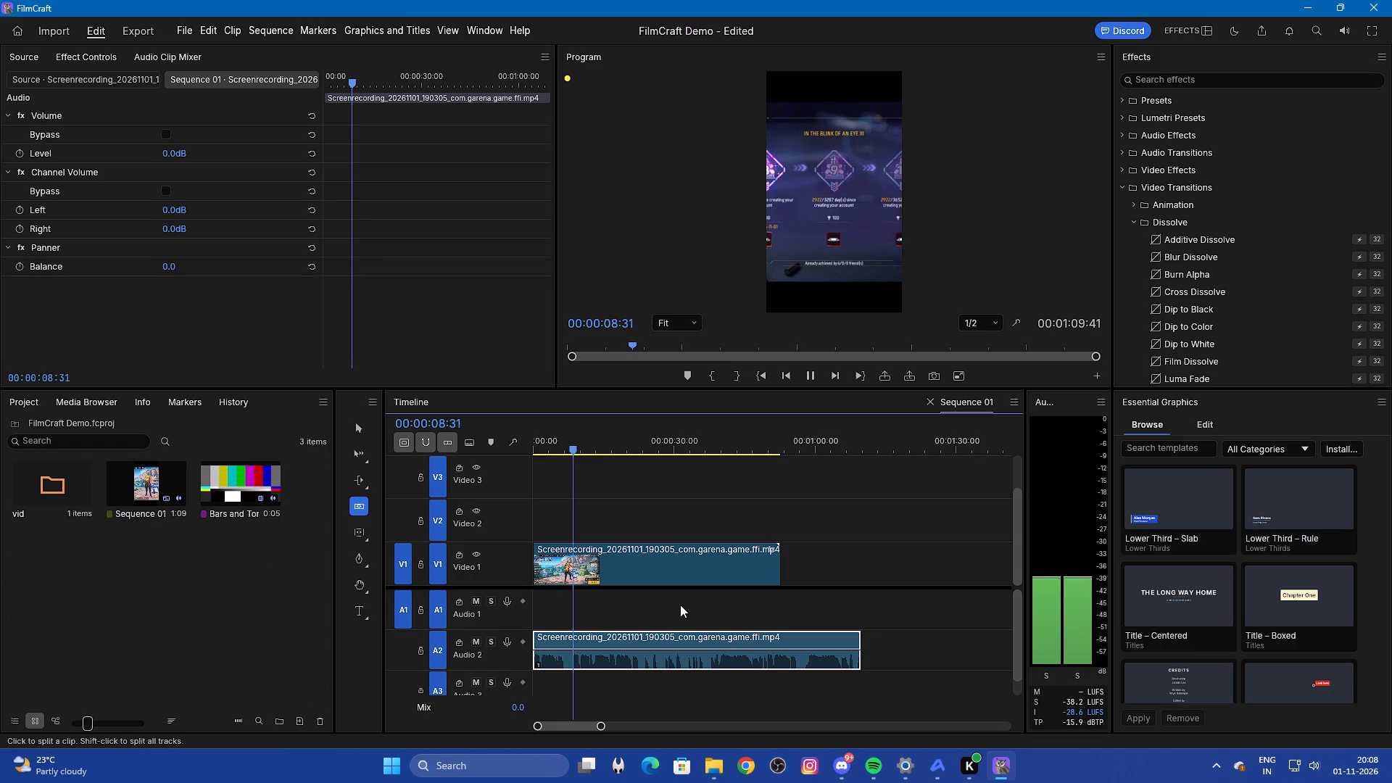
left_click(808, 370)
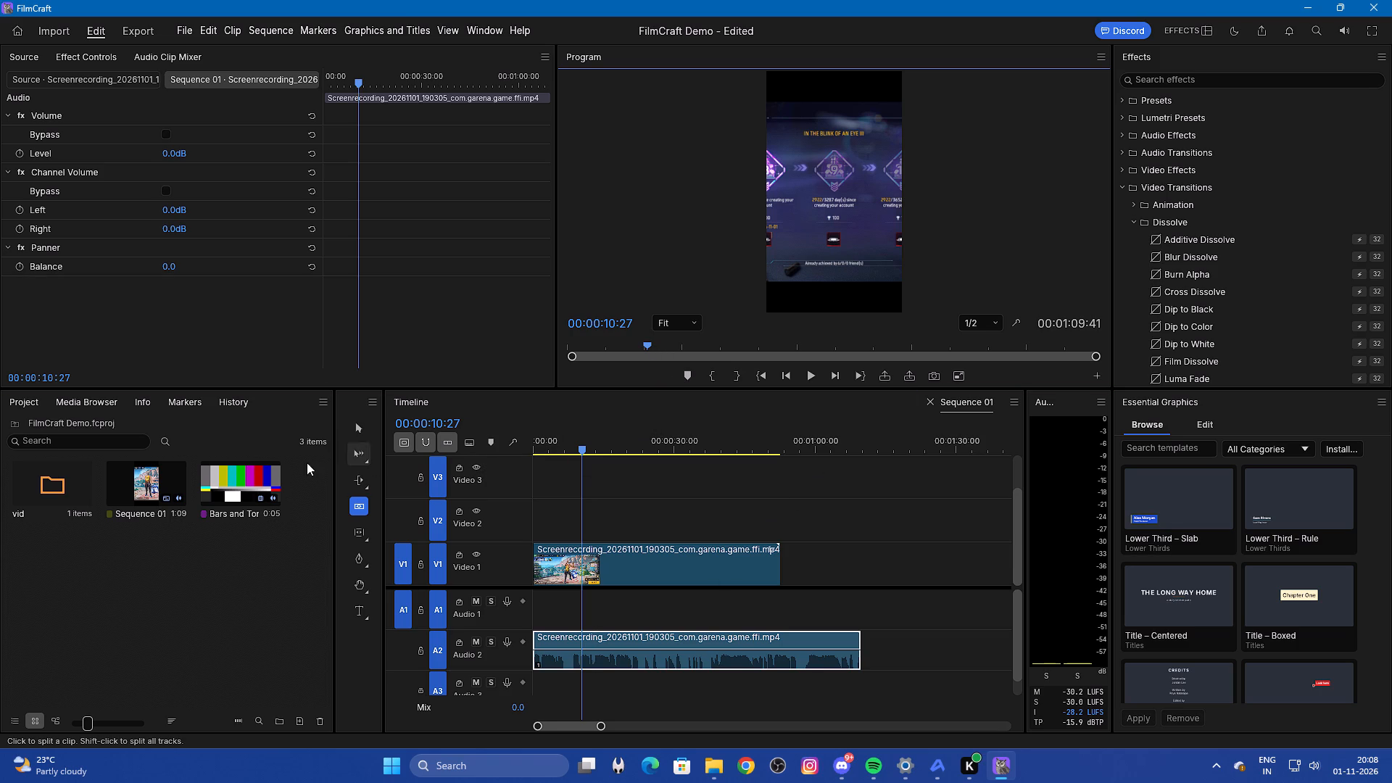
scroll(352, 419, "down", 2)
Switch to Google Chrome for a web search.
left_click(738, 769)
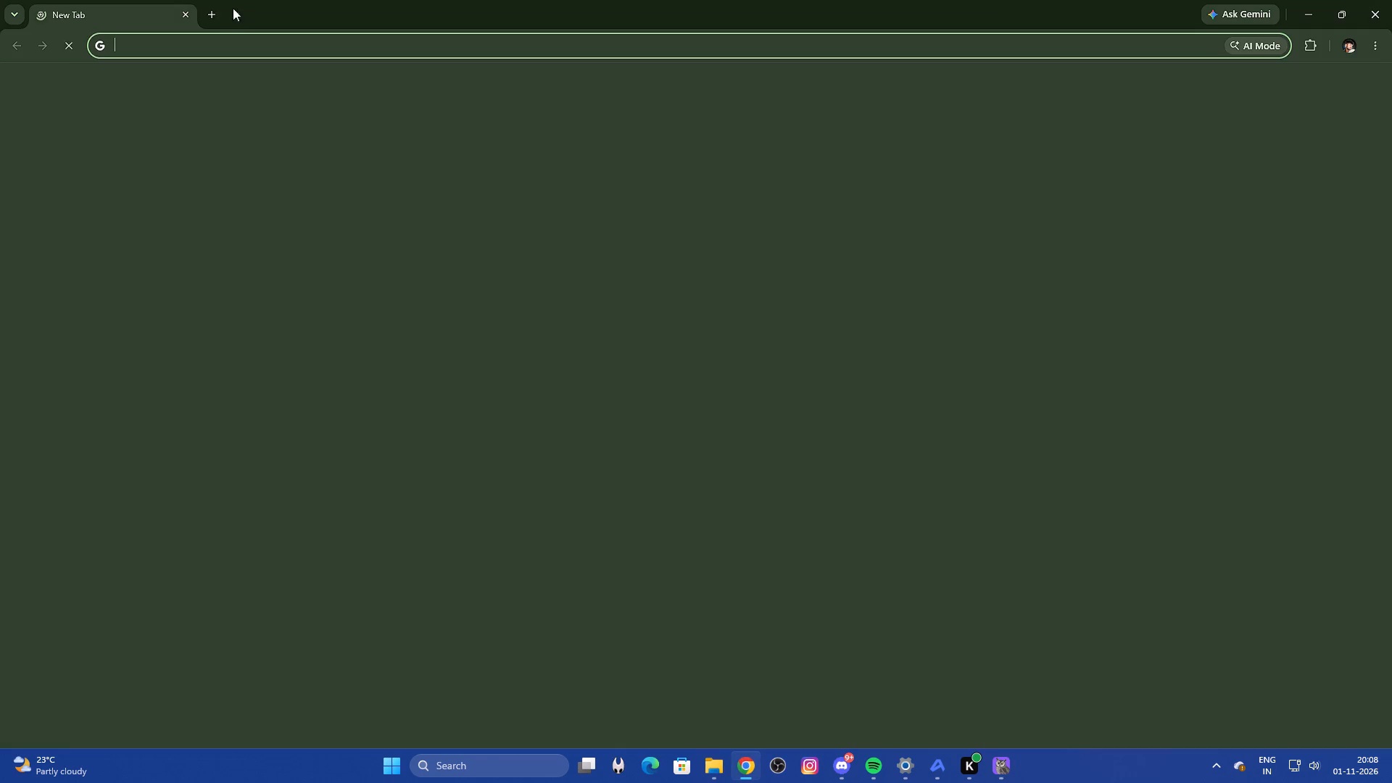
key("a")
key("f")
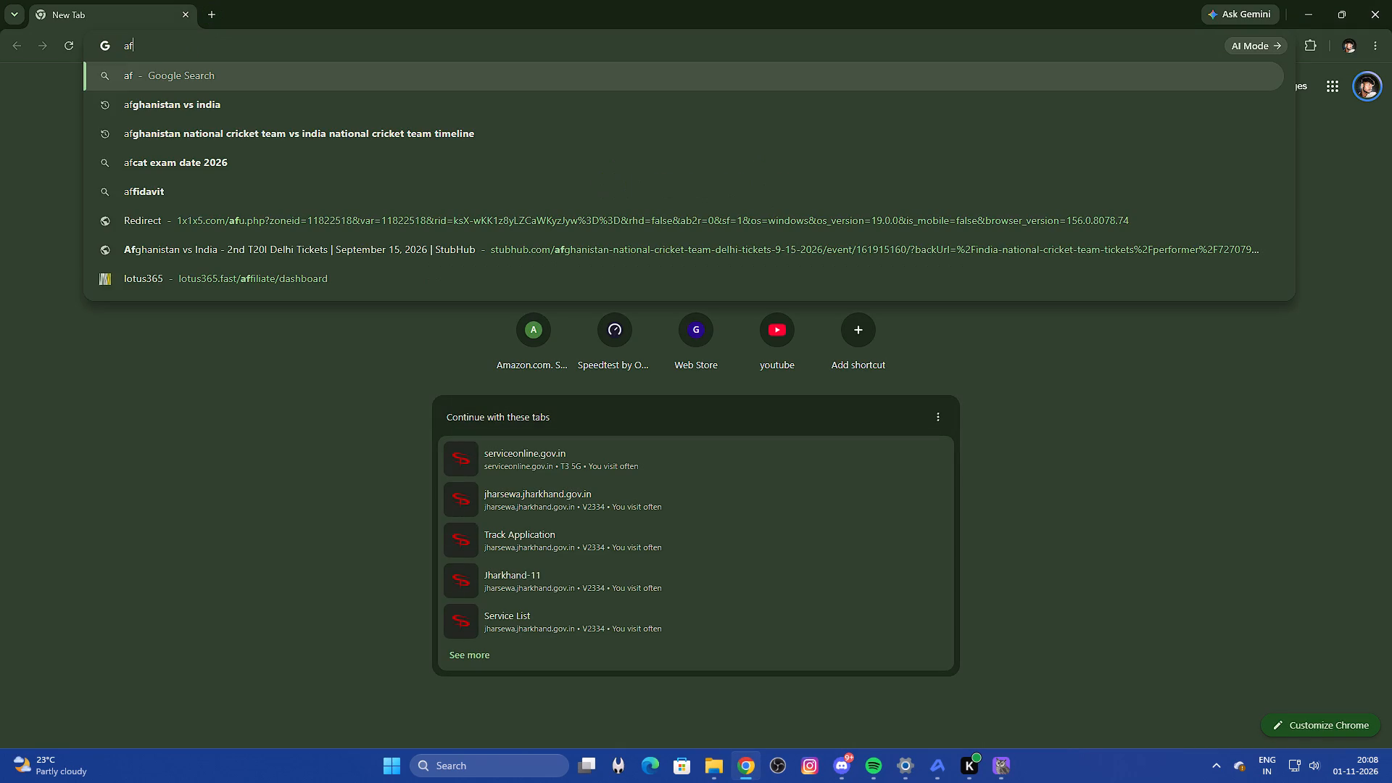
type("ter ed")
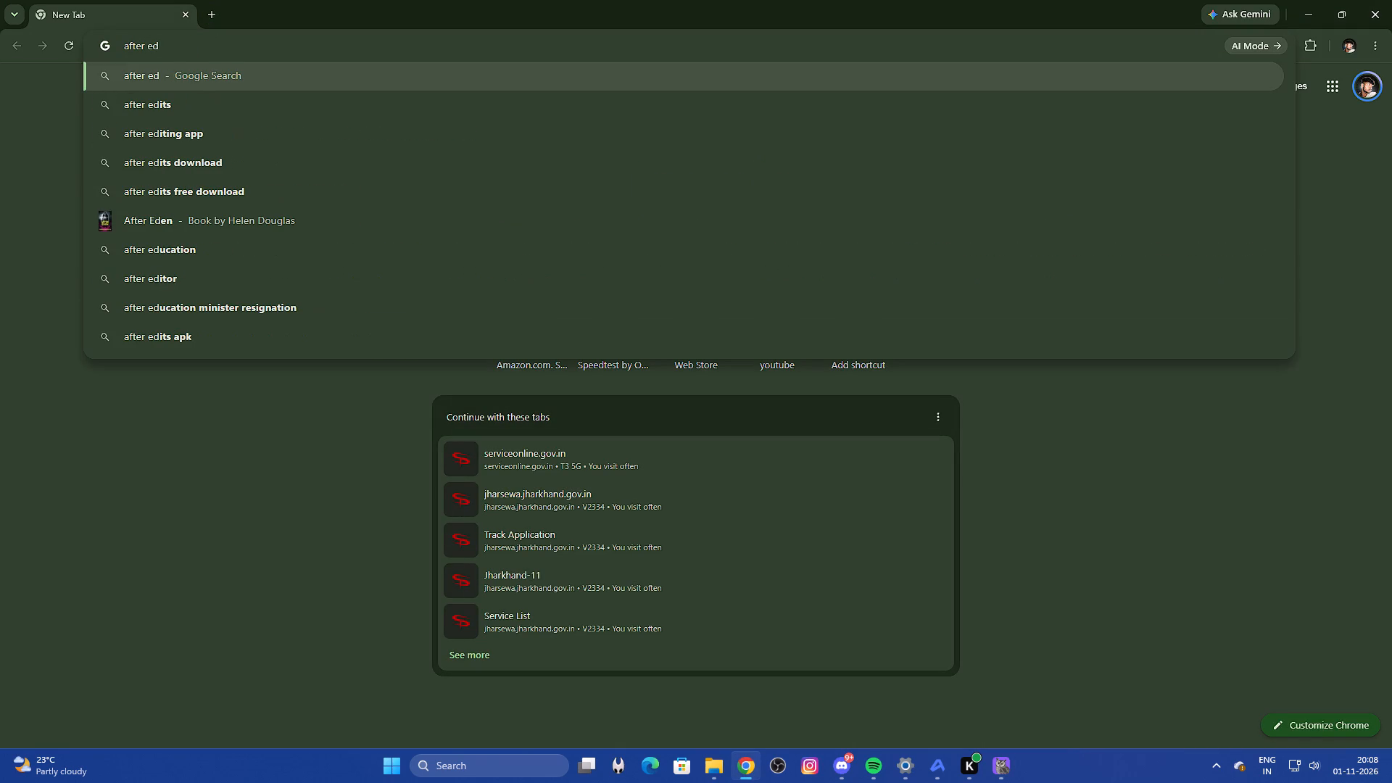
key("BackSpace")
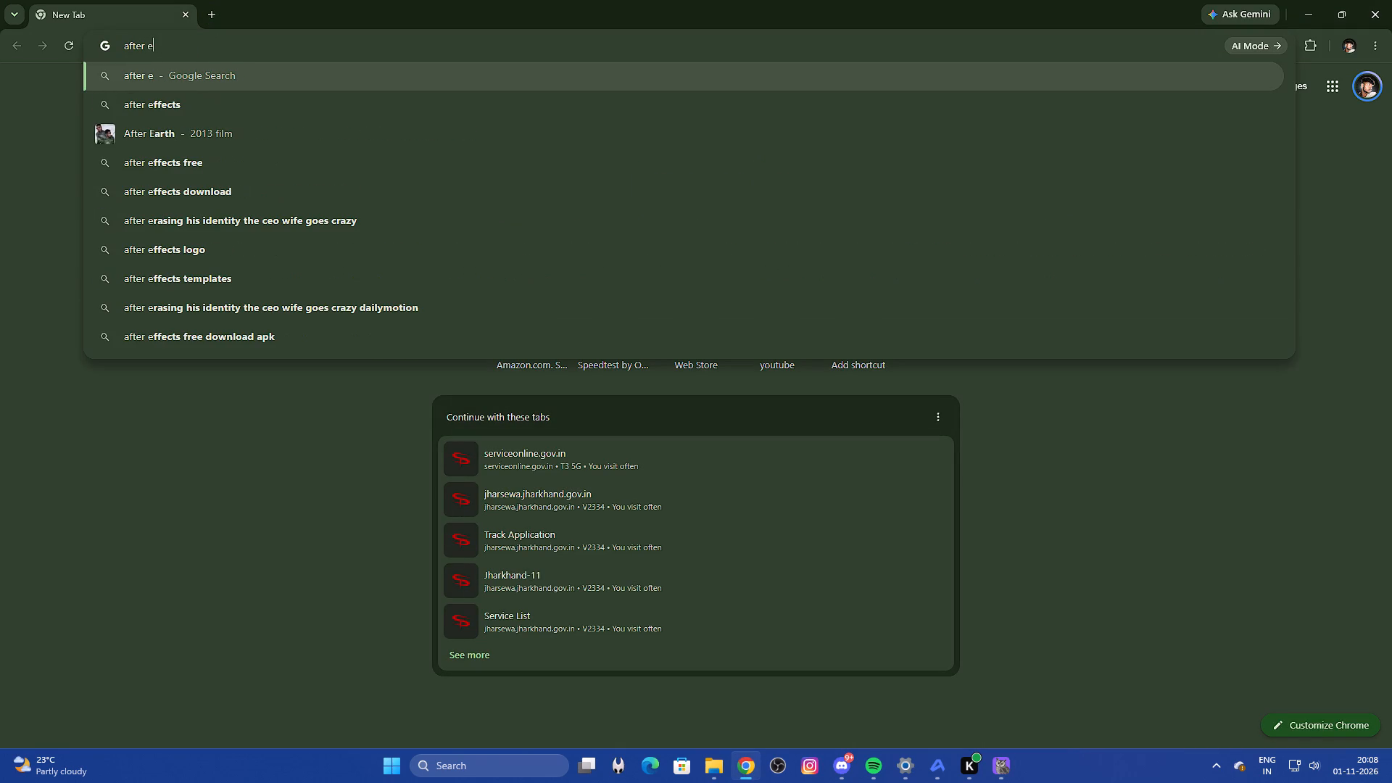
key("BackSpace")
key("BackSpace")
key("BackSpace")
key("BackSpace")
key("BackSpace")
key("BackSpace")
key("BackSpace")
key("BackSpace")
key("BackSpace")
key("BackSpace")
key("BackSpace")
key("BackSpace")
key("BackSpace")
Search the web for "premiere pro cut shortcut key", read the overview of cutting methods, and return to FilmCraft.
type("pre")
type("mere")
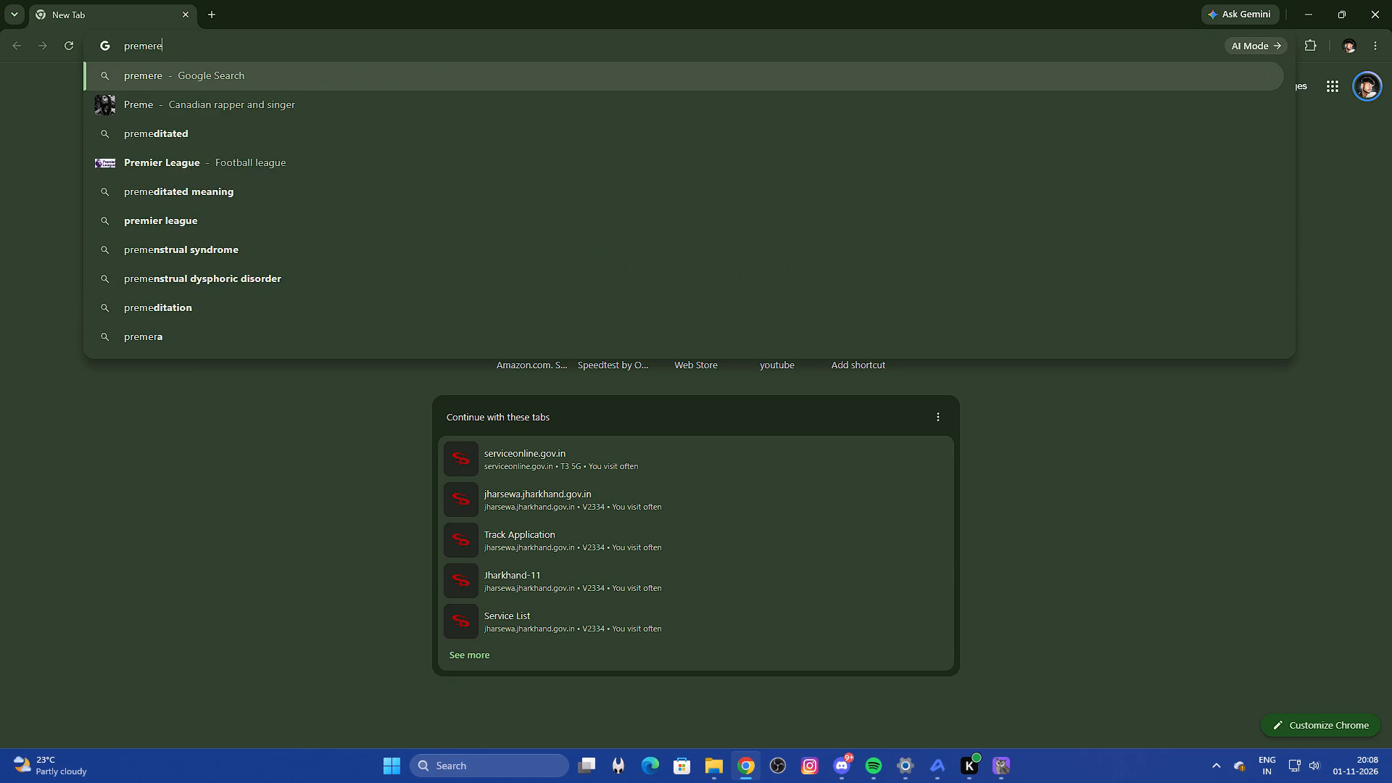
key("ctrl+alt+s")
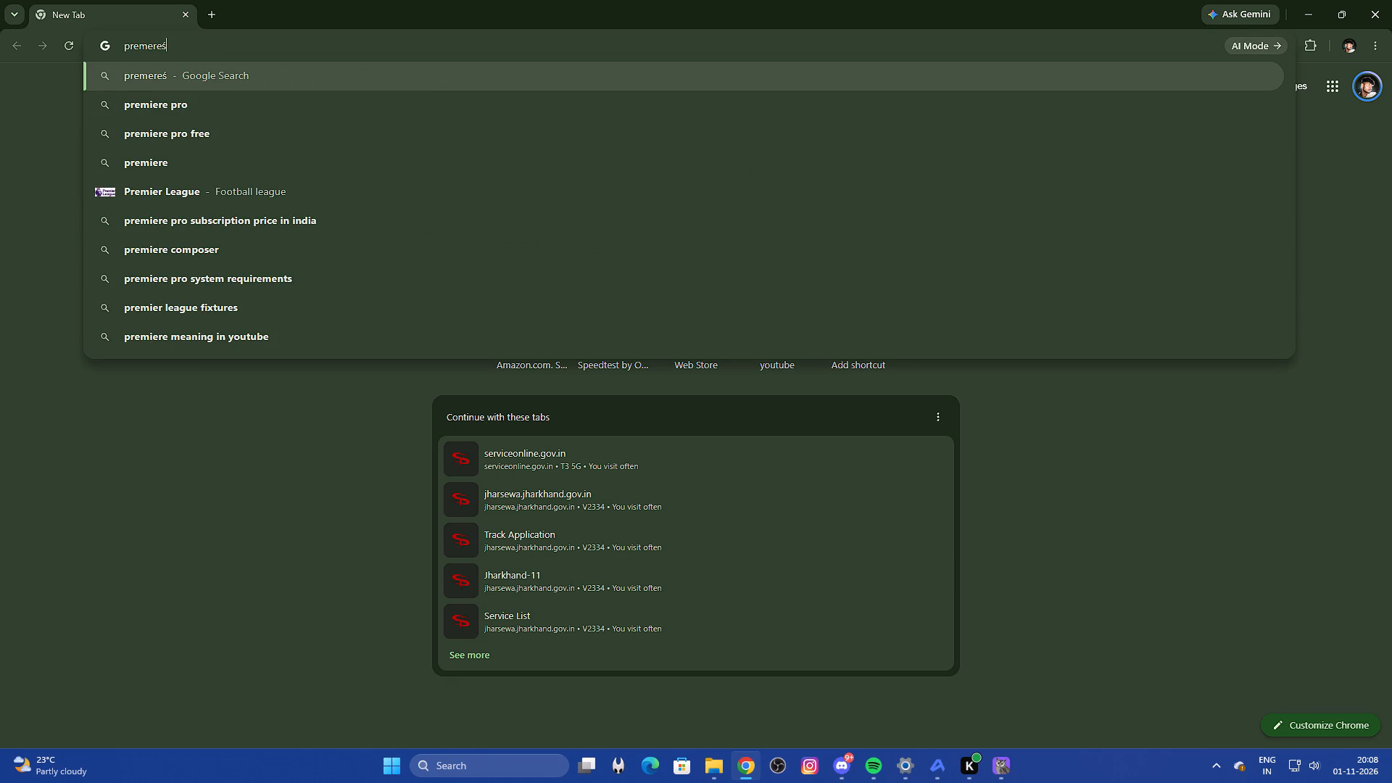
key("backslash")
key("BackSpace")
key("BackSpace")
key("Down")
key("space")
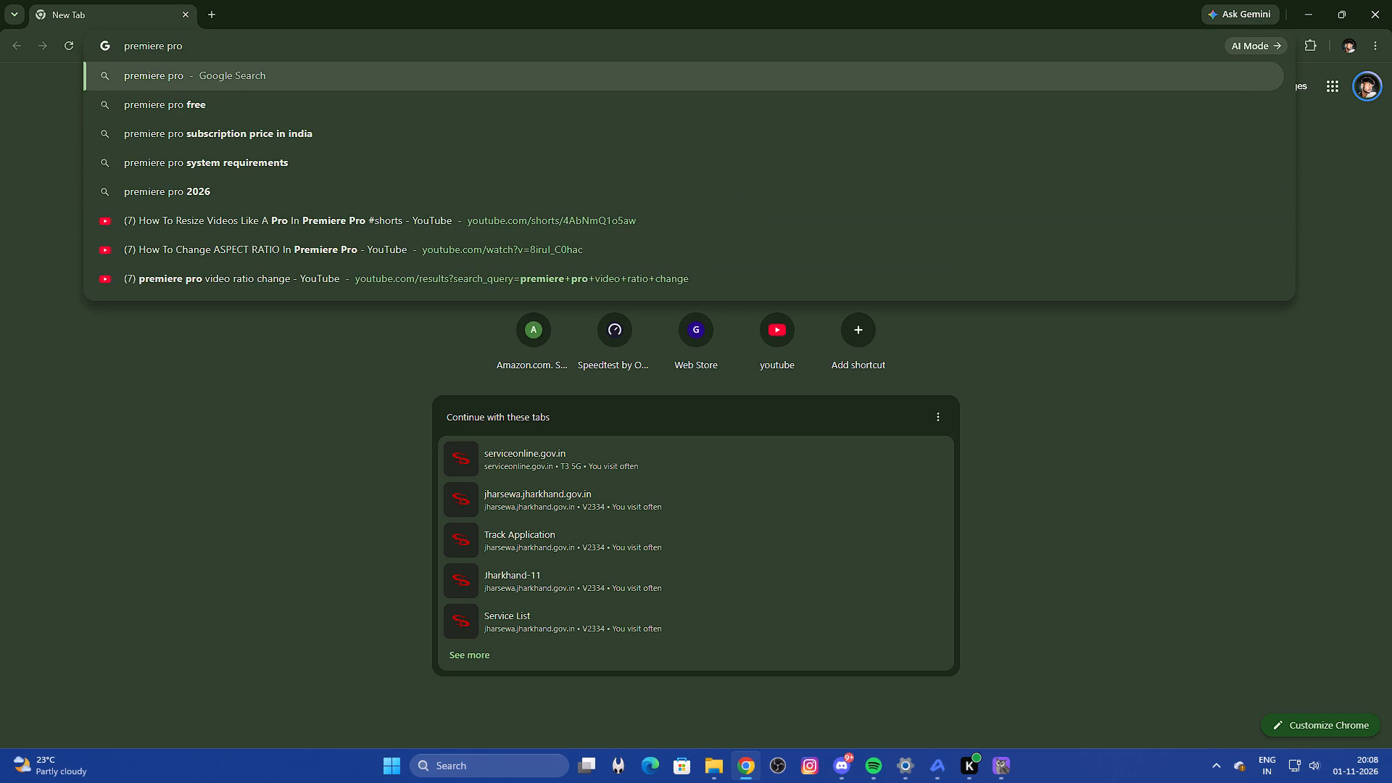
type("cut")
key("space")
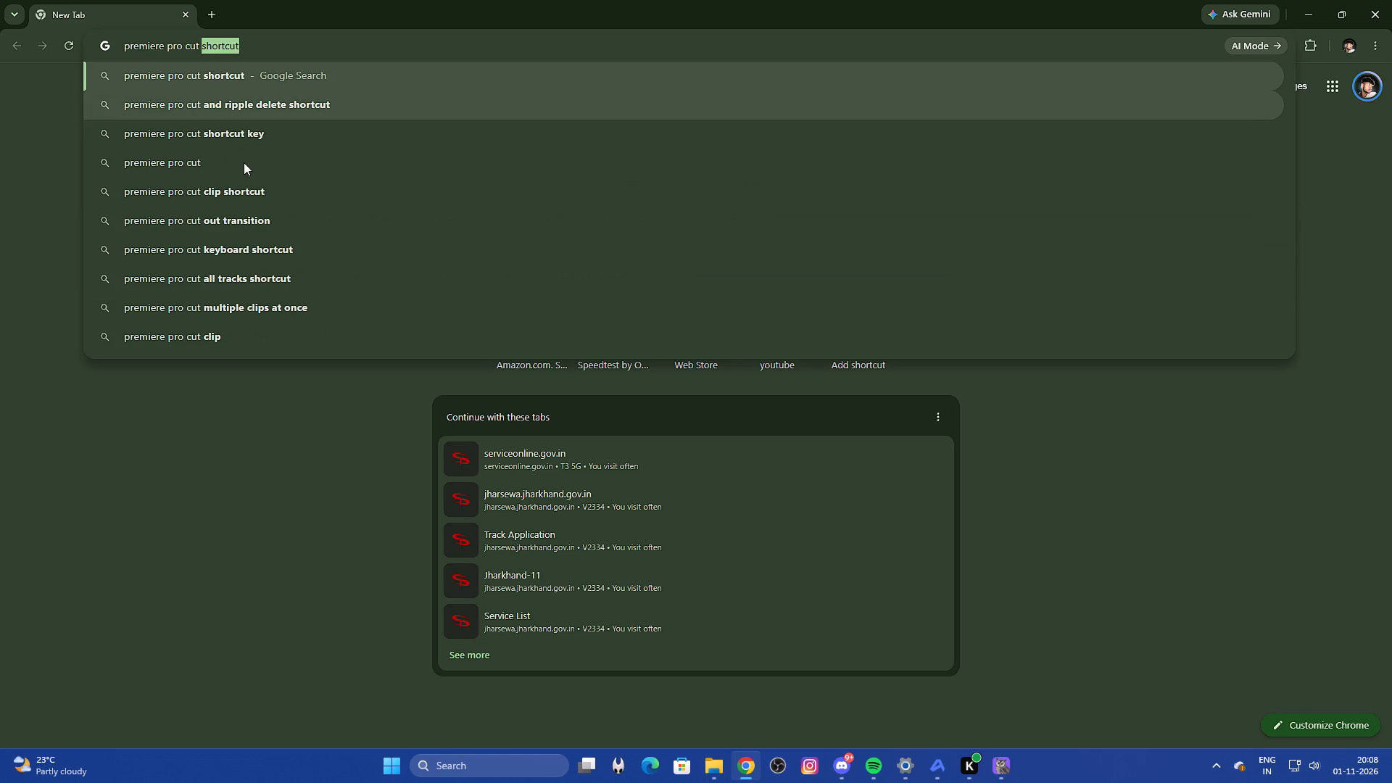
left_click(310, 120)
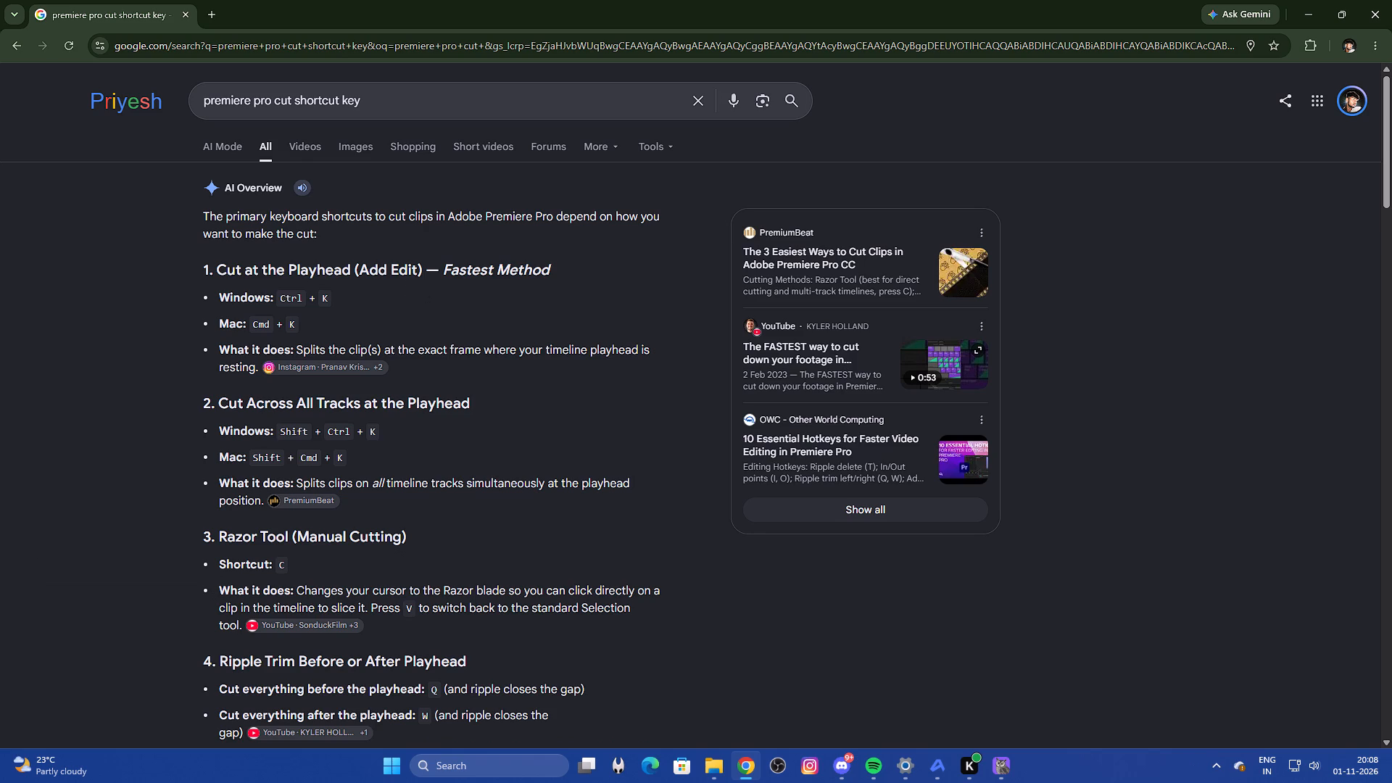
scroll(439, 270, "down", 1)
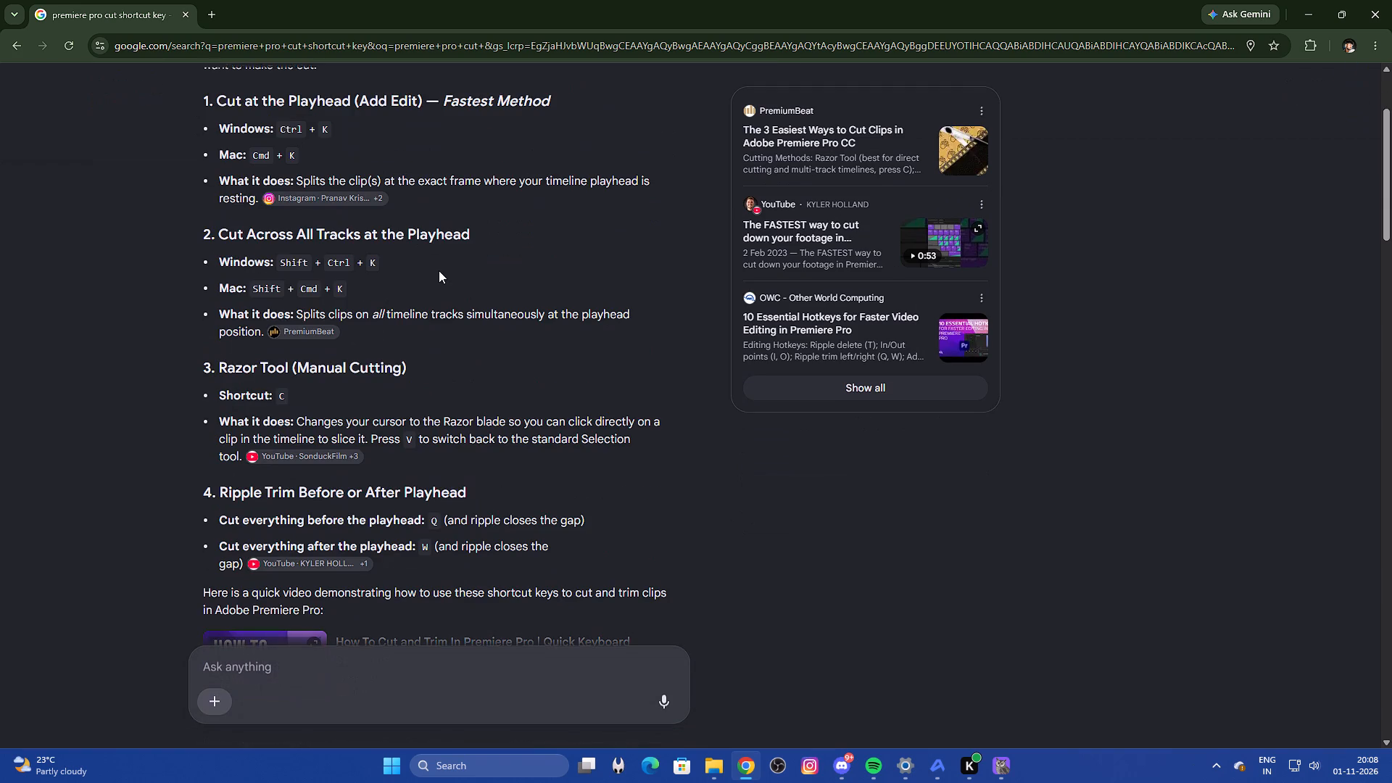
key("alt+Tab")
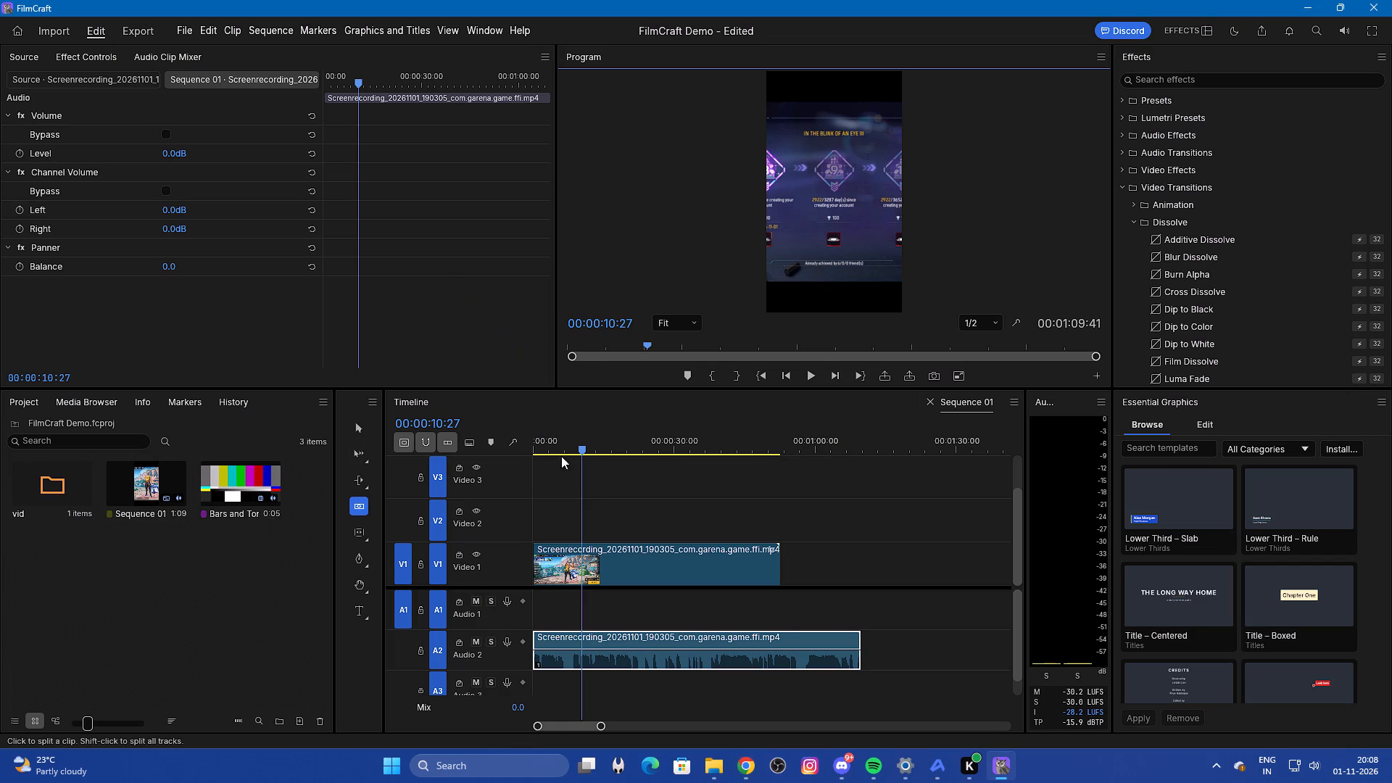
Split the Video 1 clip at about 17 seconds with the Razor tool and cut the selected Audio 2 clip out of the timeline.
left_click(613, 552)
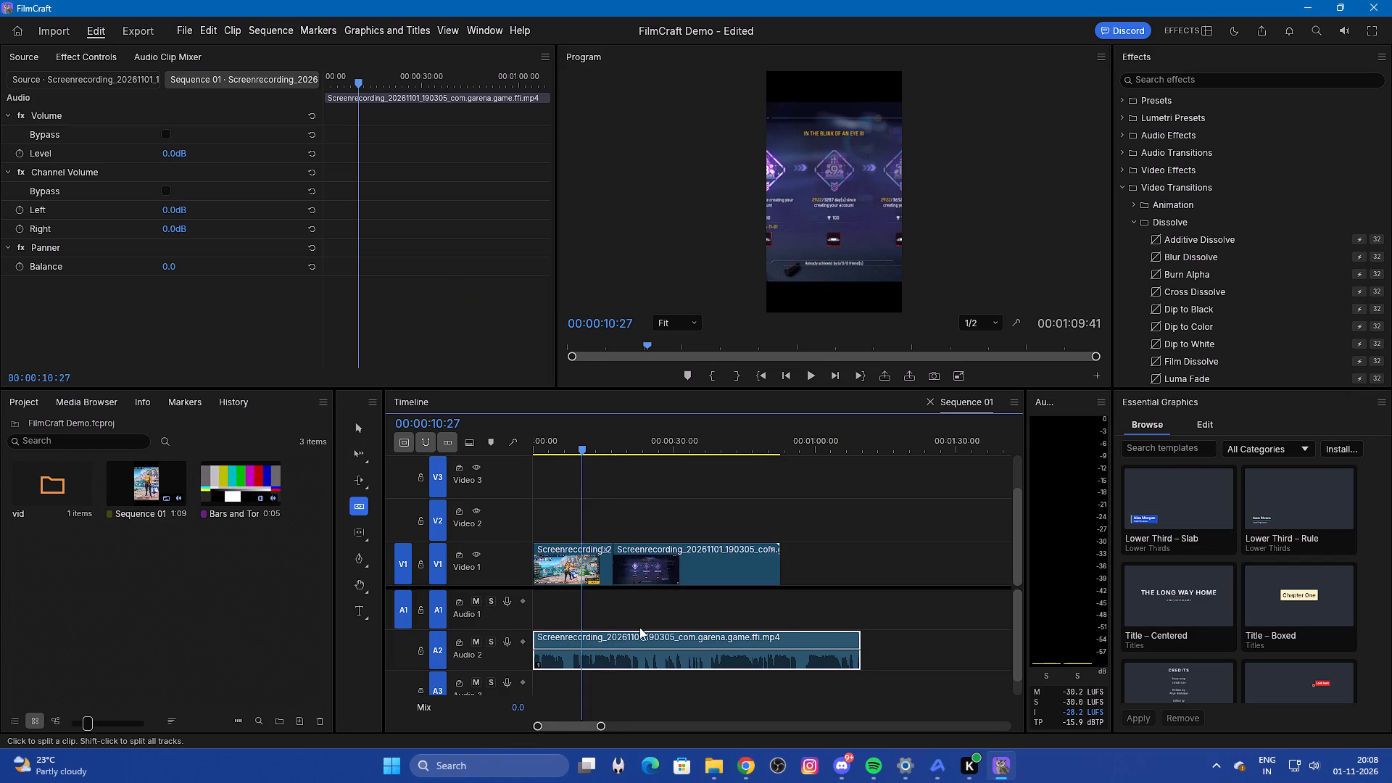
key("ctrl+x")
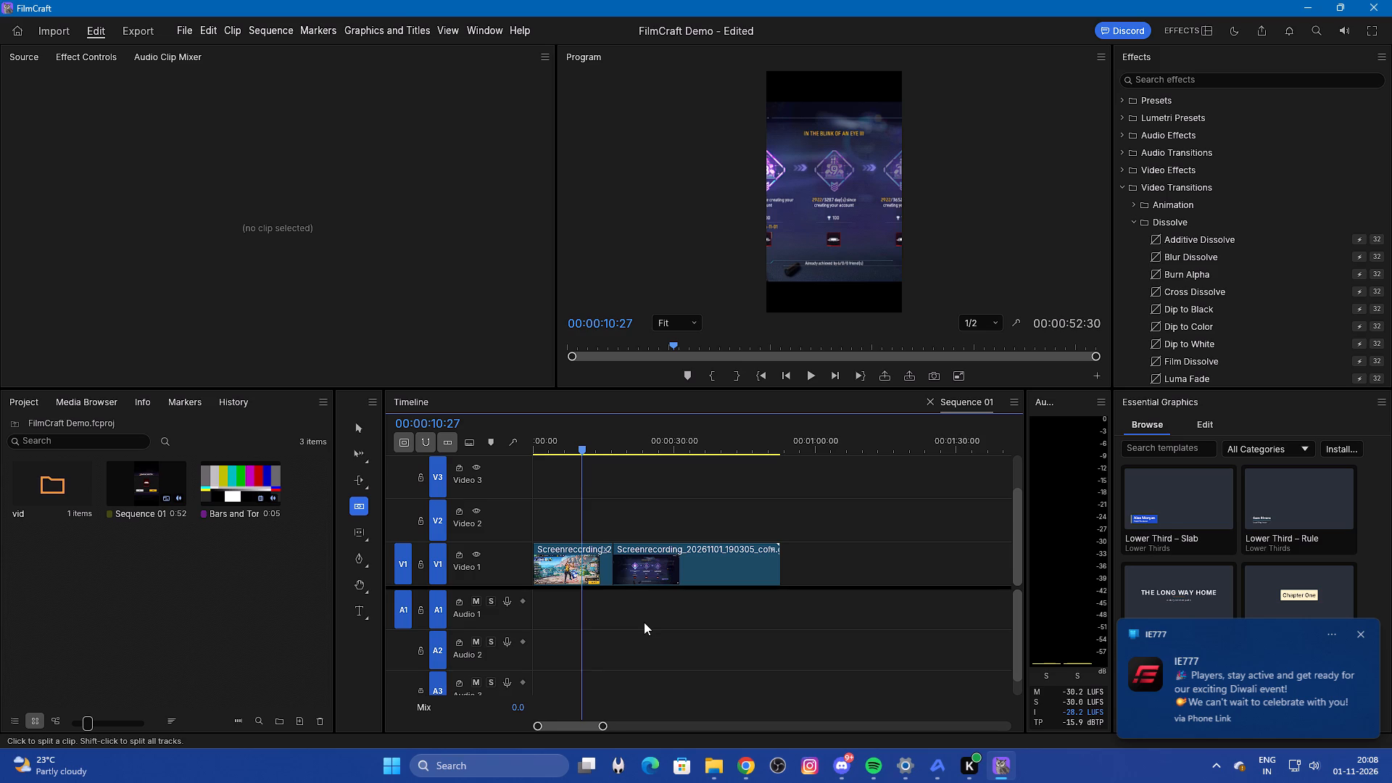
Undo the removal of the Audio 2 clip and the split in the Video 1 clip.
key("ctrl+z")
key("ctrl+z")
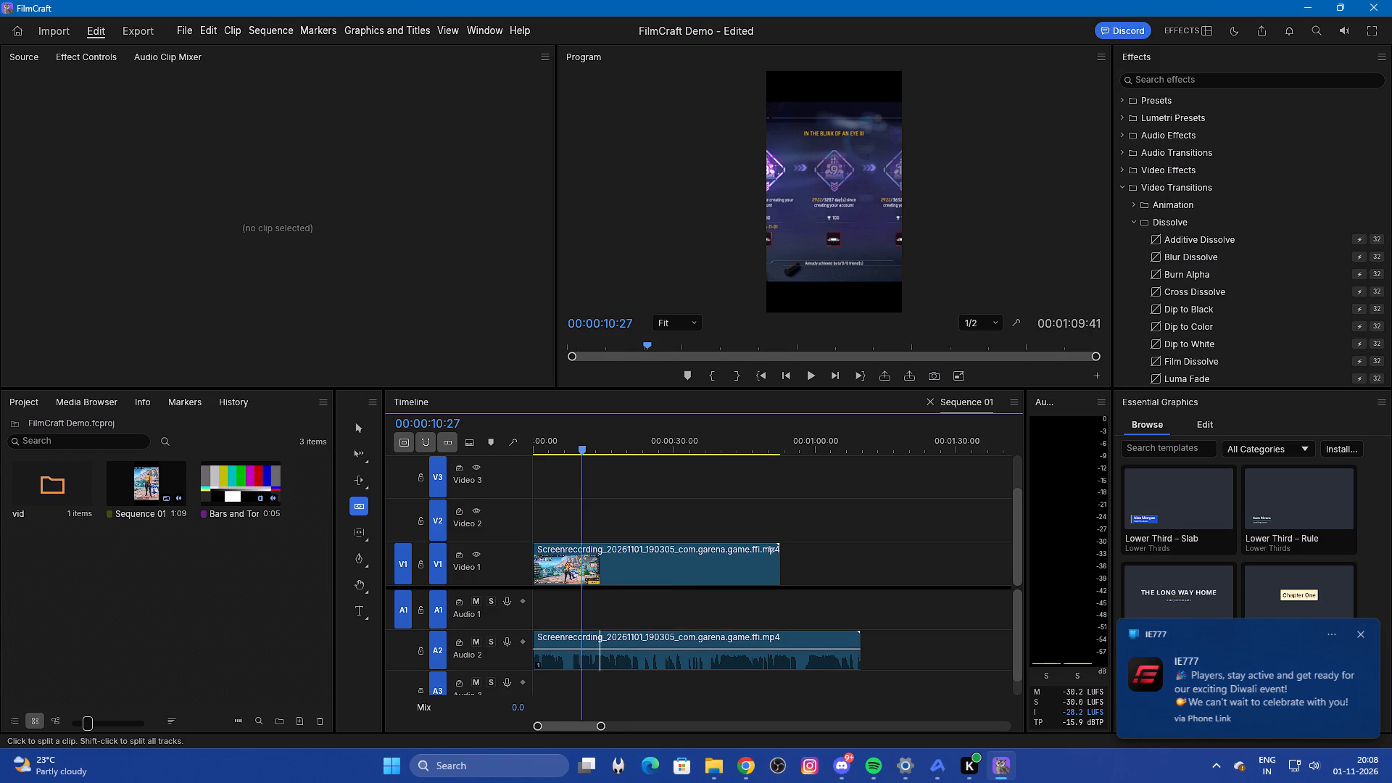
Split the Audio 2 clip with the Razor tool at about 7 seconds.
left_click(568, 648)
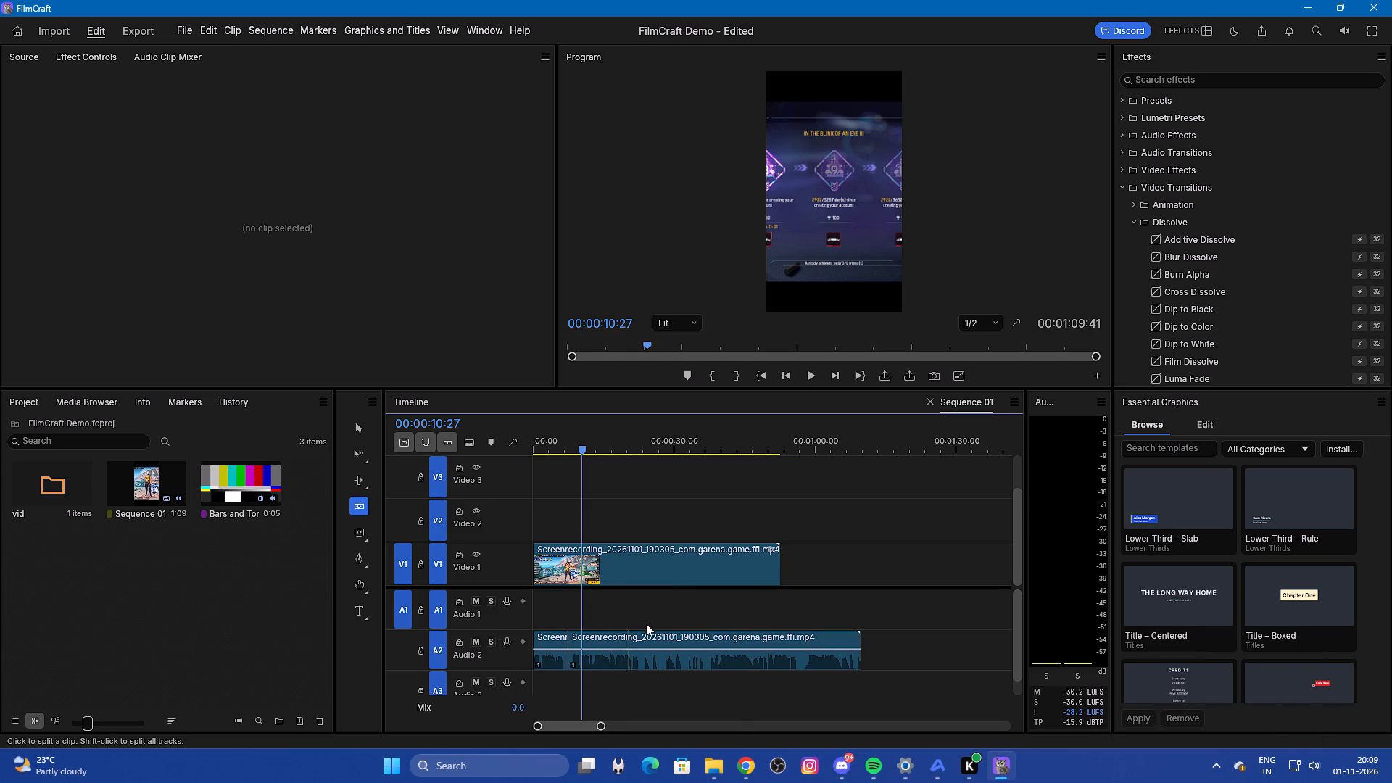
Play Sequence 01 onward from the current playhead position and pause at 00:00:25:42.
scroll(632, 488, "up", 2)
scroll(634, 488, "down", 4)
left_click(805, 365)
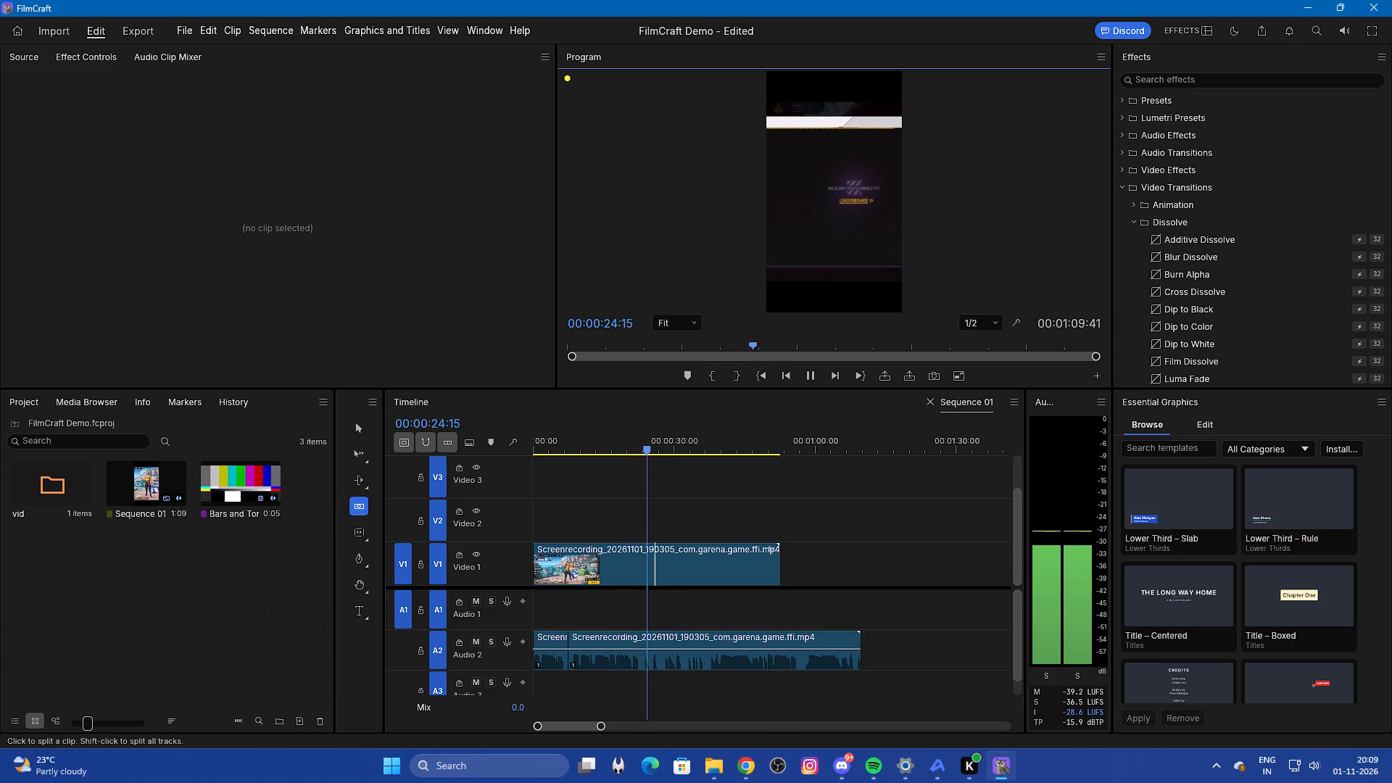
left_click(803, 379)
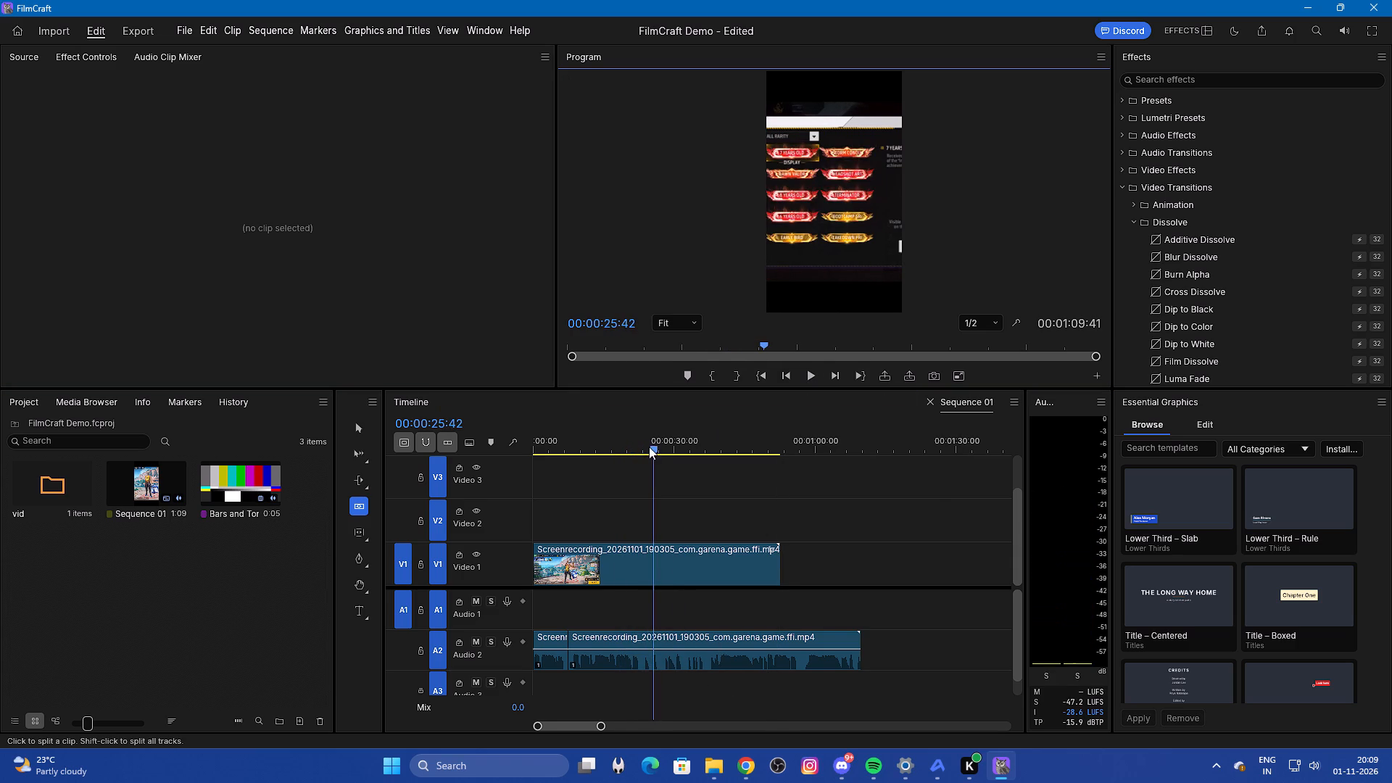
Play Sequence 01 from its start and pause at 00:00:06:48.
left_click_drag(656, 450, 530, 486)
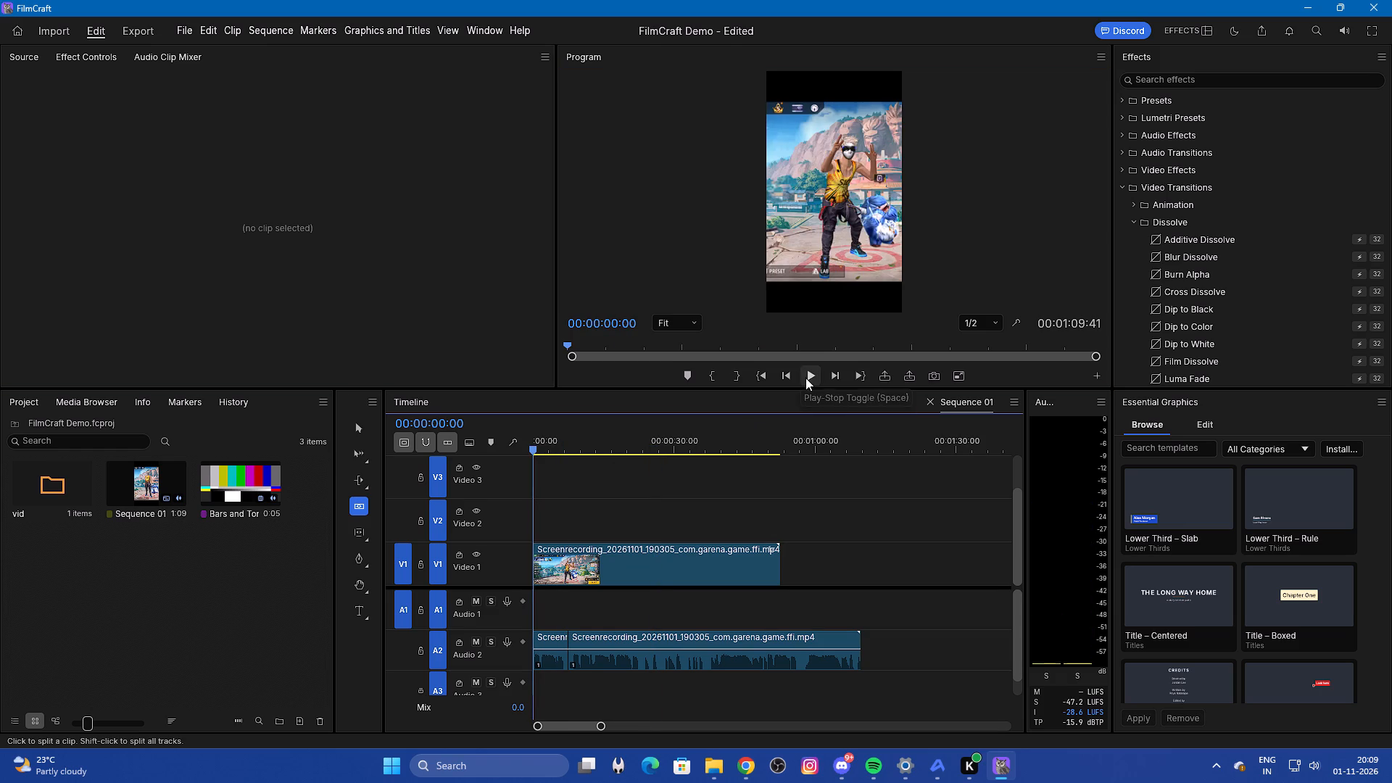
left_click(804, 378)
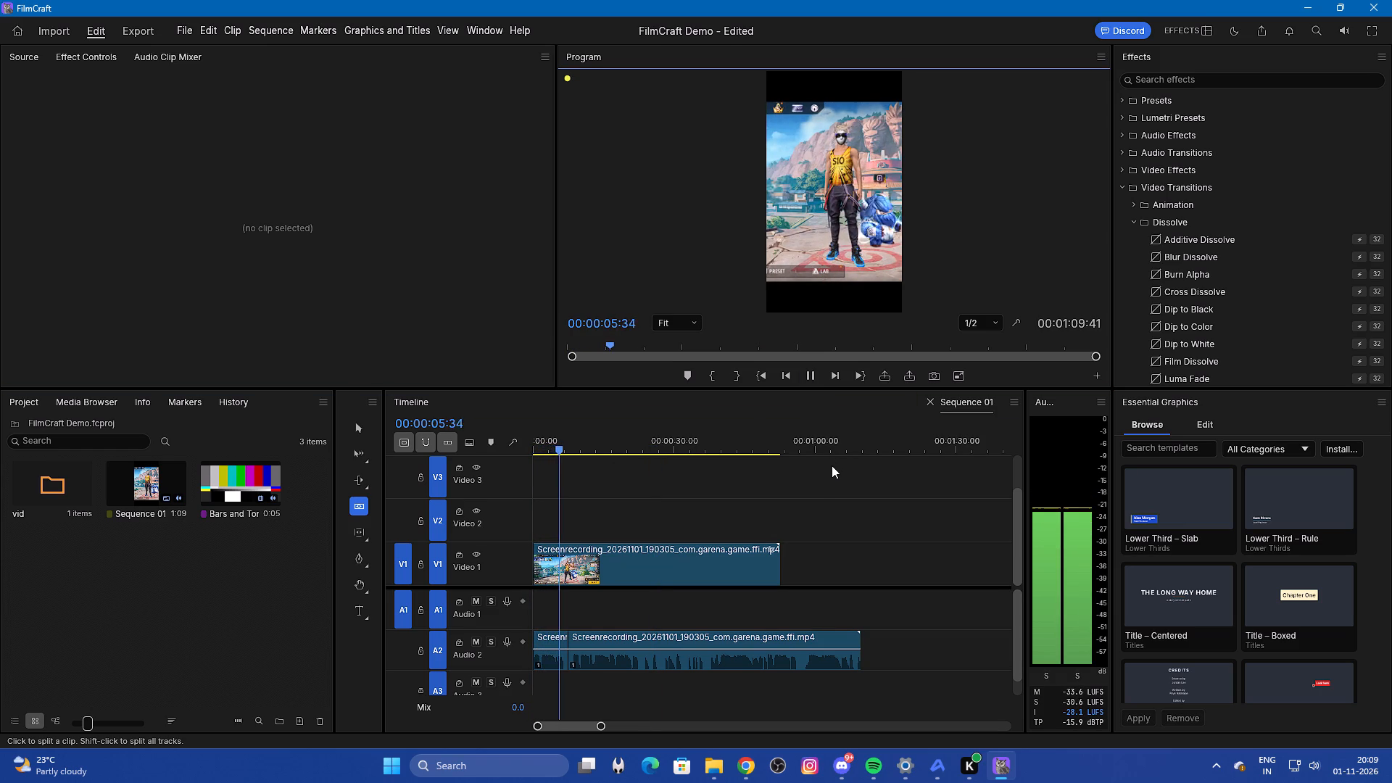
left_click(802, 378)
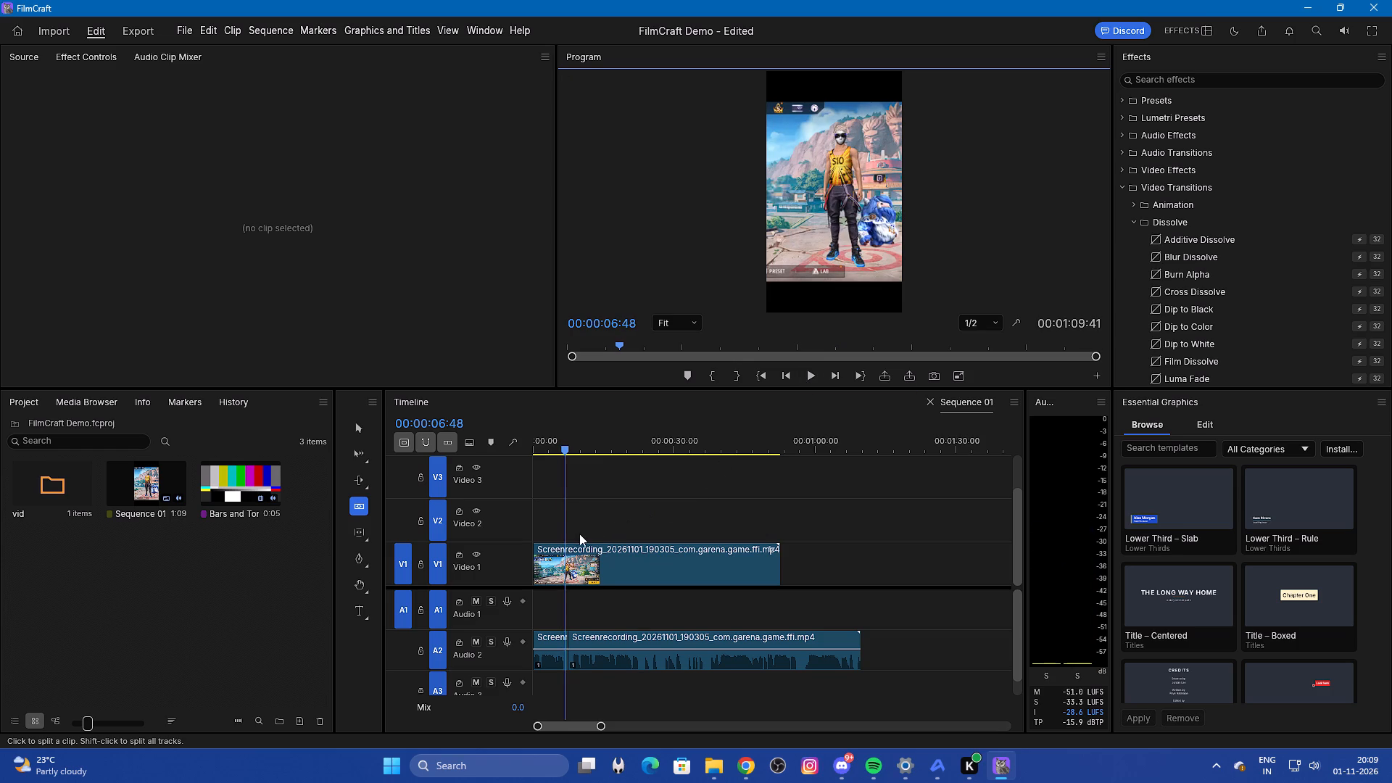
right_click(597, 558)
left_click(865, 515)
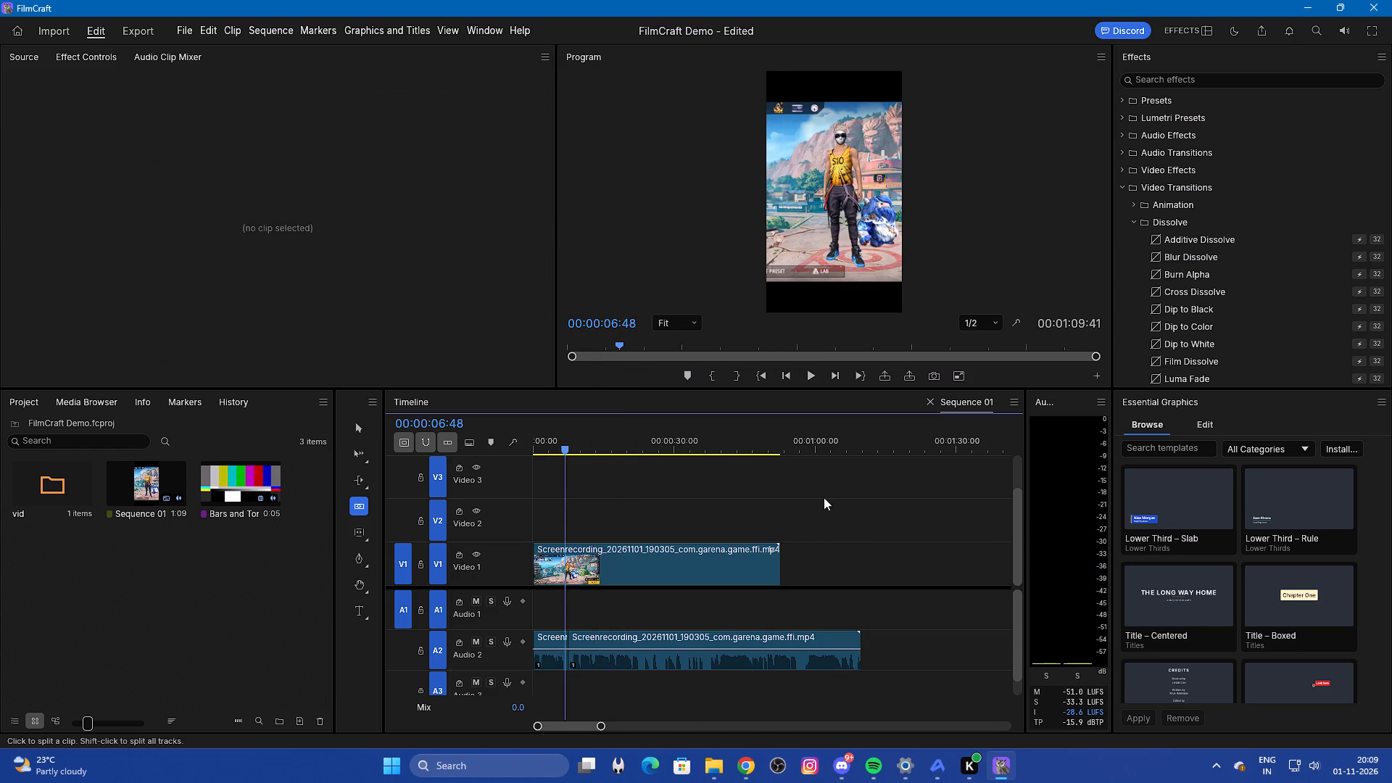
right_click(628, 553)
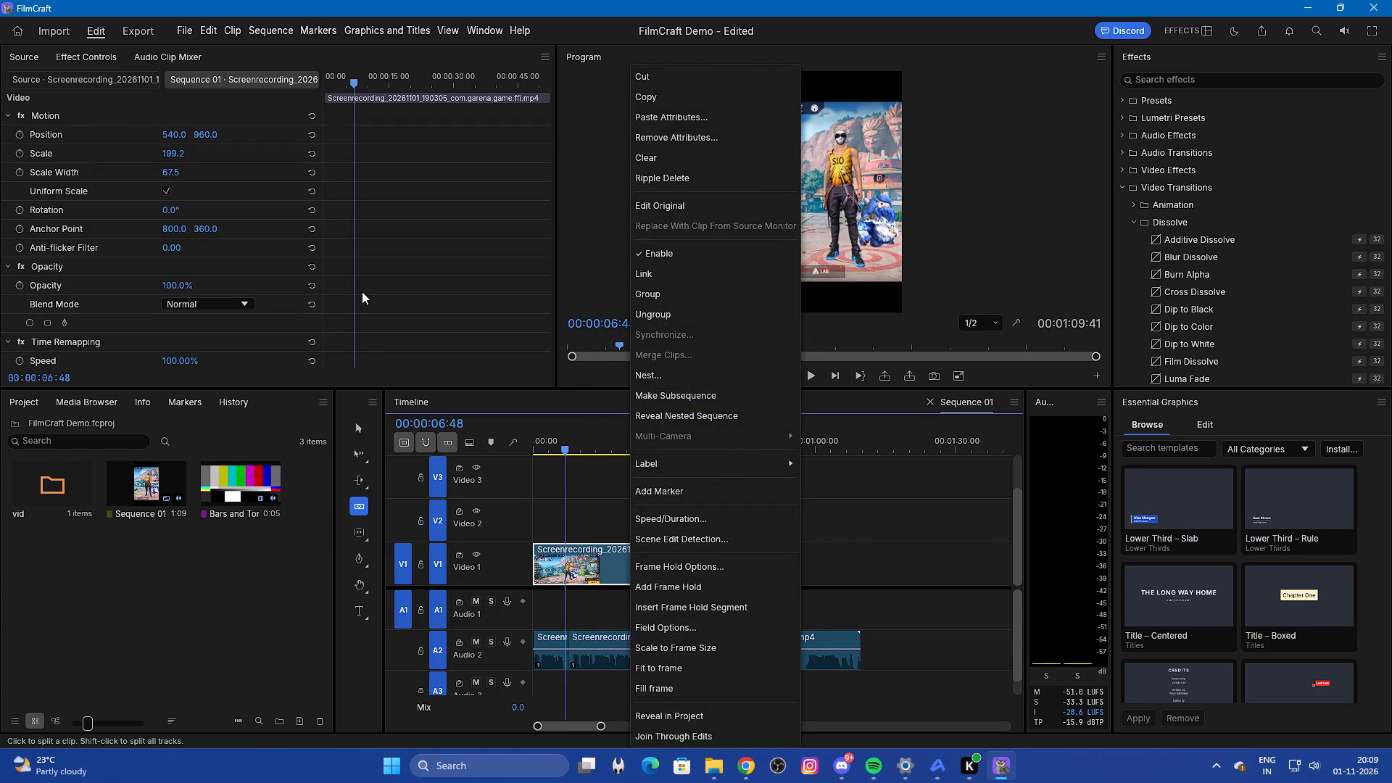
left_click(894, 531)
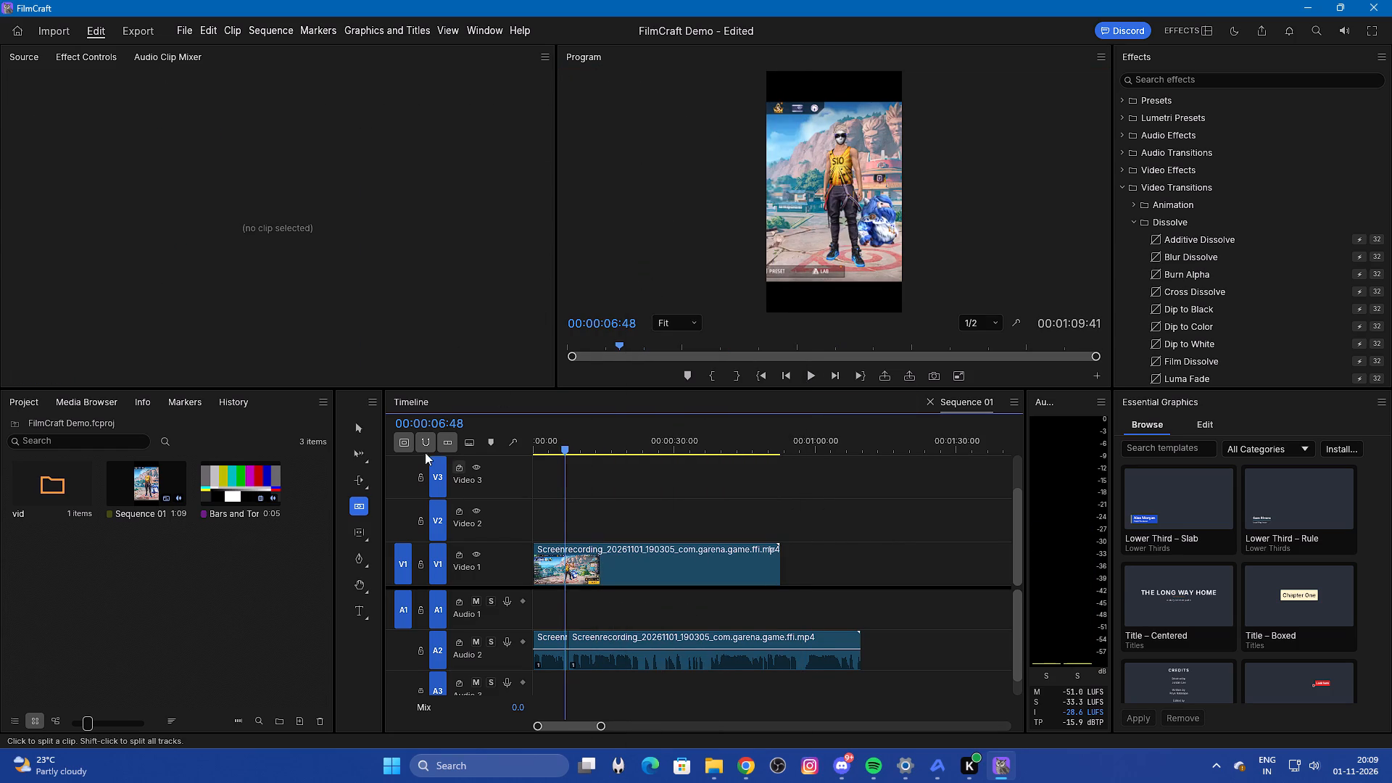
Switch to Chrome, review the Premiere Pro cut shortcuts and ask the follow-up question "back to arrow?".
key("alt+Tab")
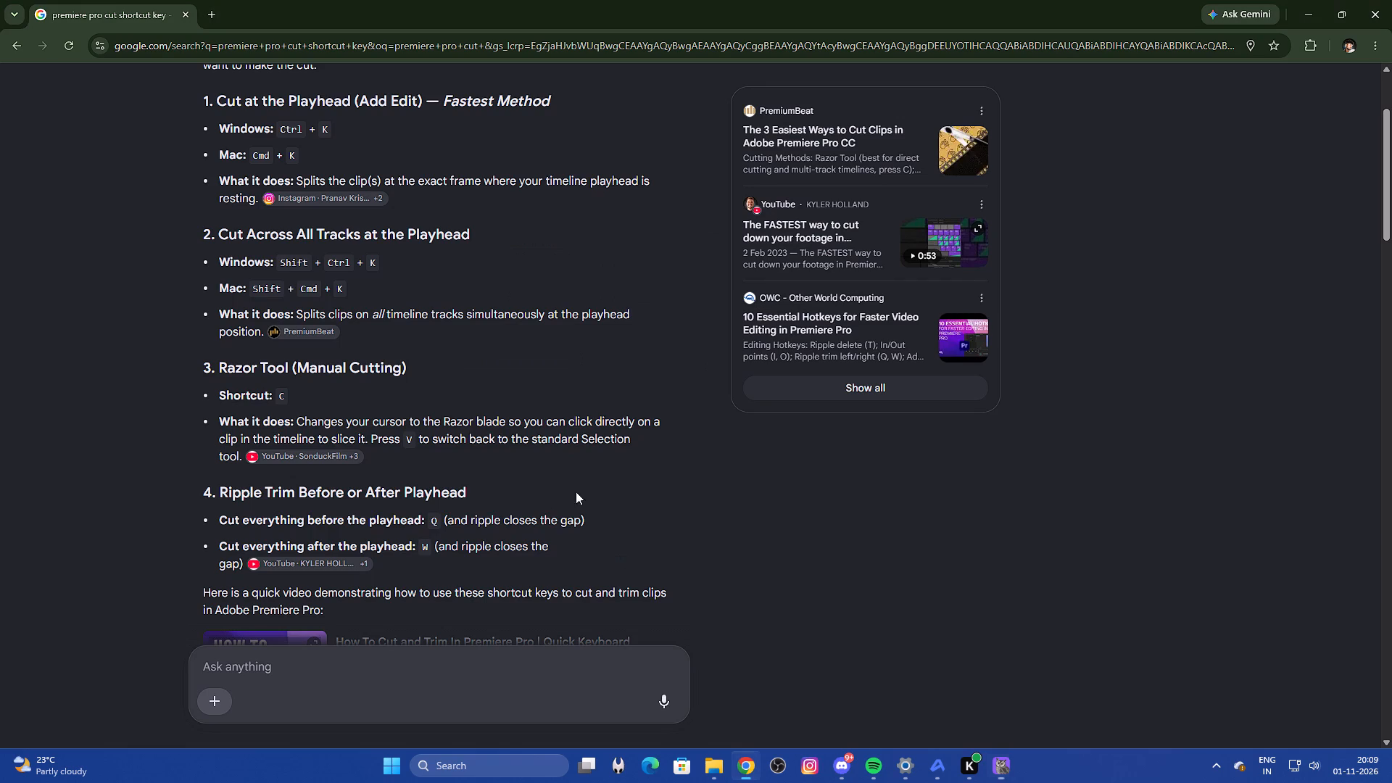
scroll(473, 360, "down", 2)
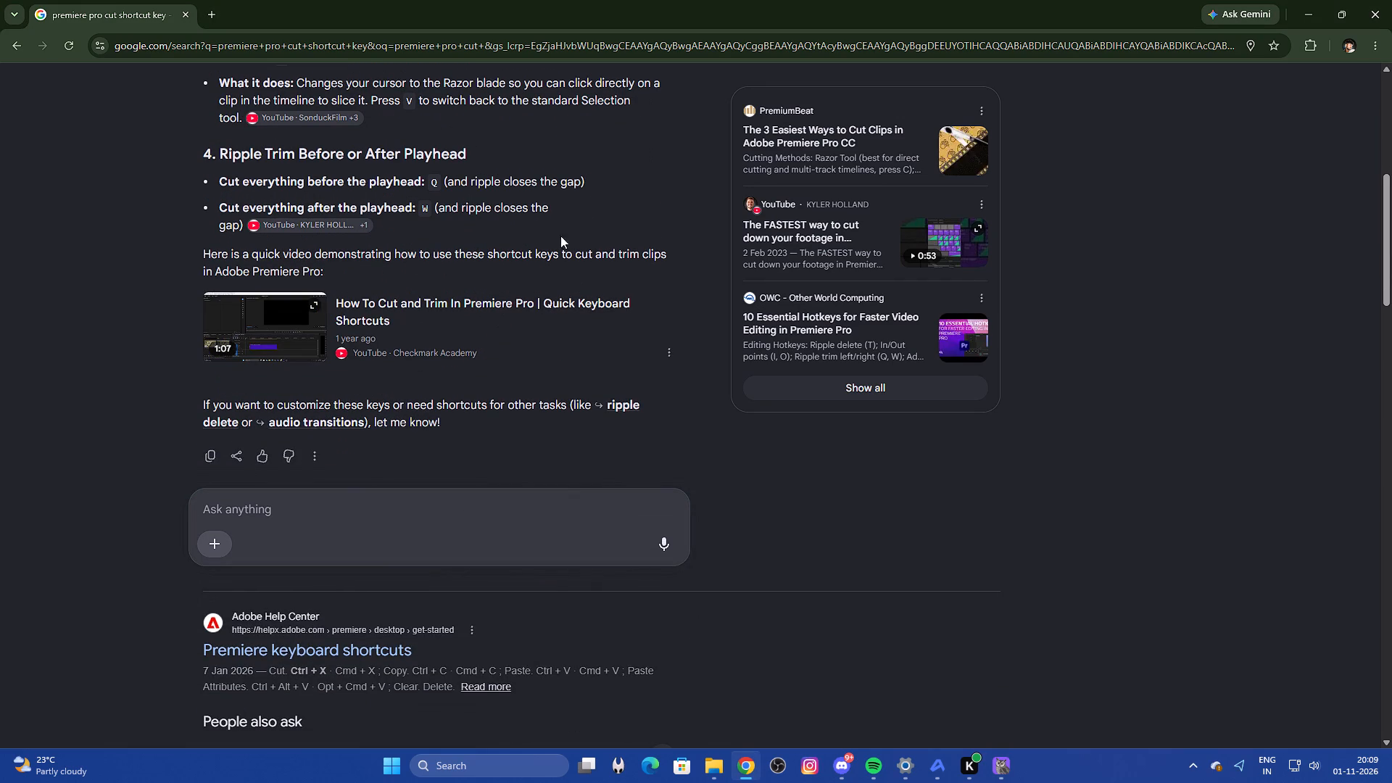
scroll(632, 161, "up", 3)
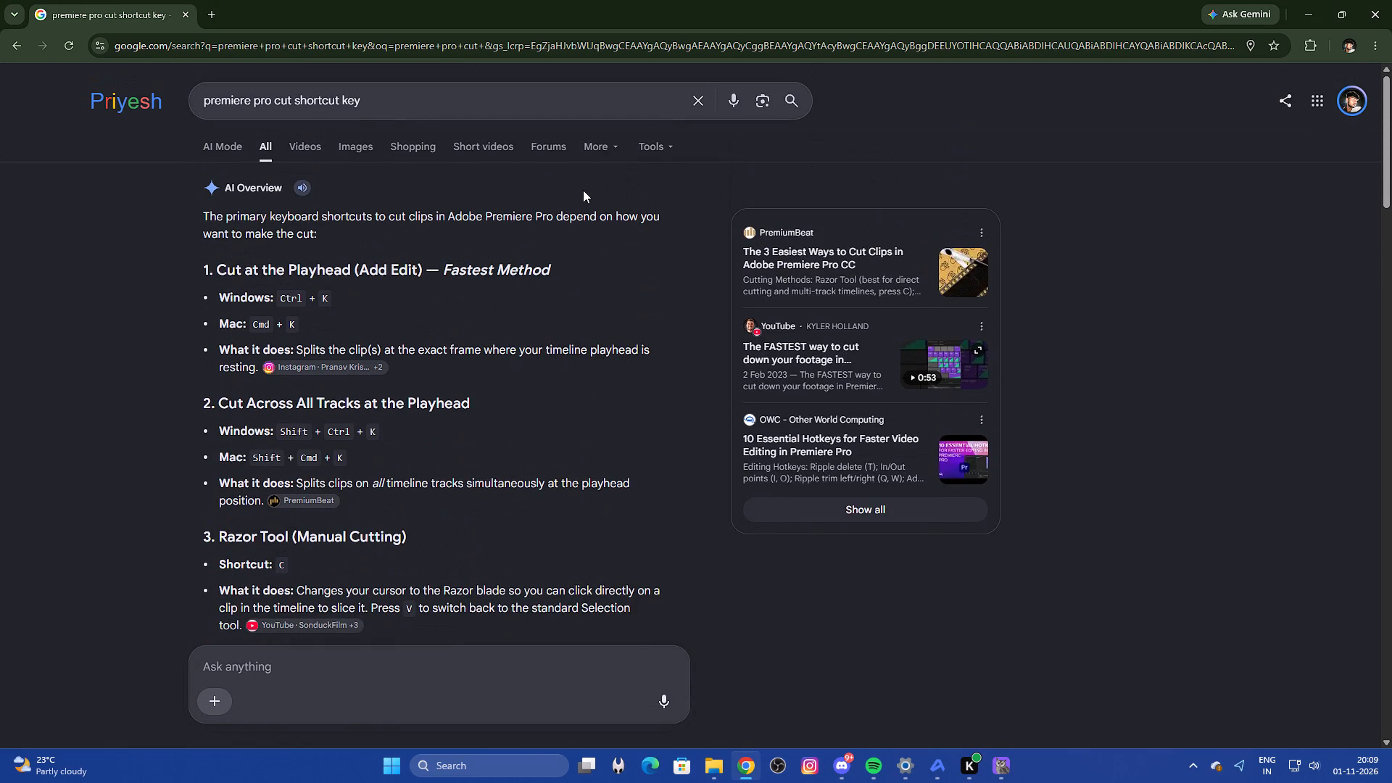
scroll(509, 234, "up", 1)
scroll(456, 244, "down", 4)
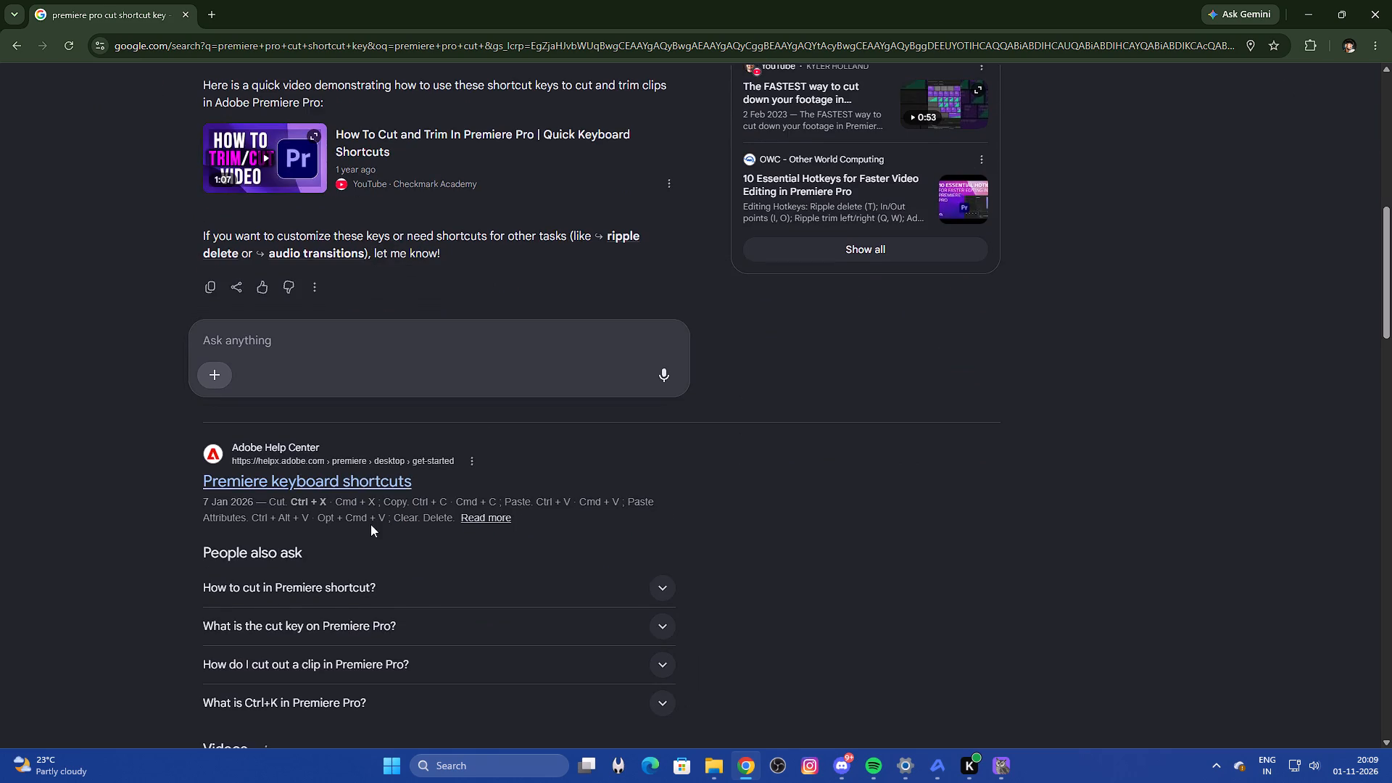
scroll(440, 471, "up", 1)
left_click(388, 515)
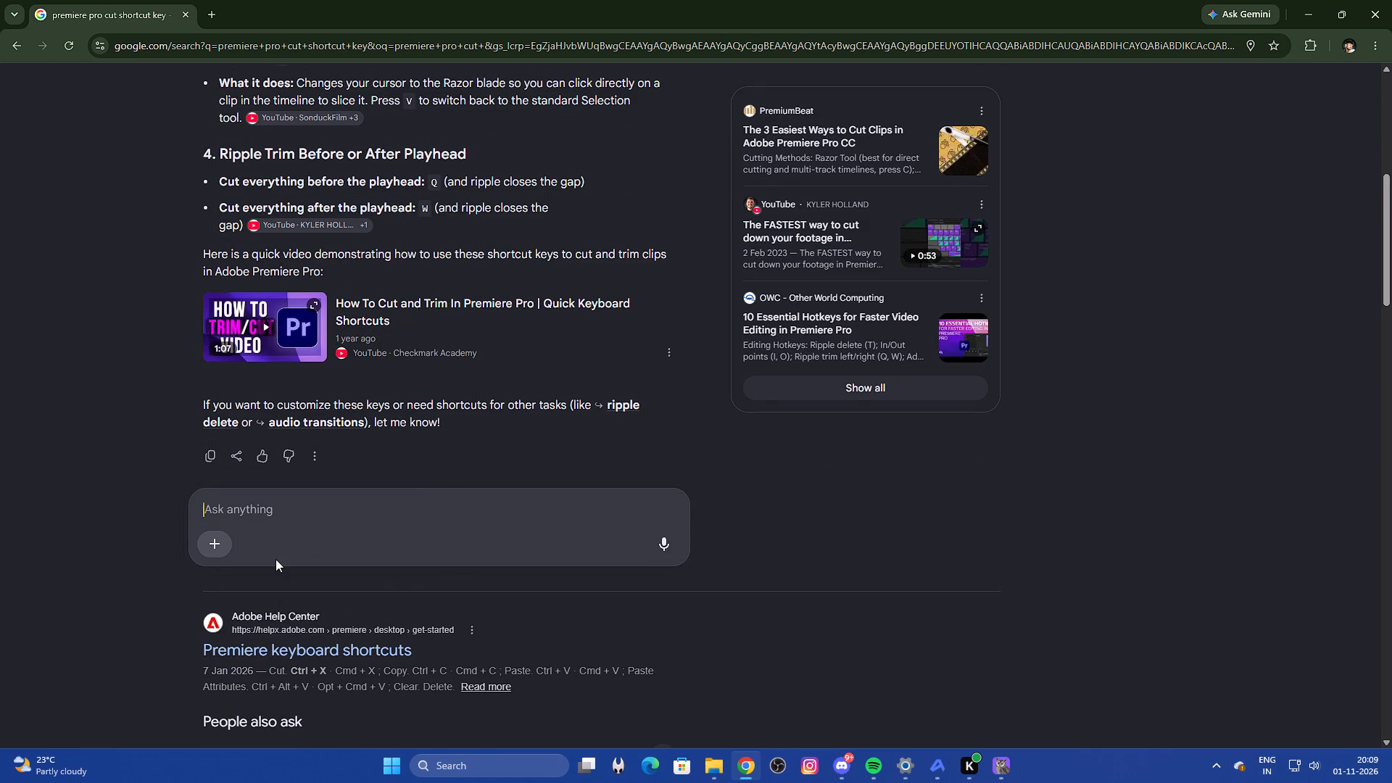
type("back to")
key("space")
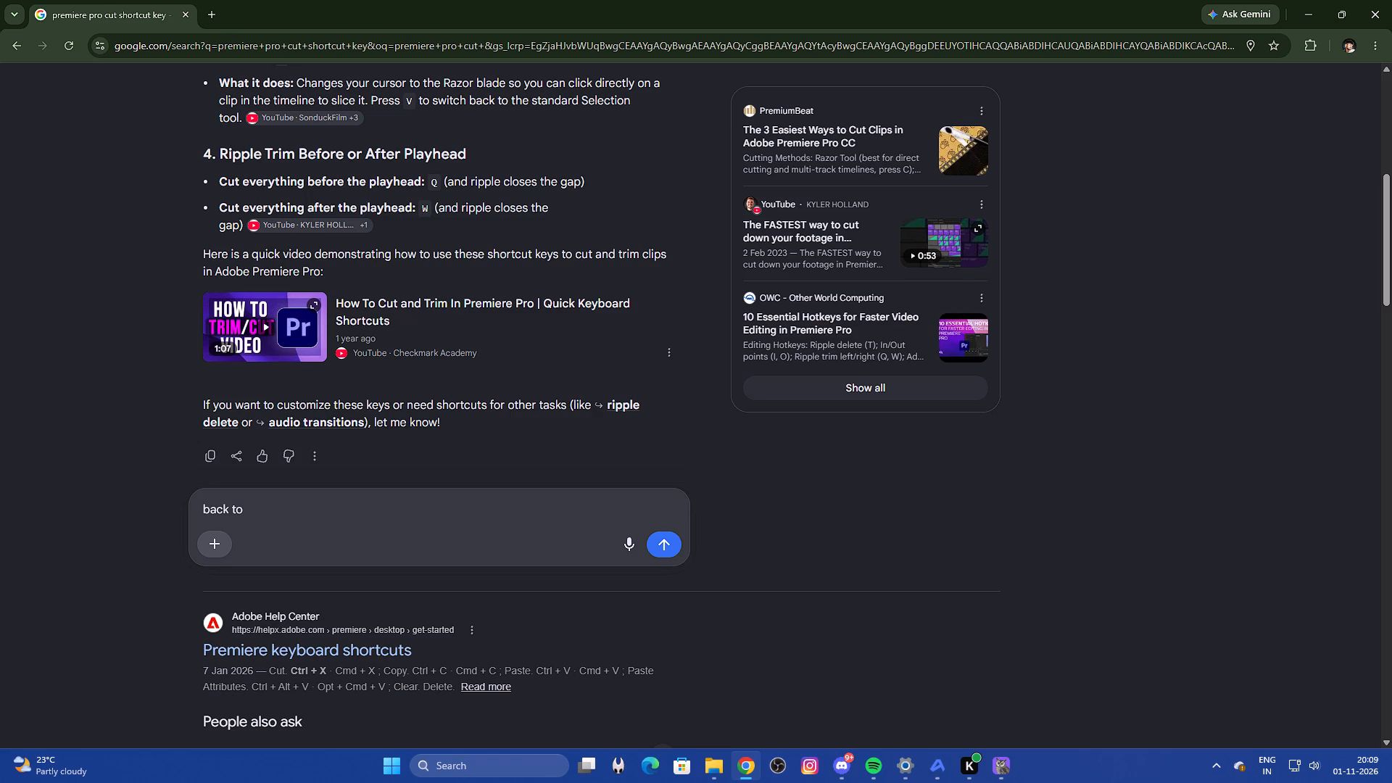
type("aro")
key("BackSpace")
type("row")
key("shift+question")
key("Return")
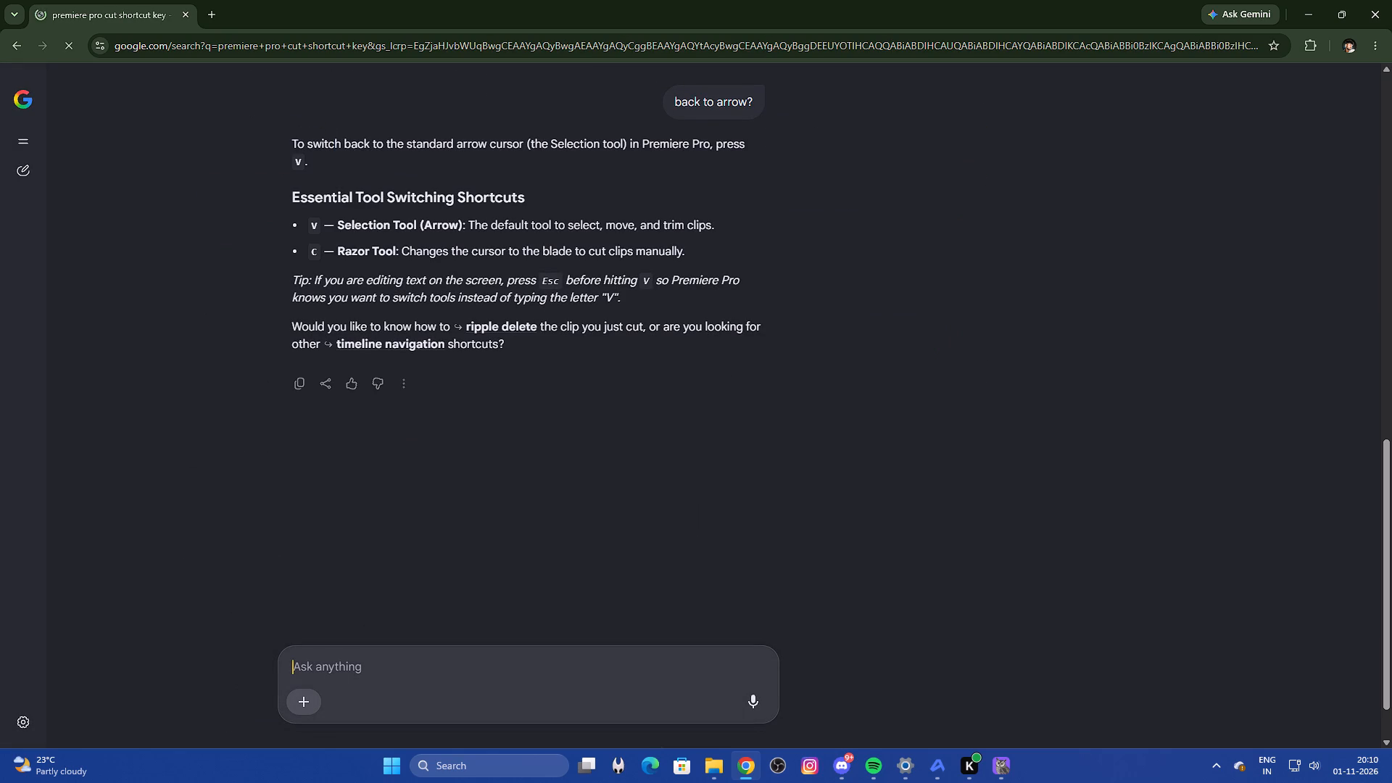
Return to FilmCraft, activate the Selection tool and select the Video 1 clip.
key("alt+Tab")
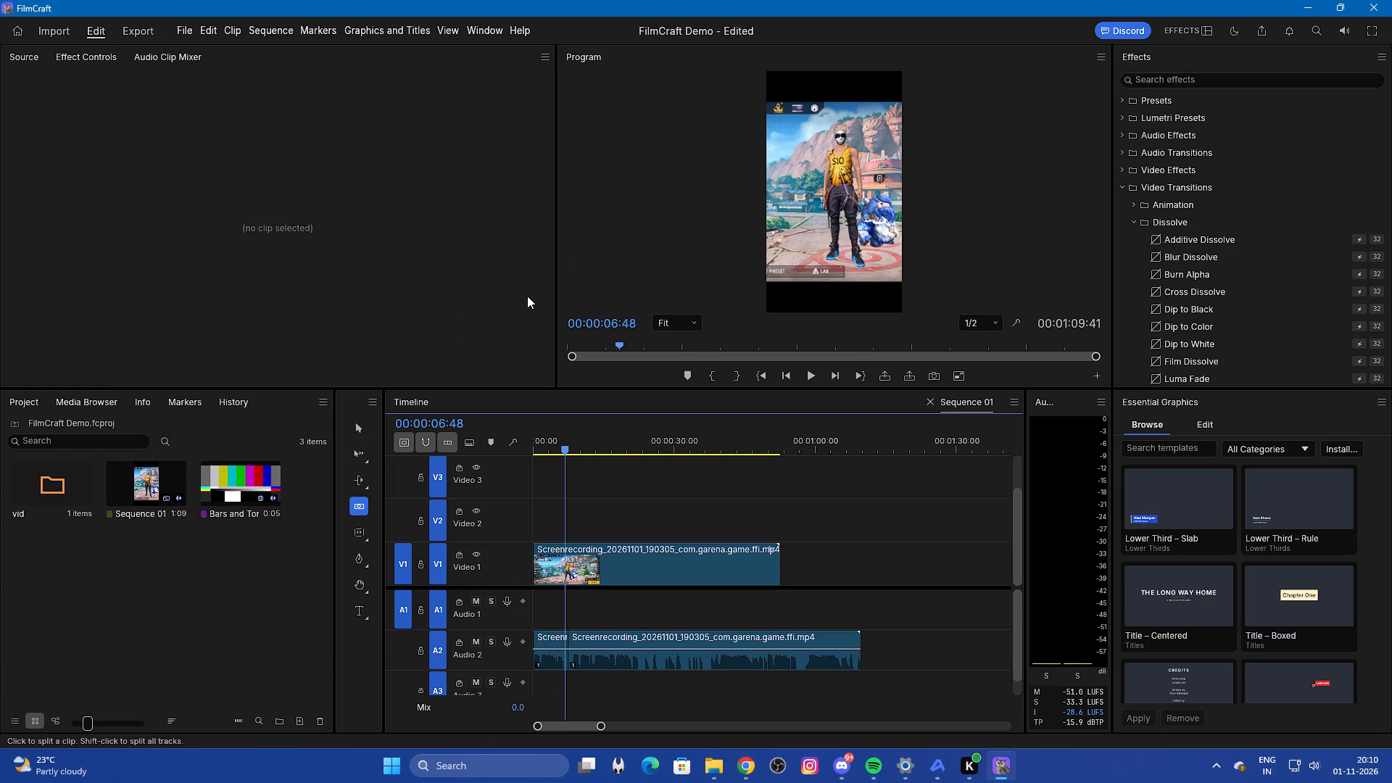
key("v")
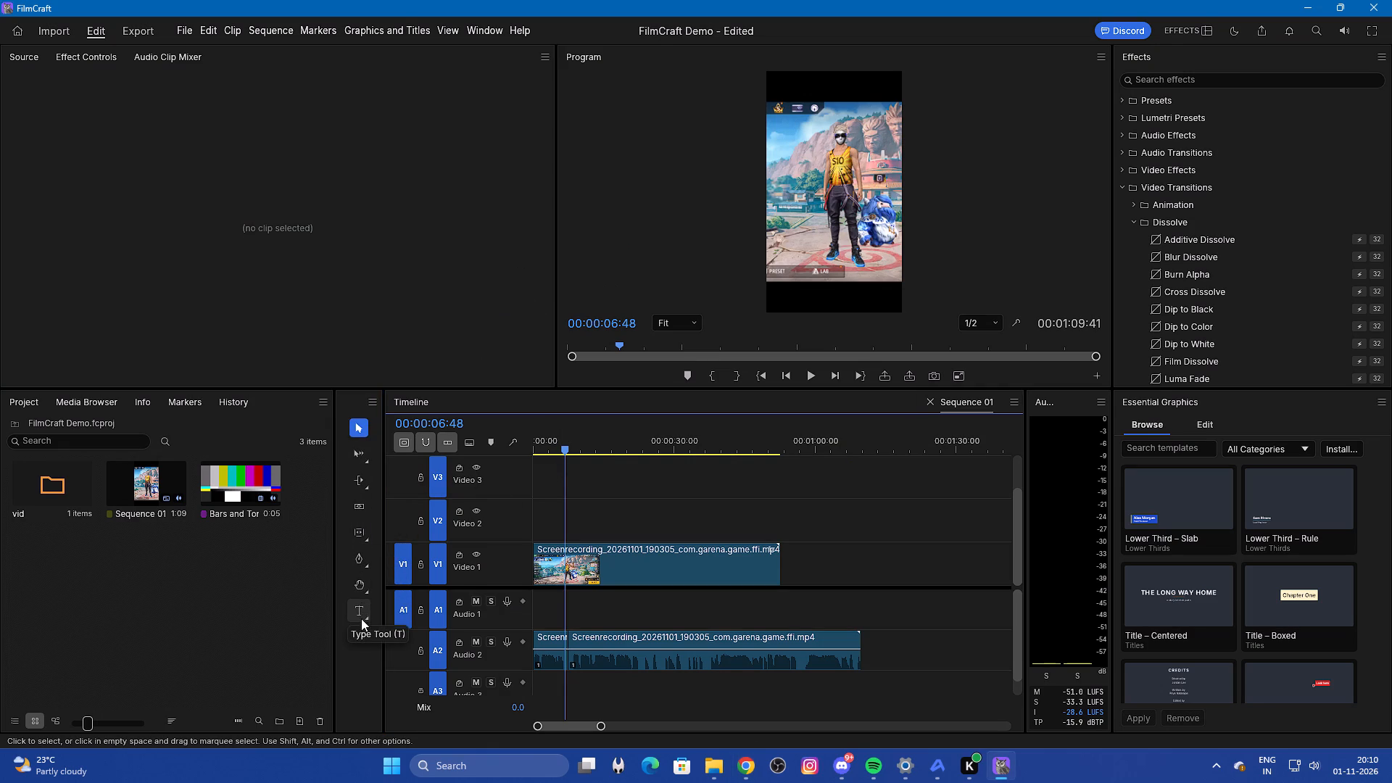
left_click(565, 560)
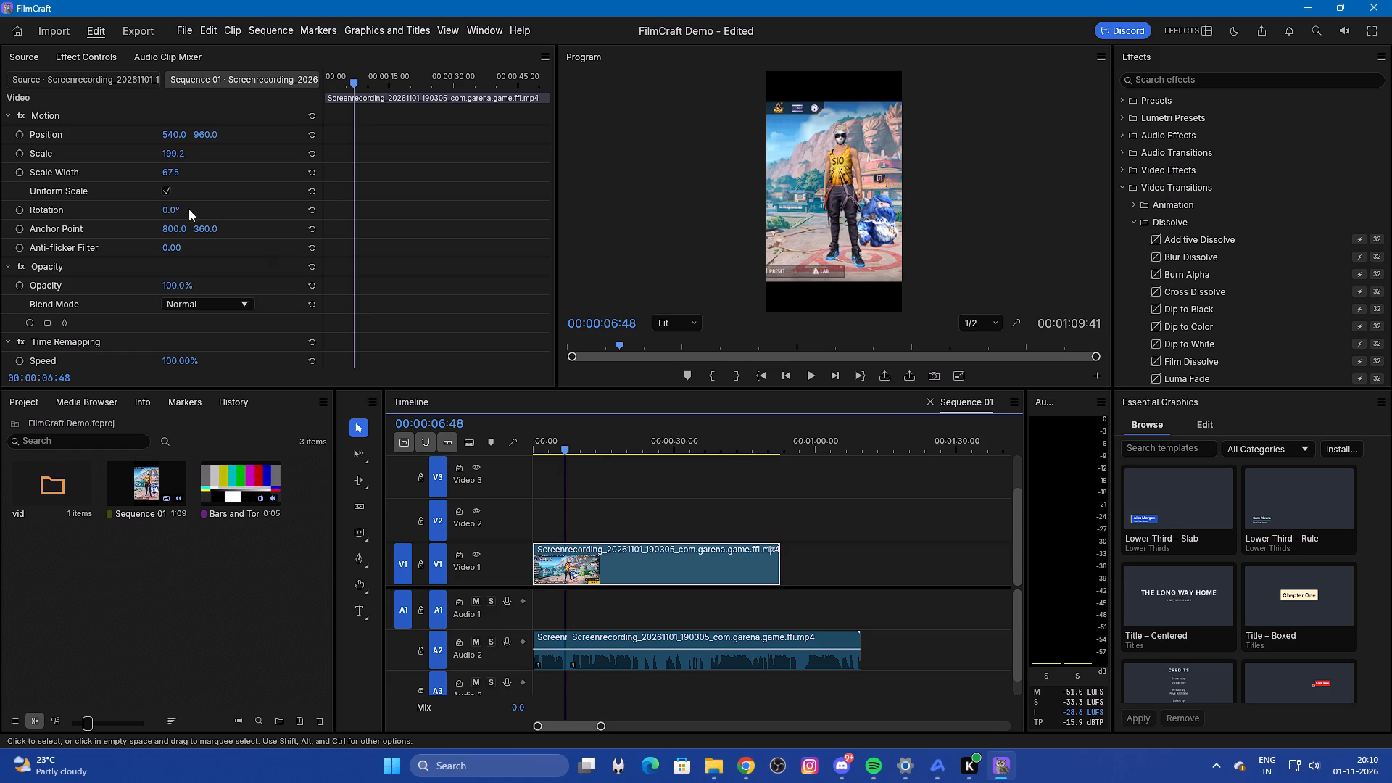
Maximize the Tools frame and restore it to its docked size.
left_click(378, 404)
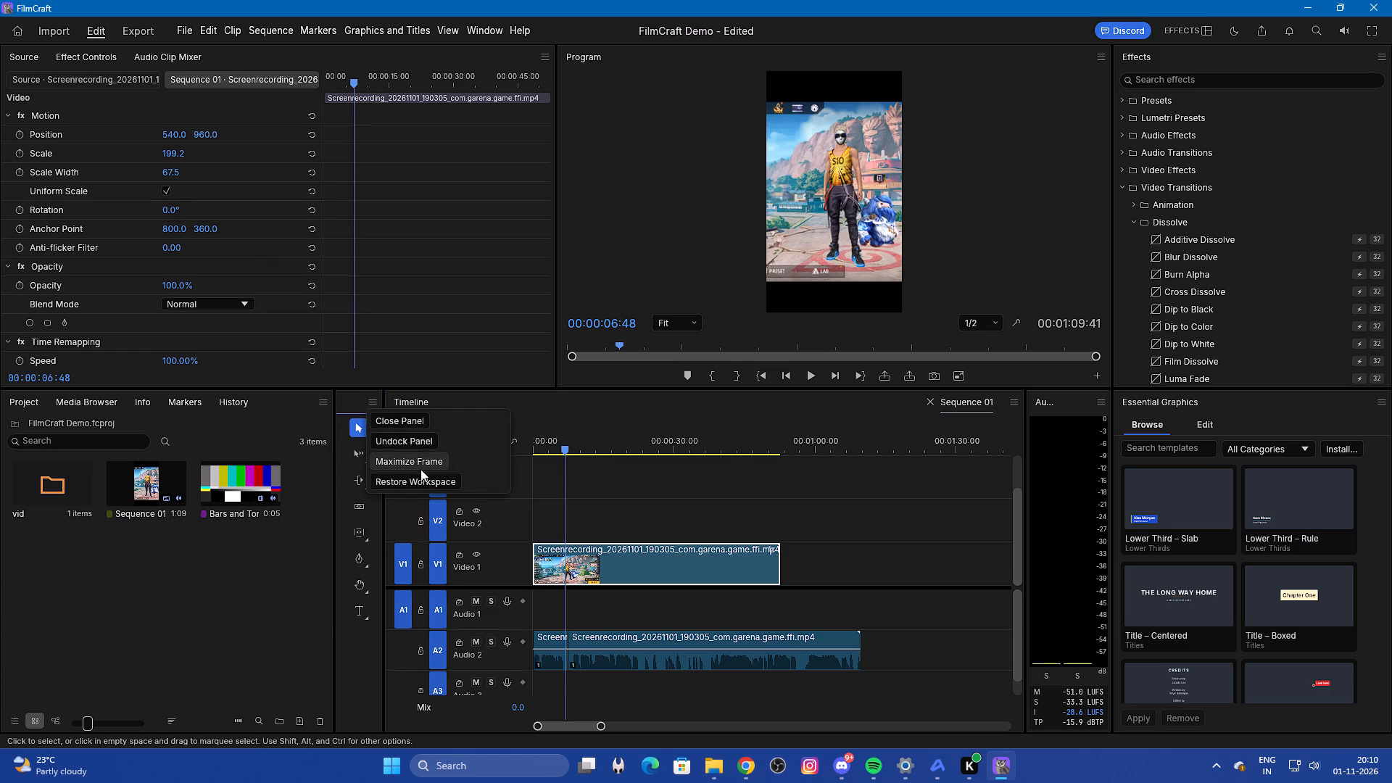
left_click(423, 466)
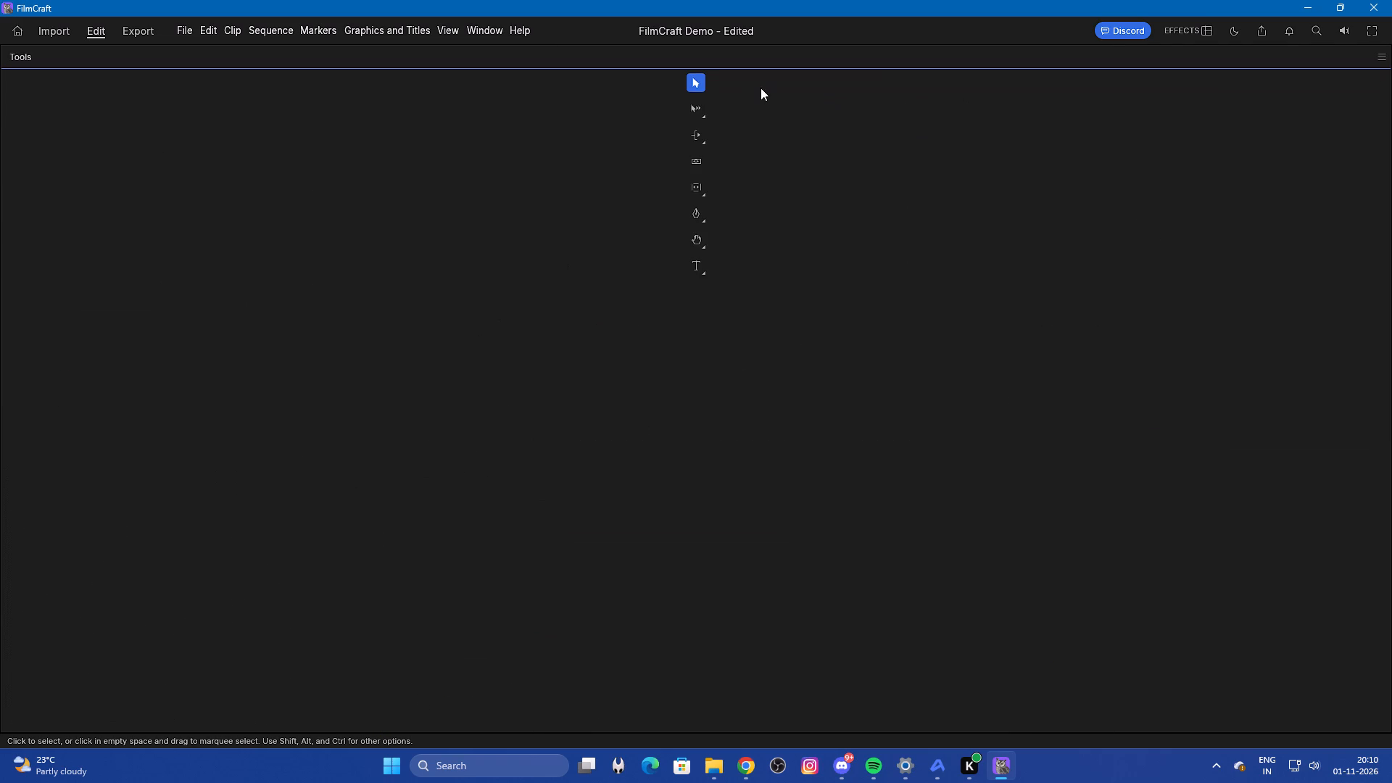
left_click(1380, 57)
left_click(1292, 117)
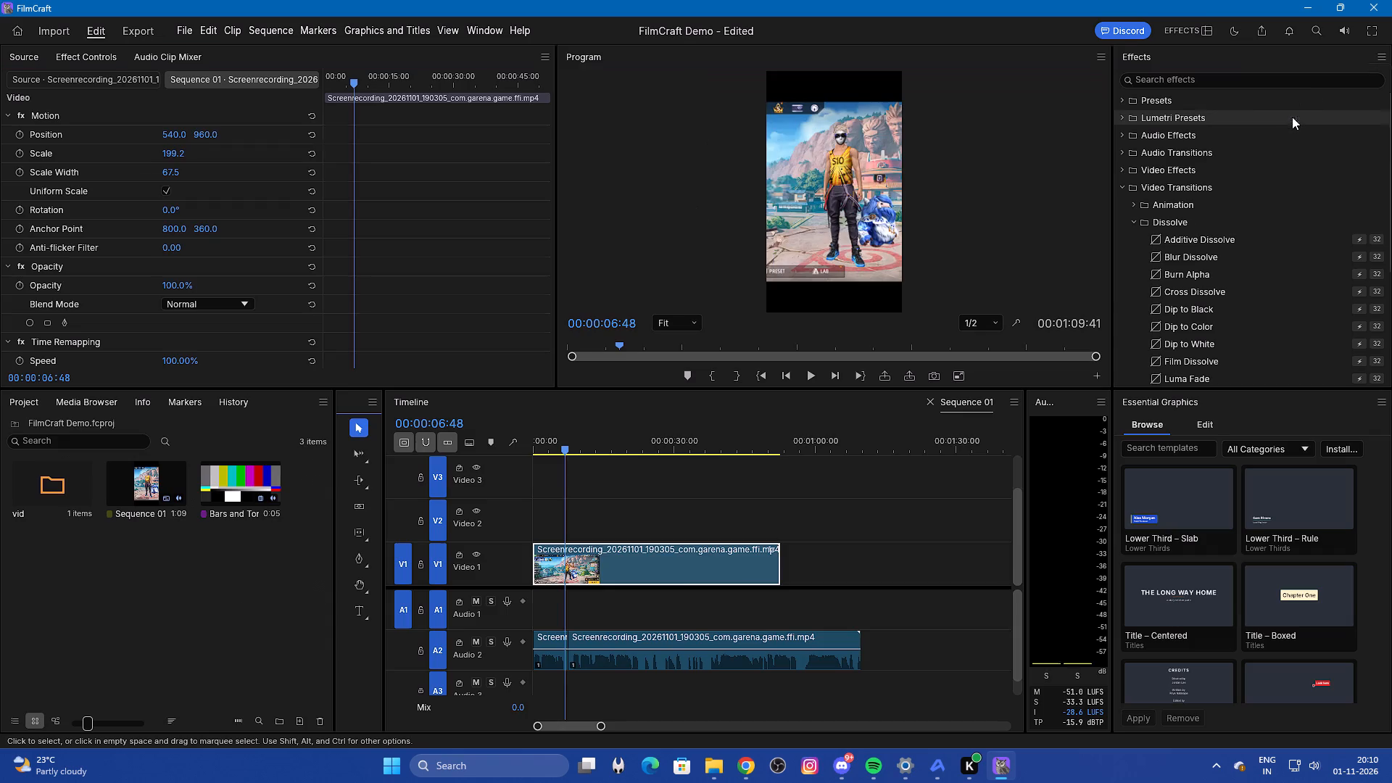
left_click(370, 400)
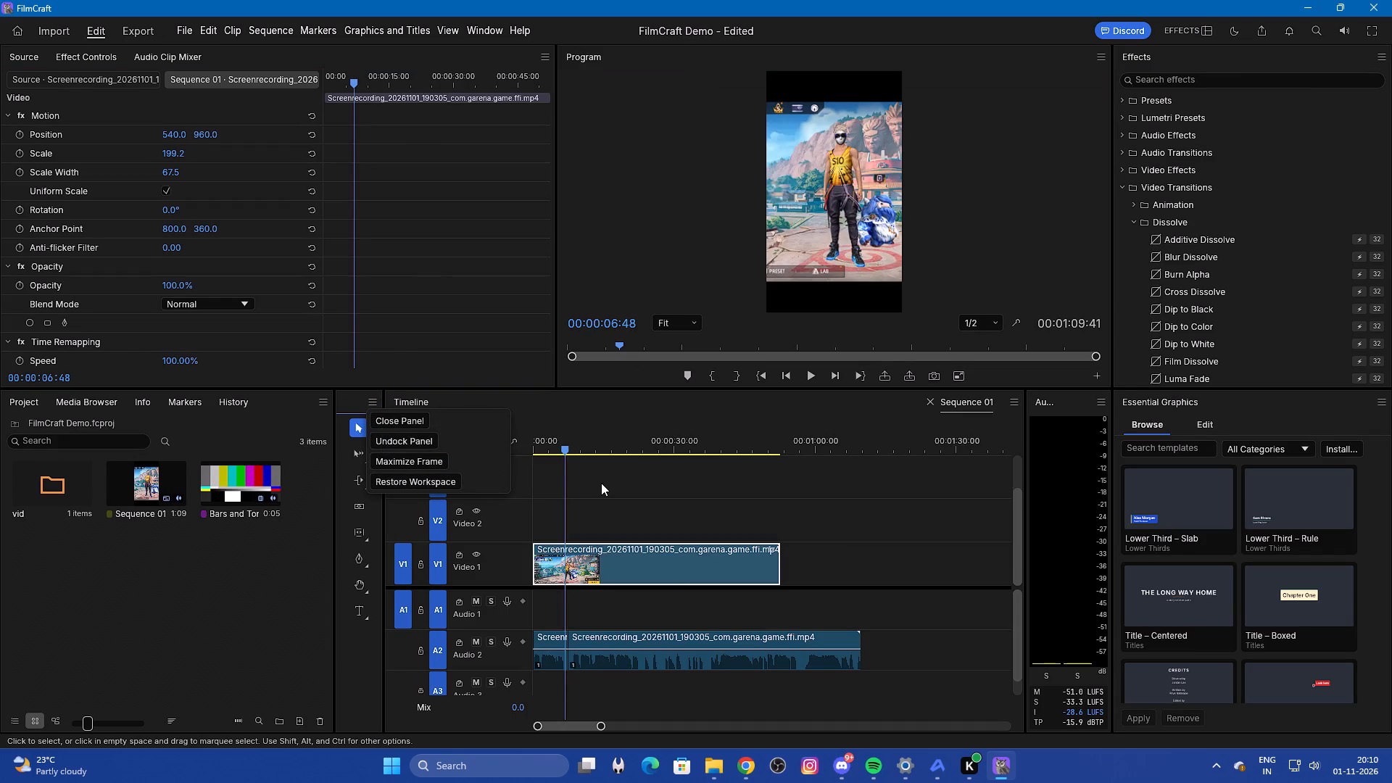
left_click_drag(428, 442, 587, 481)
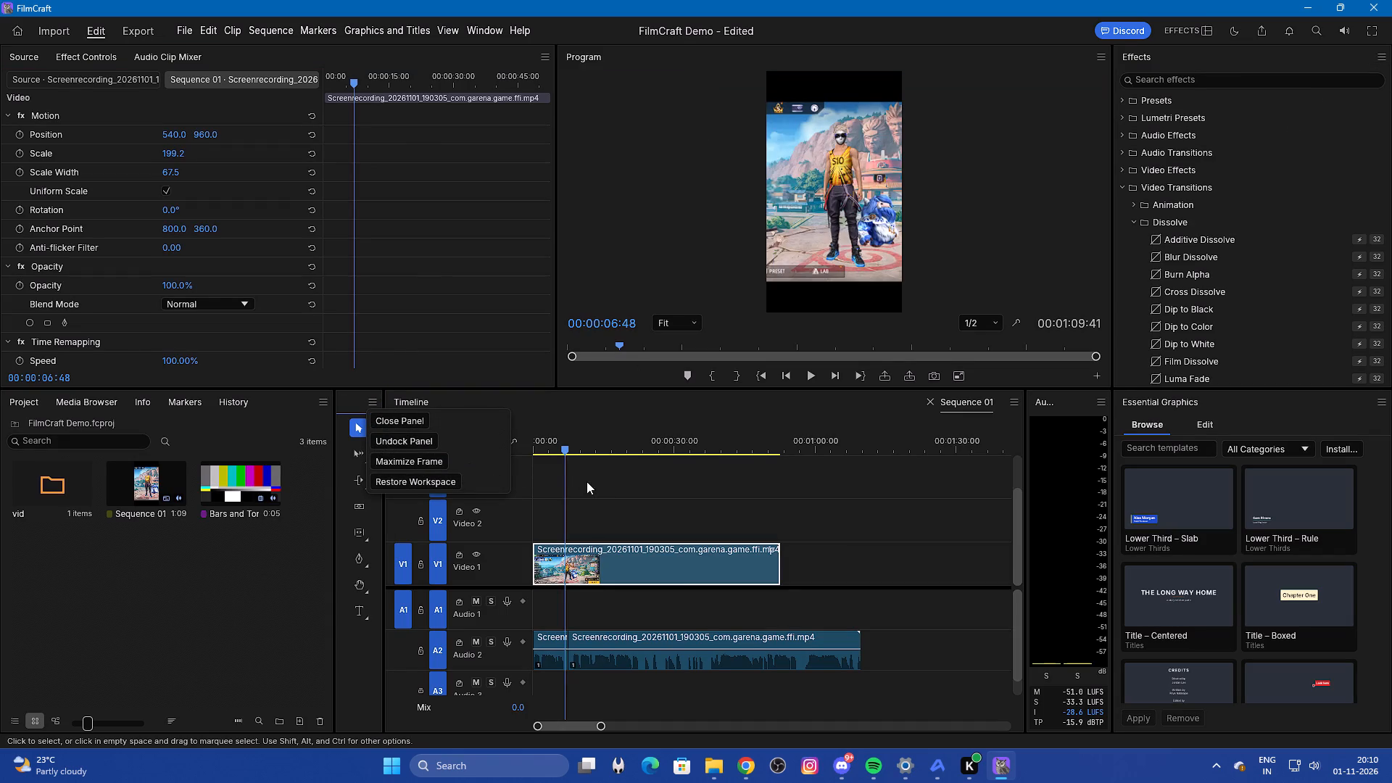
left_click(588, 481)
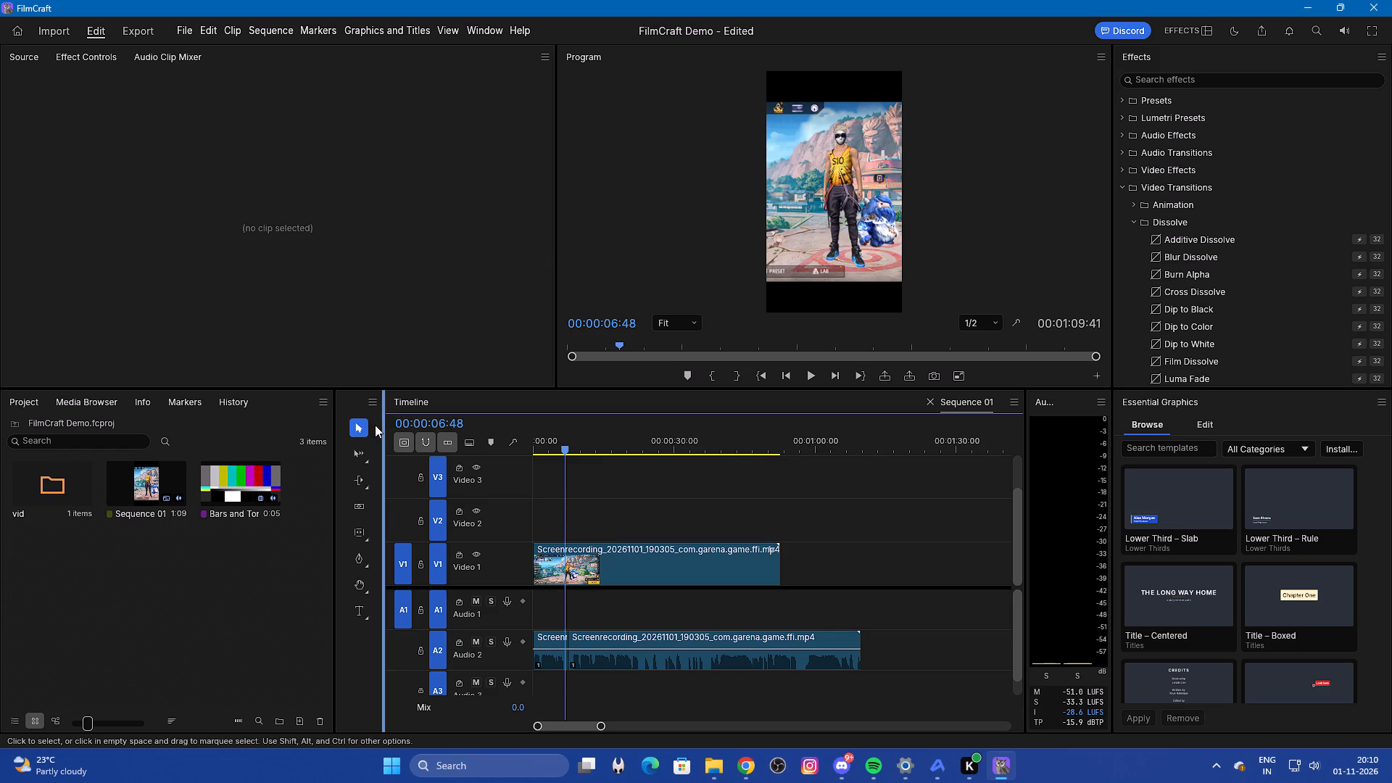
Select the Video 1 clip, set the playhead to 00:00:07:23 and add a timeline marker there.
left_click(634, 558)
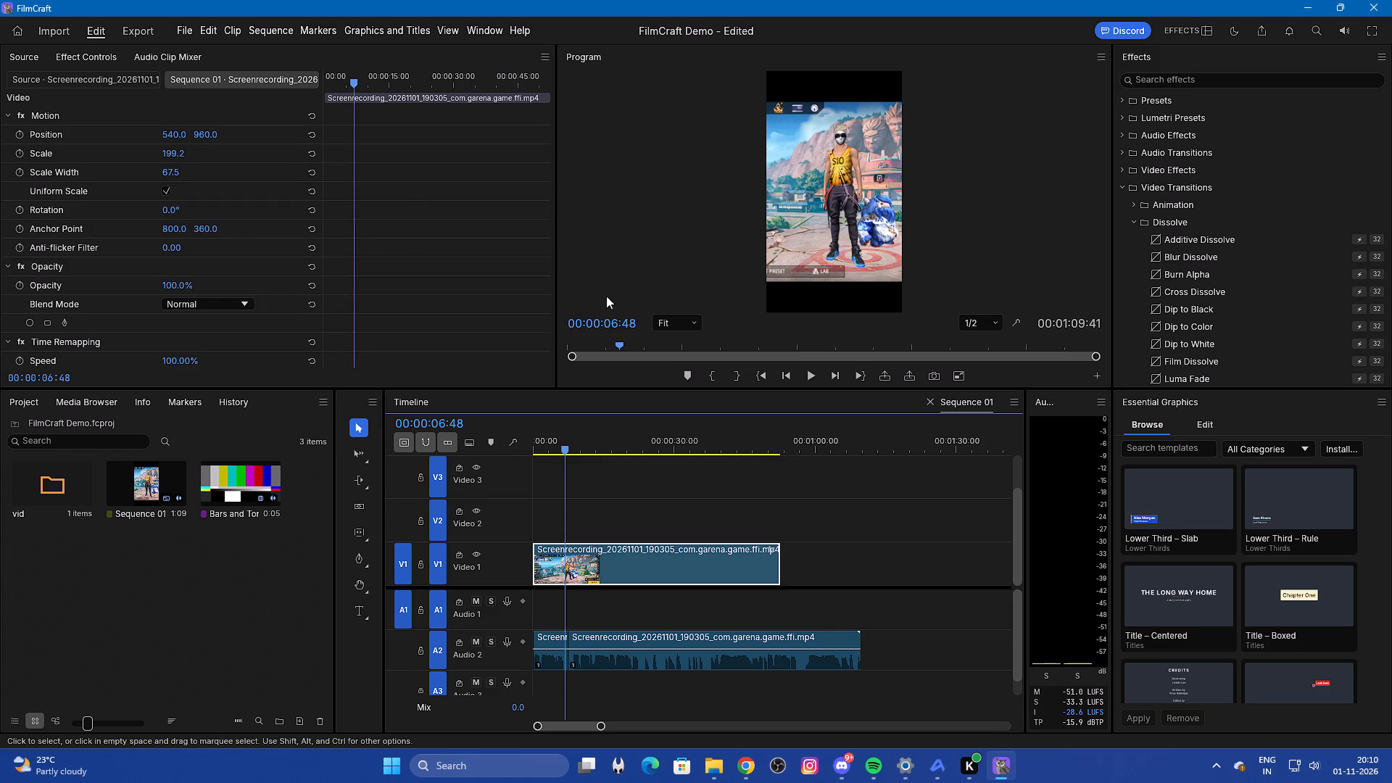
left_click_drag(571, 451, 529, 463)
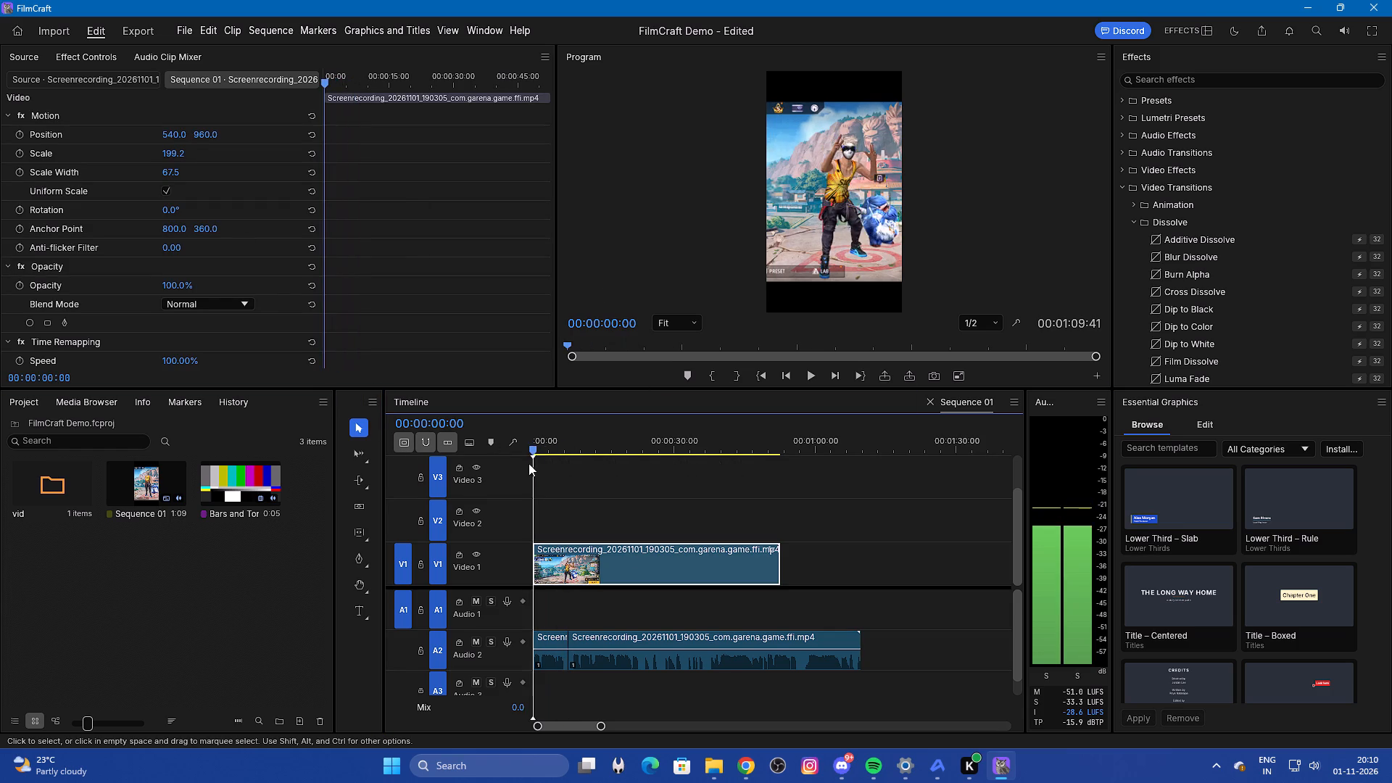
left_click_drag(529, 463, 596, 474)
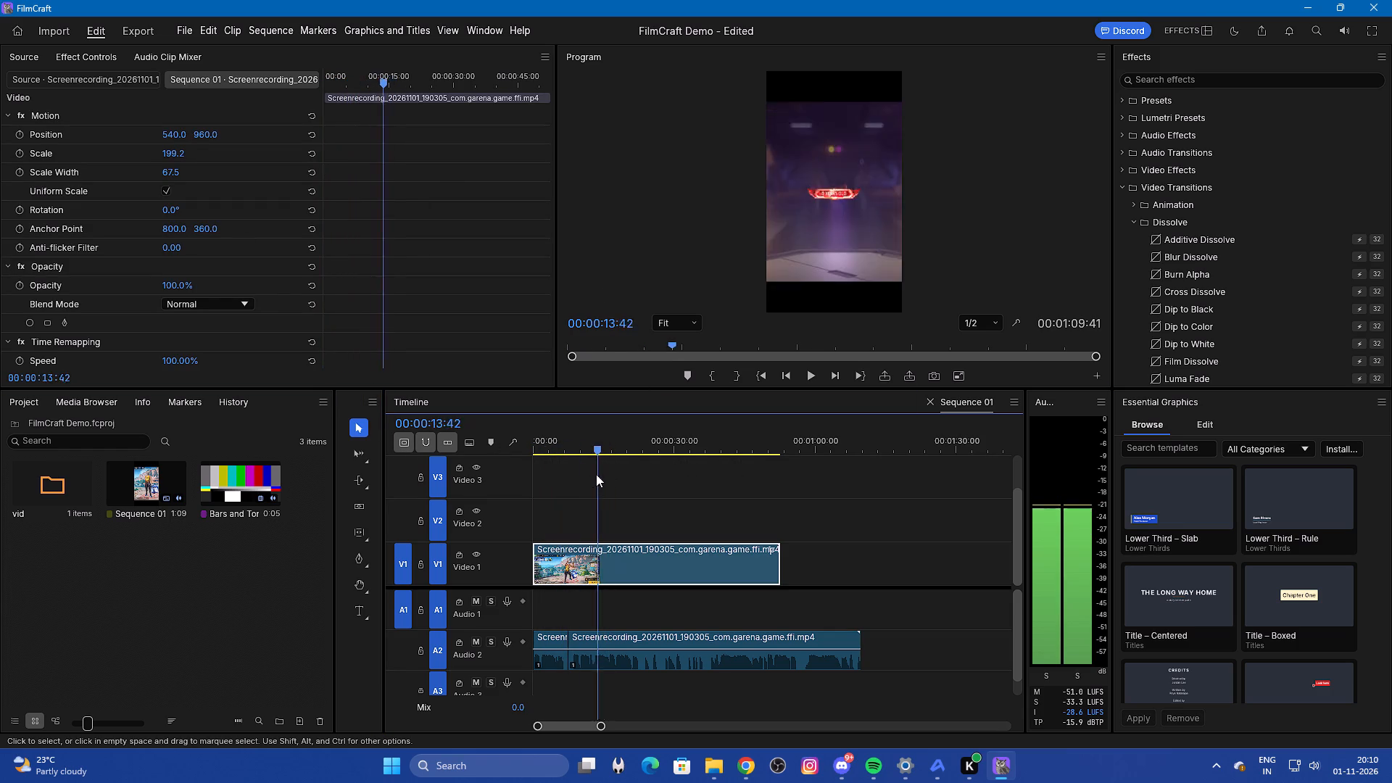
left_click_drag(596, 474, 567, 481)
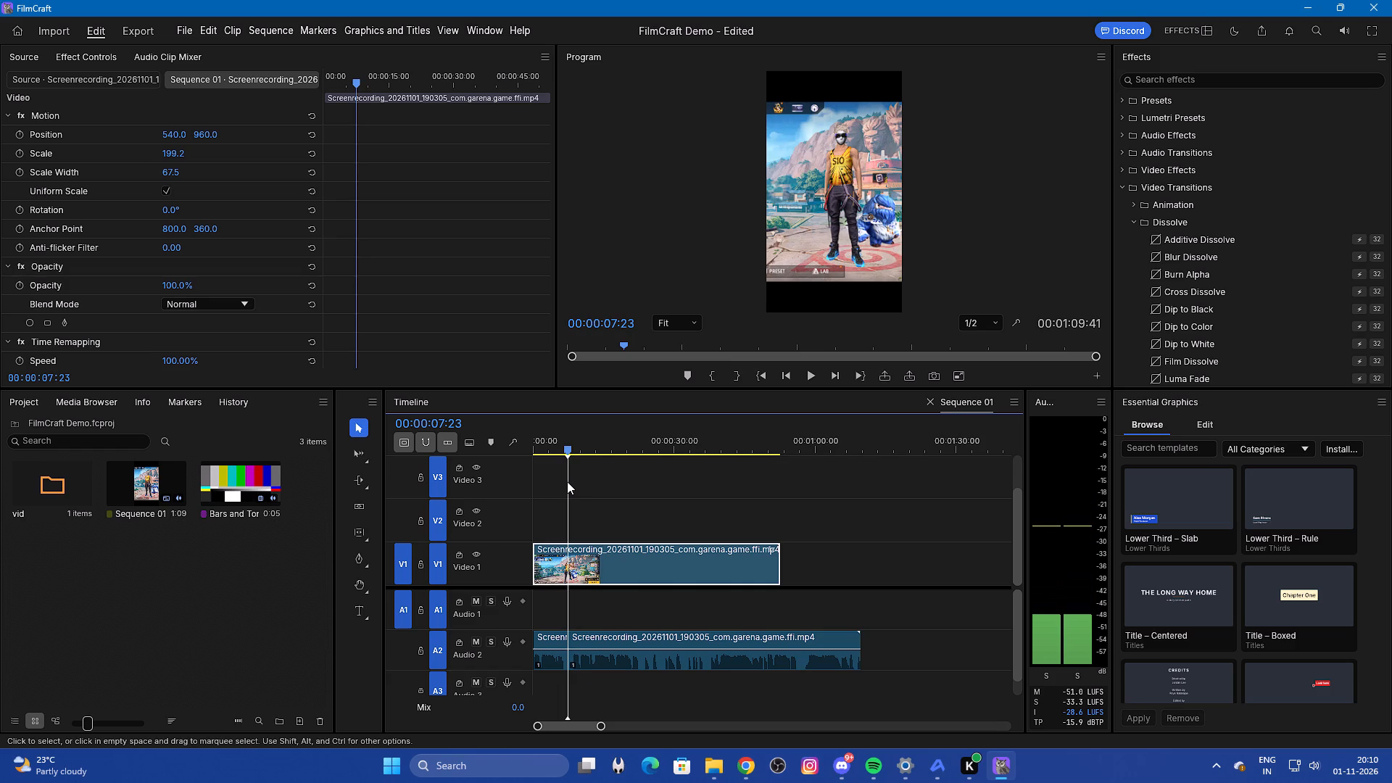
left_click_drag(567, 481, 573, 482)
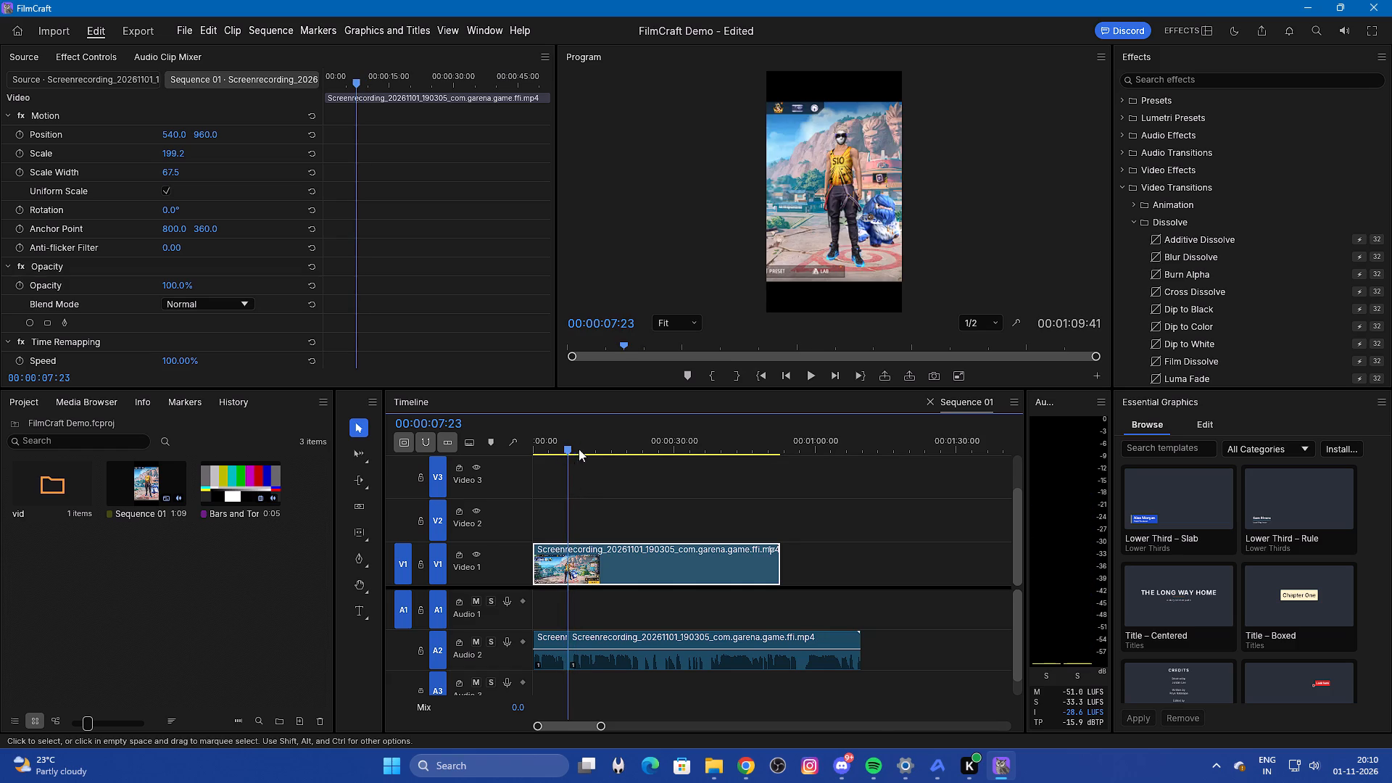
left_click(485, 444)
Split the Video 1 clip at 00:00:07:23 with the Razor tool and switch back to the Selection tool.
scroll(762, 457, "up", 1)
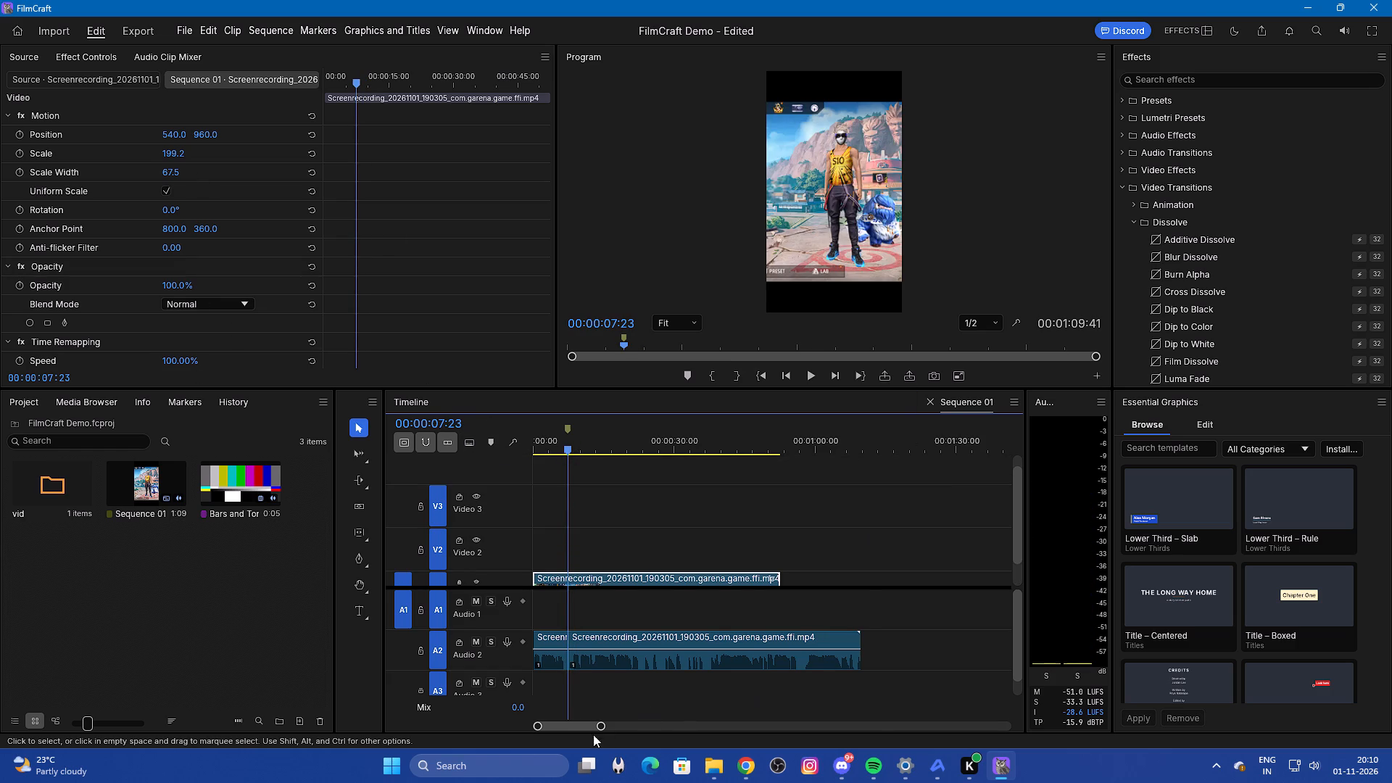
left_click(600, 721)
left_click_drag(598, 726, 583, 726)
left_click_drag(600, 726, 569, 726)
scroll(647, 491, "down", 2)
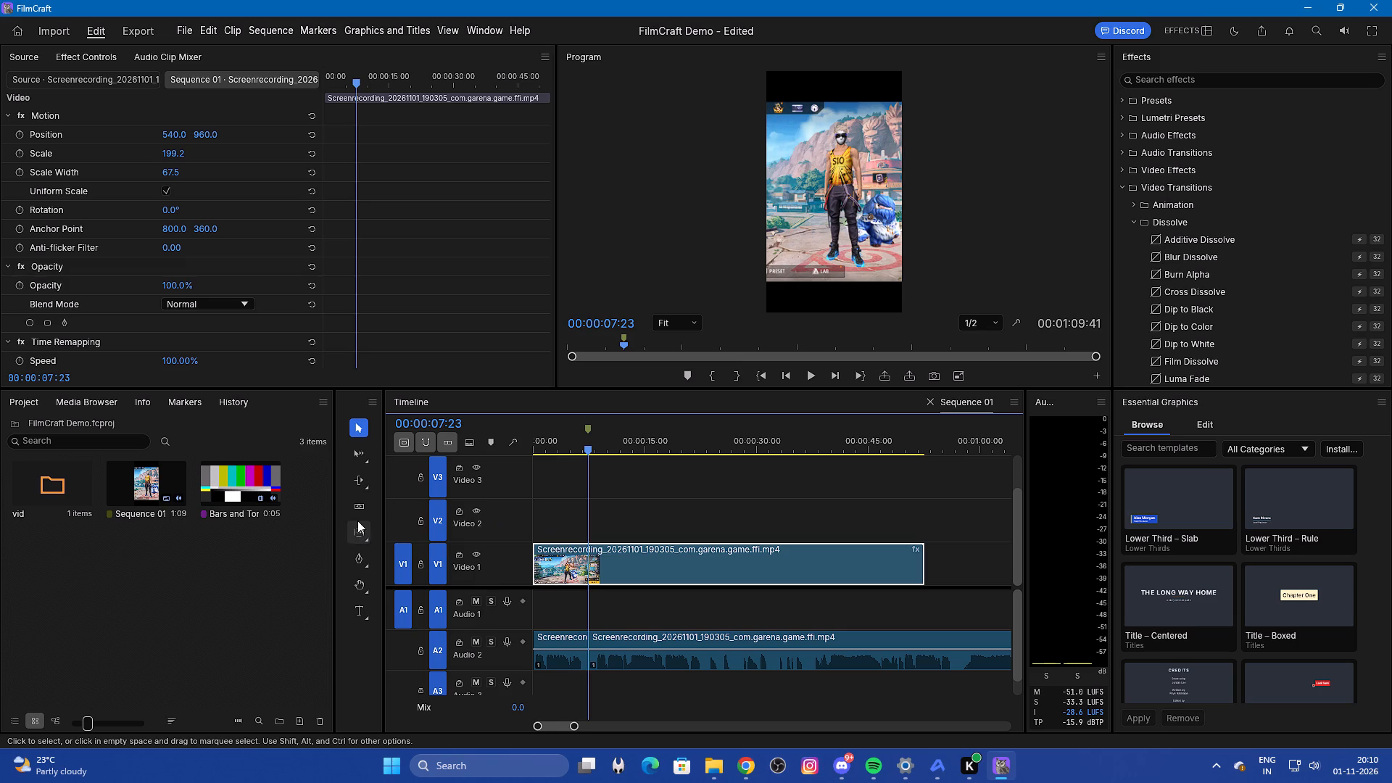
key("c")
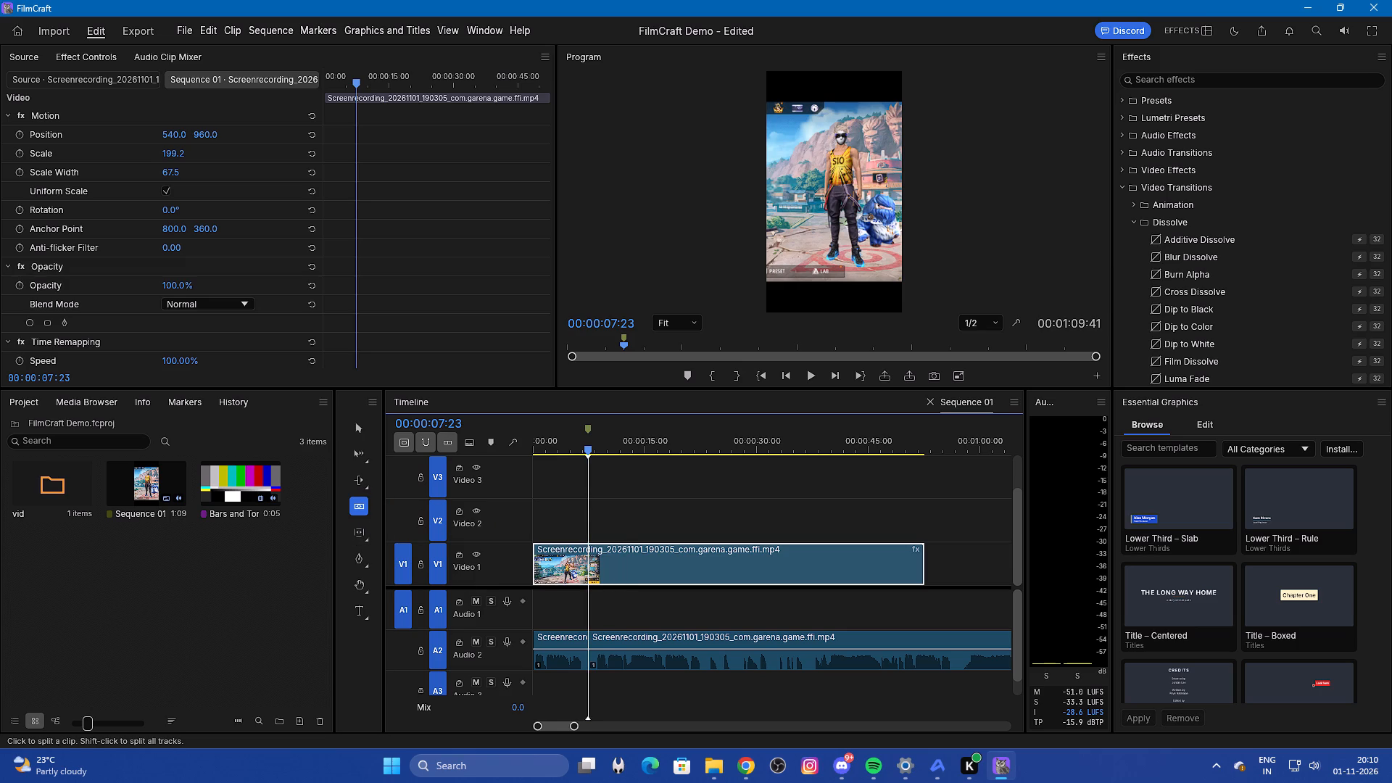
left_click(587, 564)
key("v")
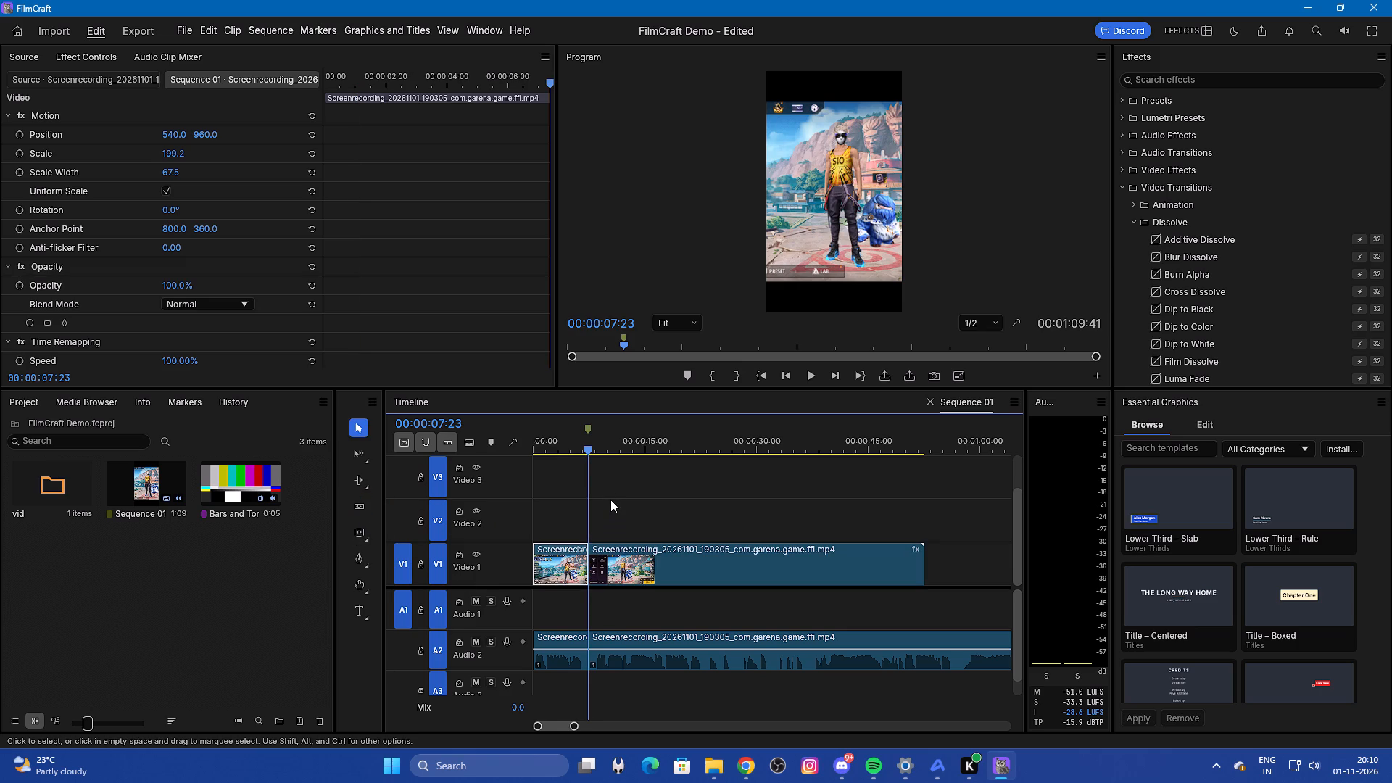
Turn on Position and Scale keyframing for the first Video 1 clip at 00:00:00:00.
left_click_drag(587, 457, 560, 473)
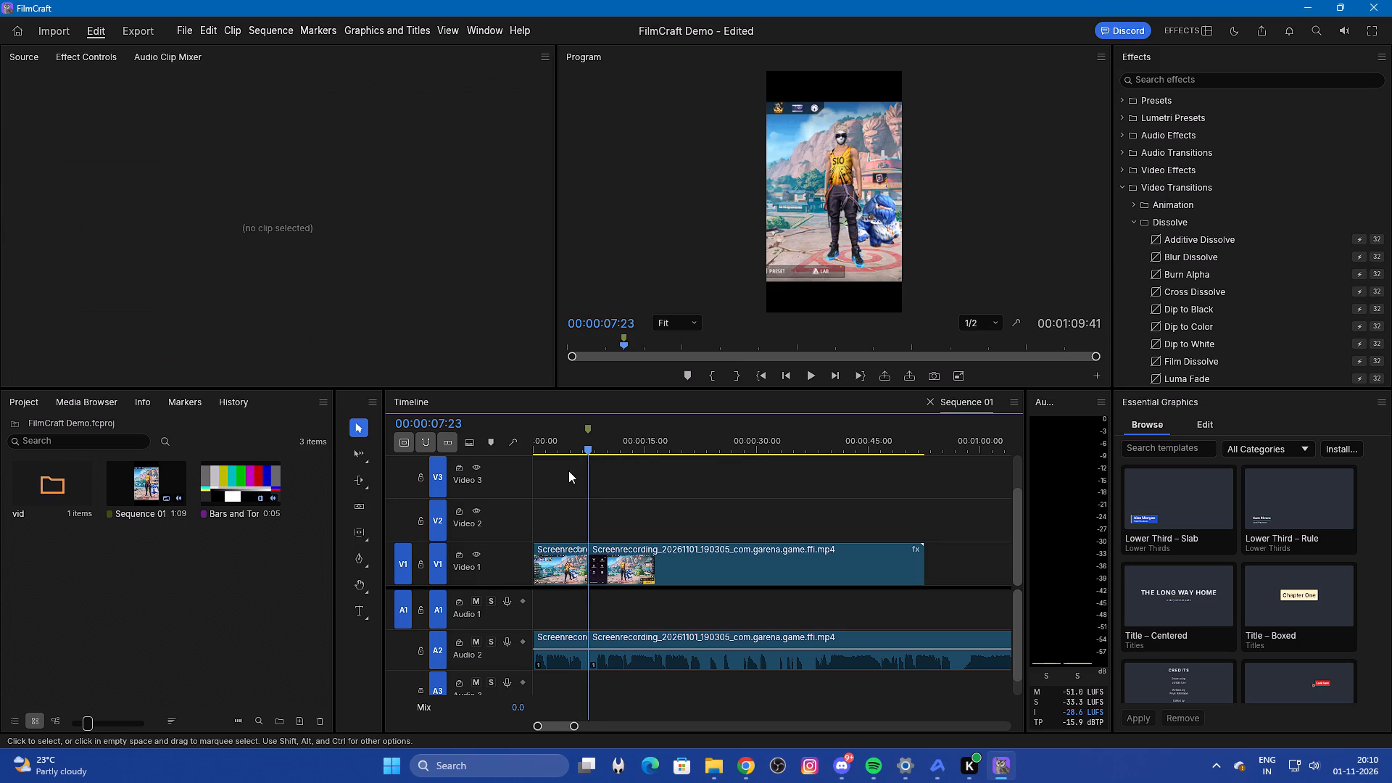
left_click_drag(587, 449, 536, 482)
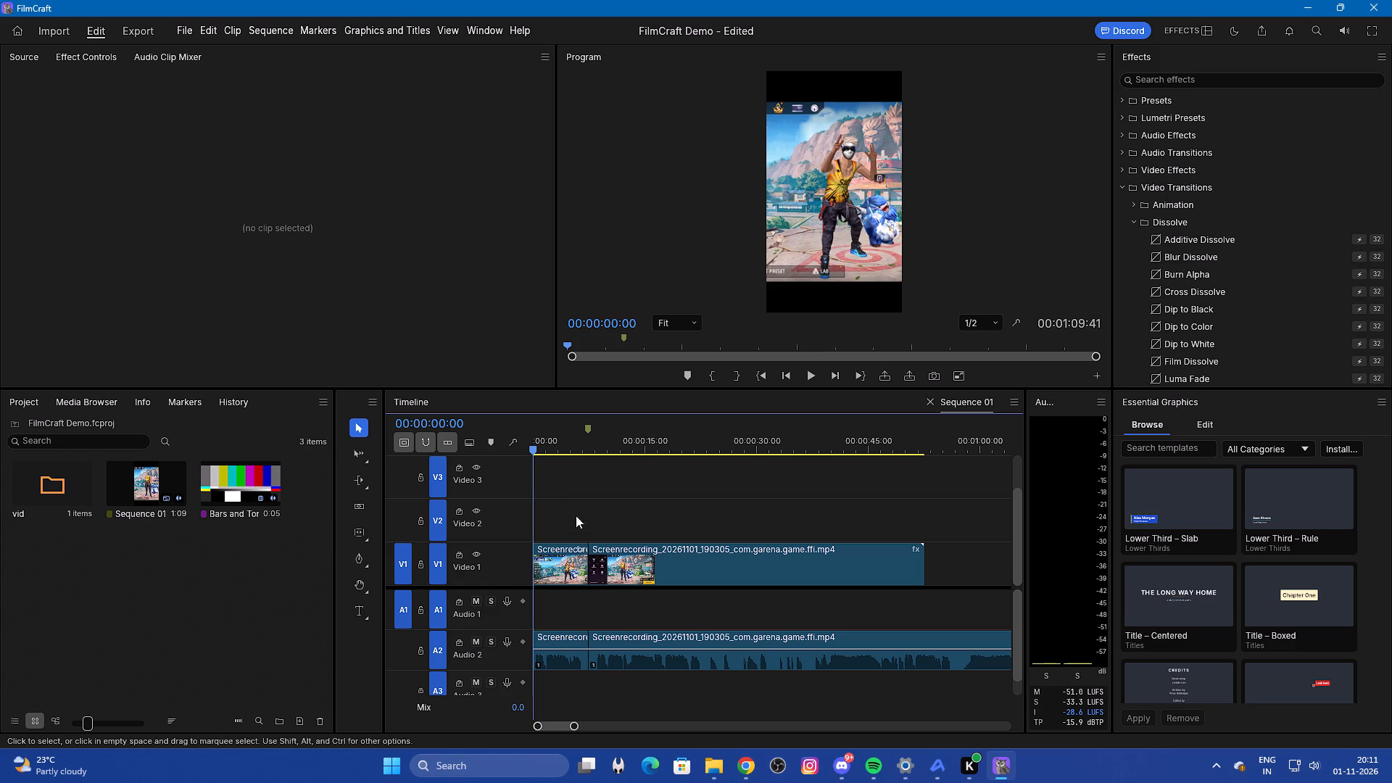
left_click(564, 549)
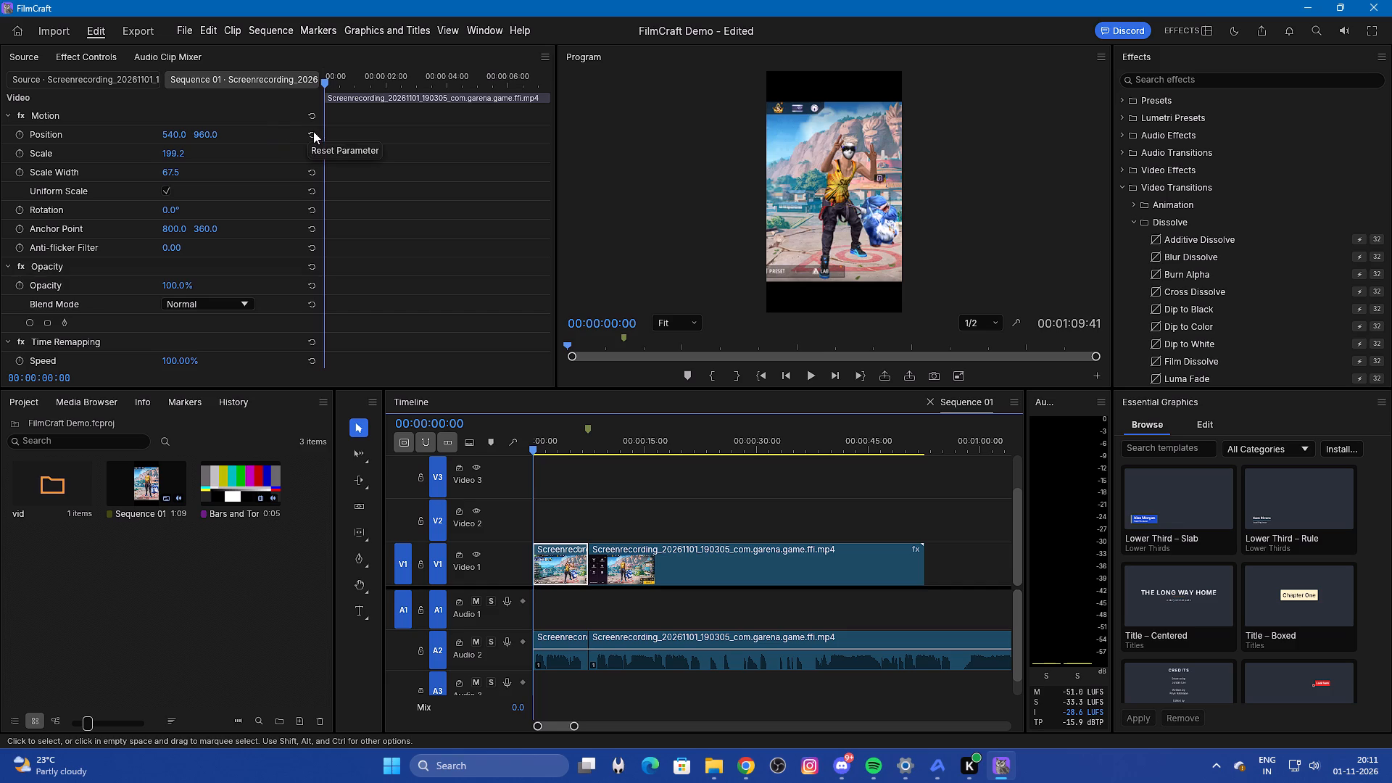
left_click(20, 133)
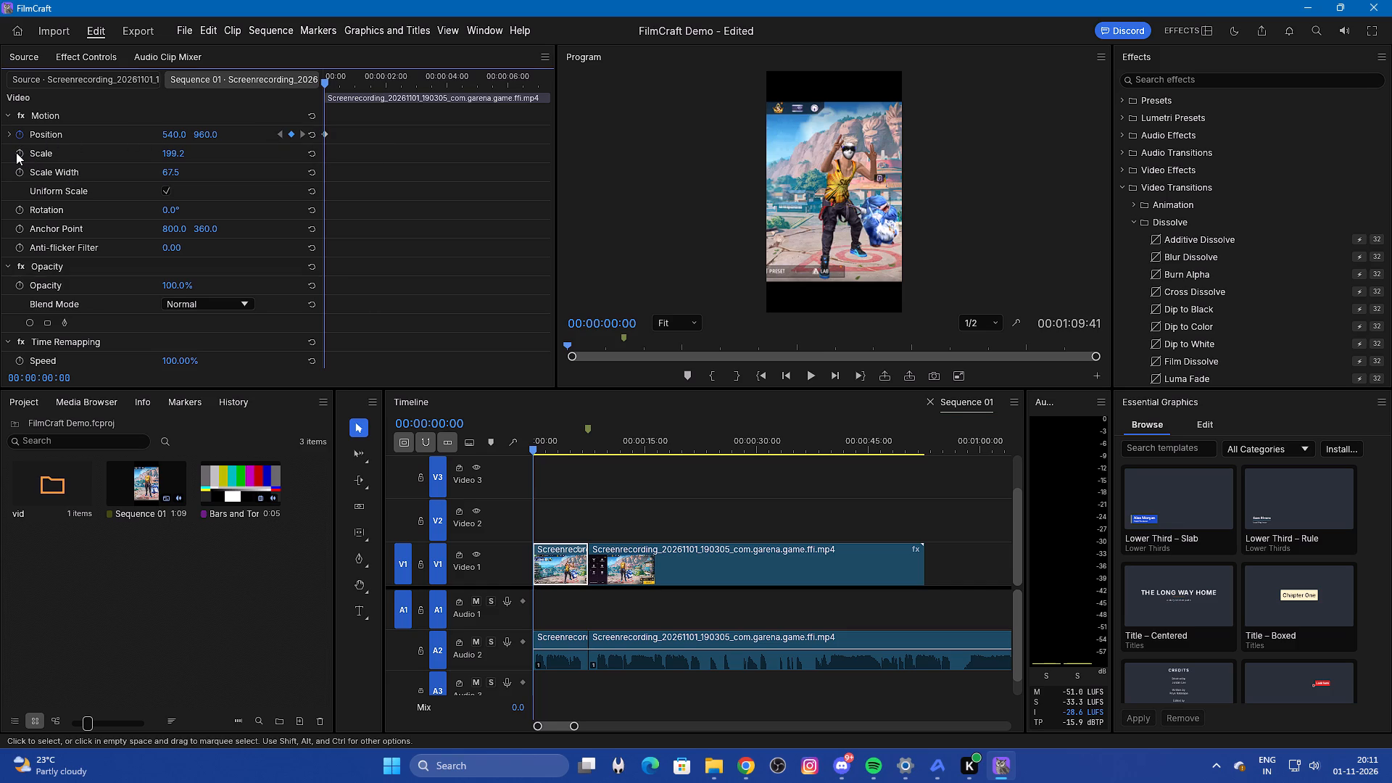
left_click(22, 154)
Play the sequence from the start, add a timeline marker at 00:00:04:37 and stop playback.
left_click_drag(531, 449, 549, 452)
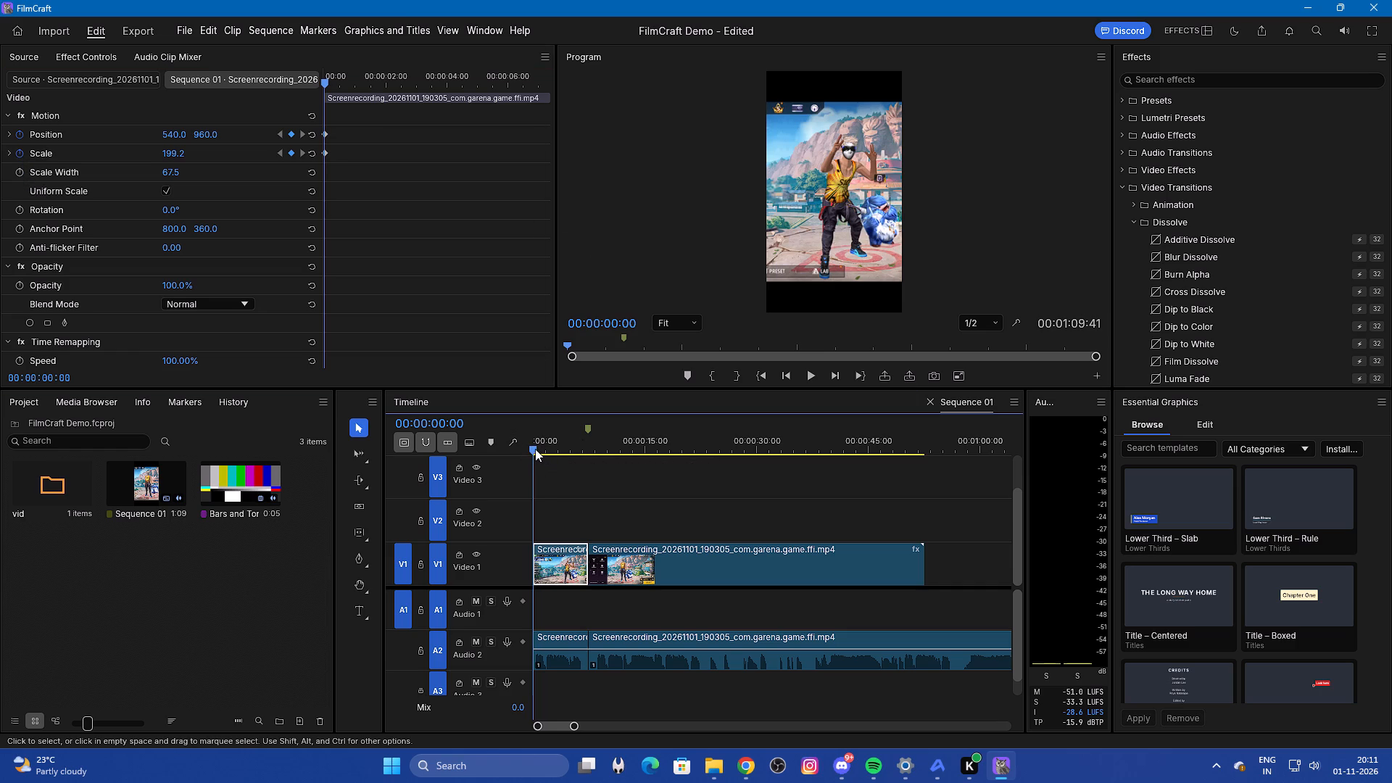
left_click_drag(535, 448, 568, 471)
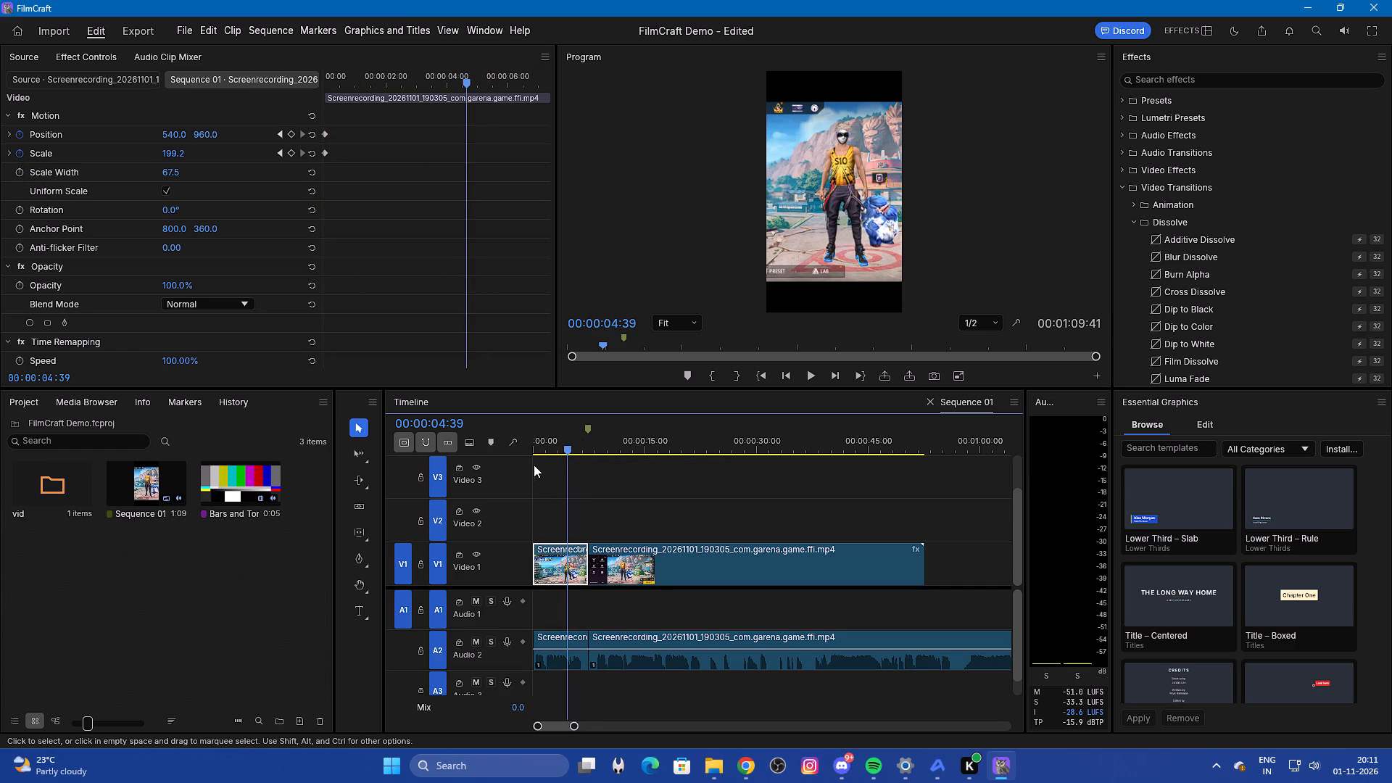
left_click_drag(569, 448, 497, 460)
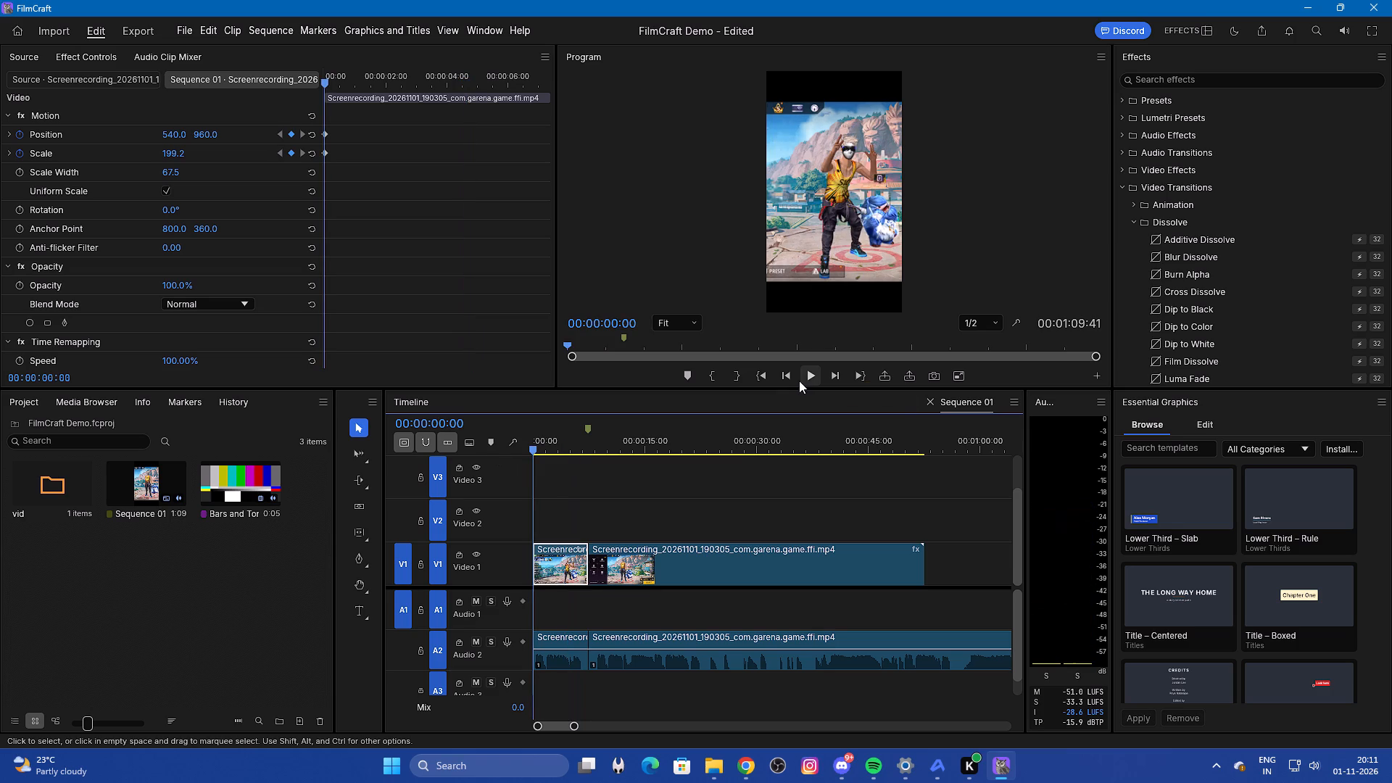
left_click(800, 377)
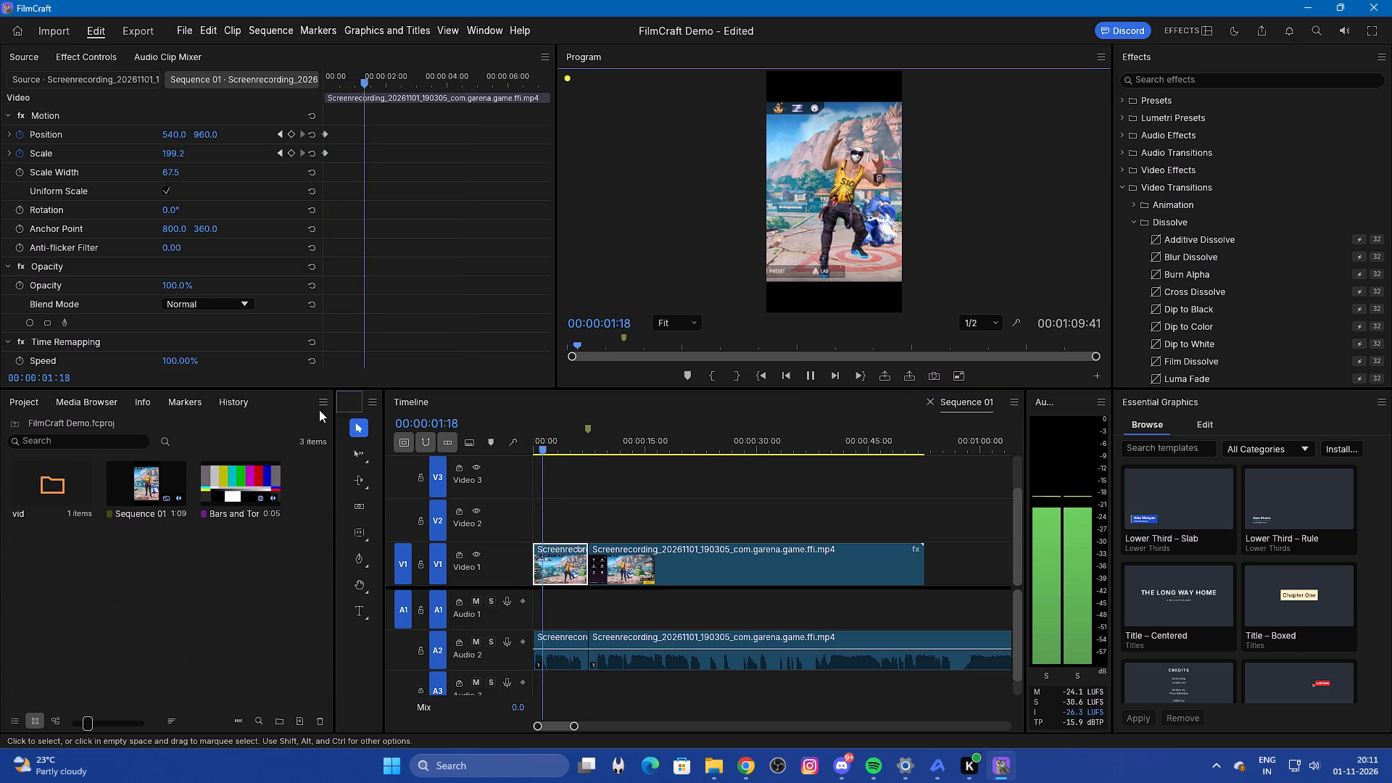
left_click(490, 442)
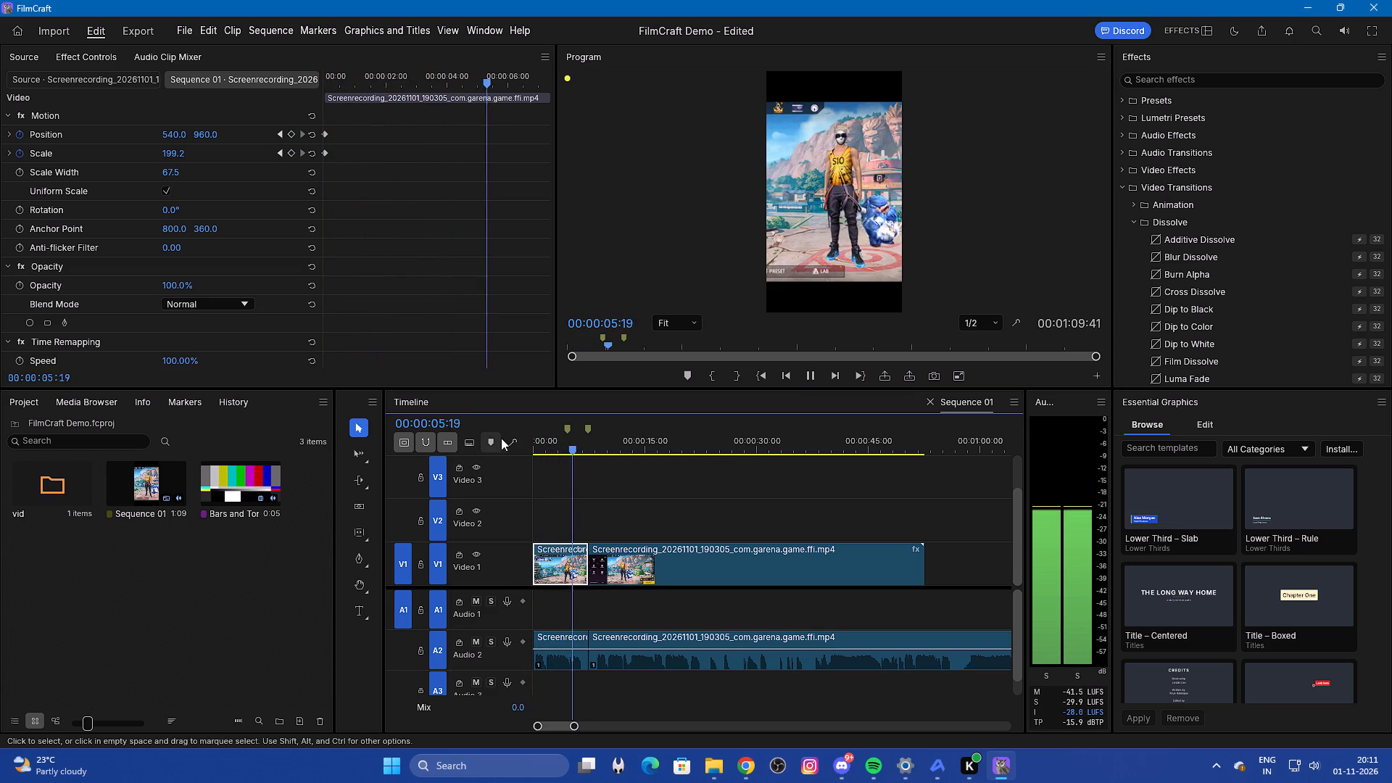
left_click(812, 376)
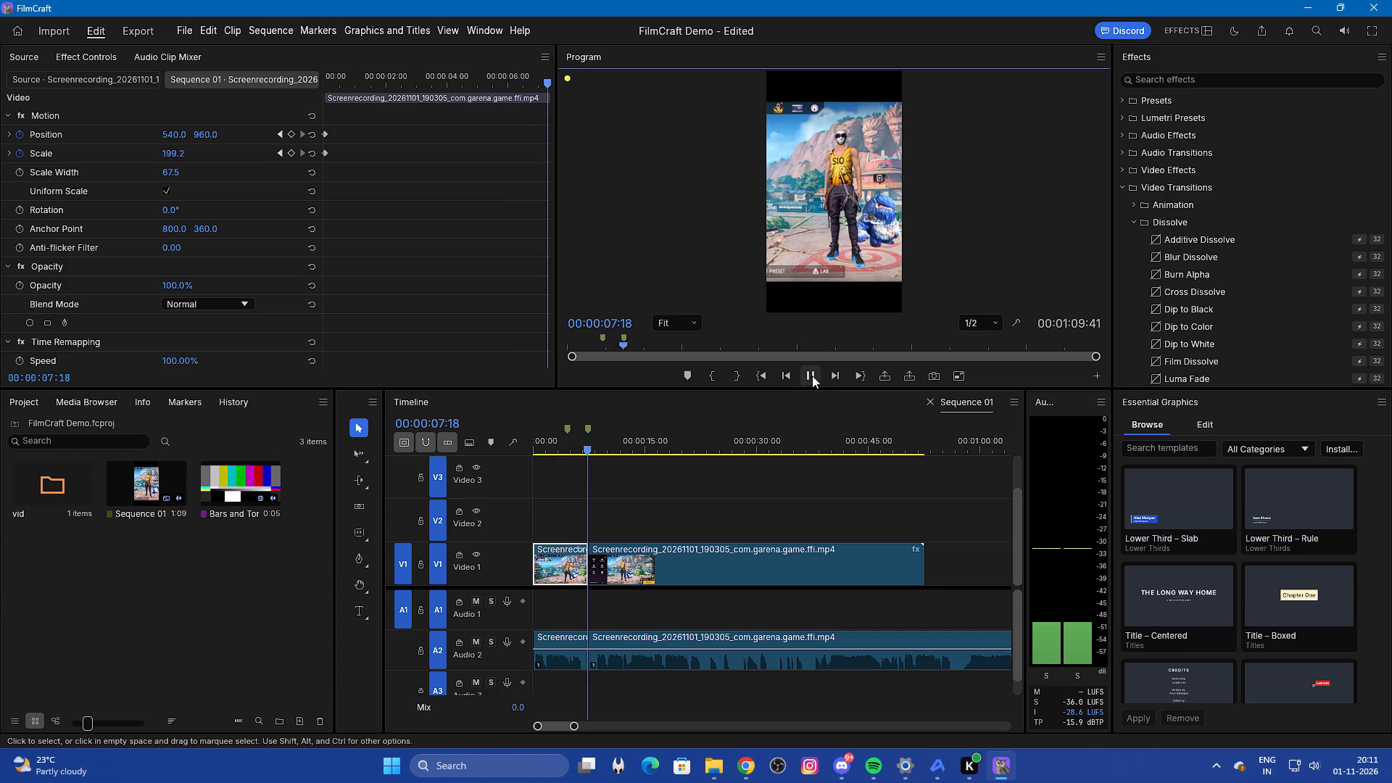
Split the first Video 1 clip at the 00:00:04:37 marker with the Razor tool, play past the cut and switch back to the Selection tool.
left_click_drag(591, 452, 575, 452)
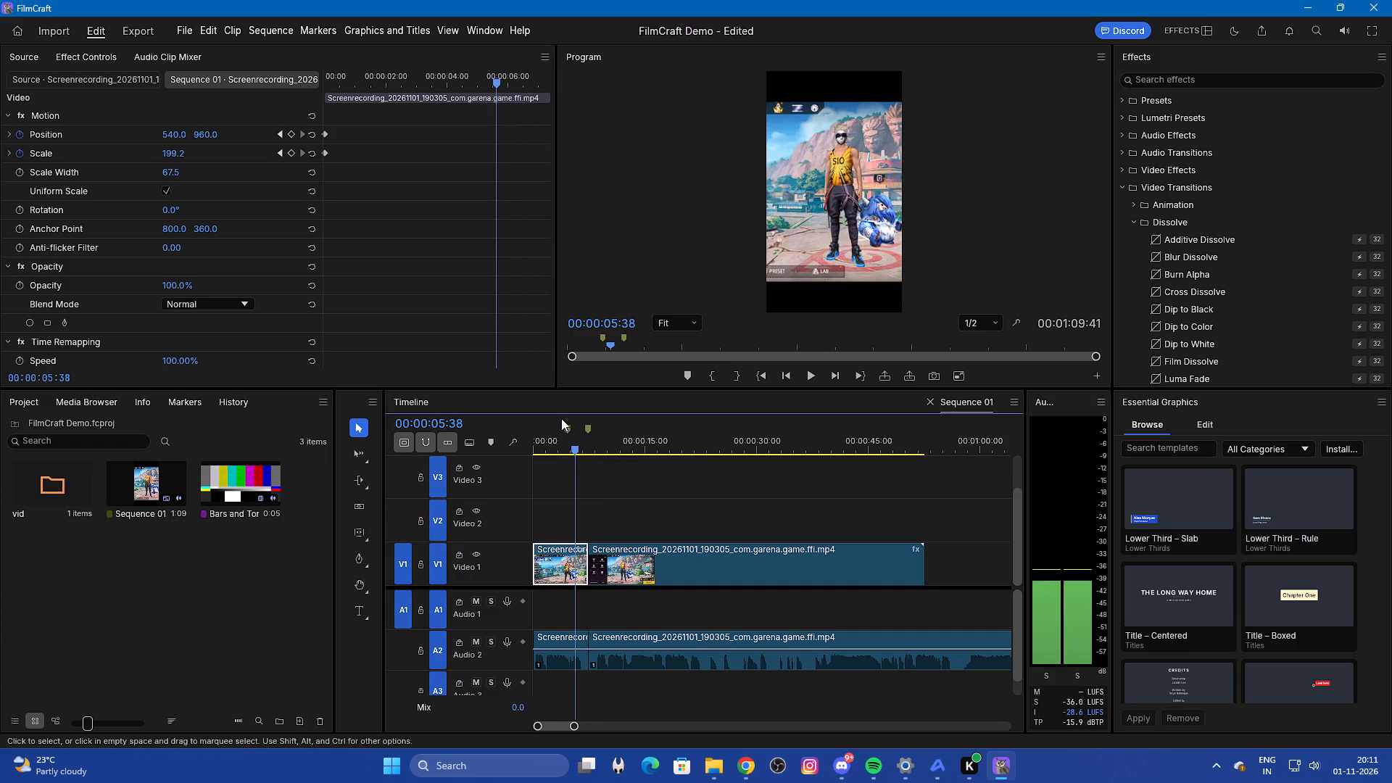
left_click(565, 428)
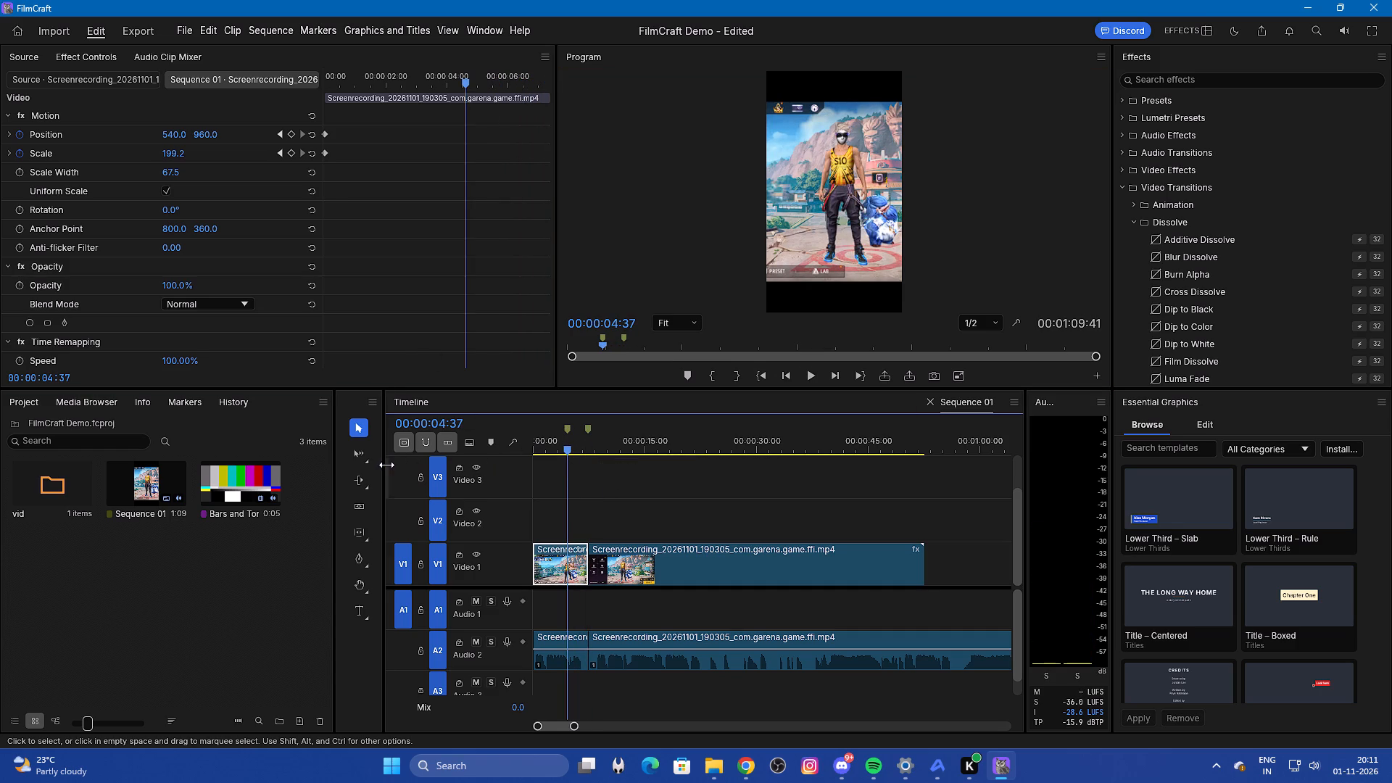
key("c")
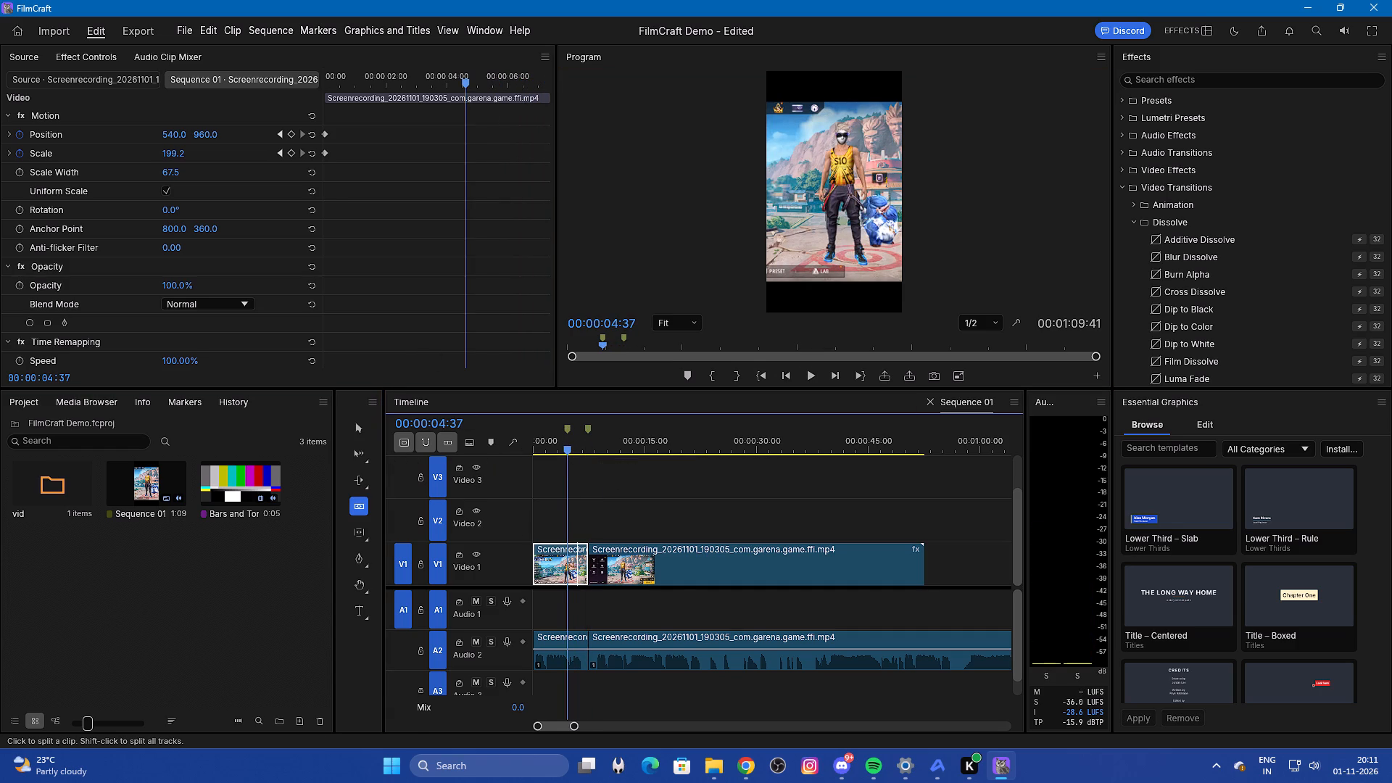
left_click(572, 562)
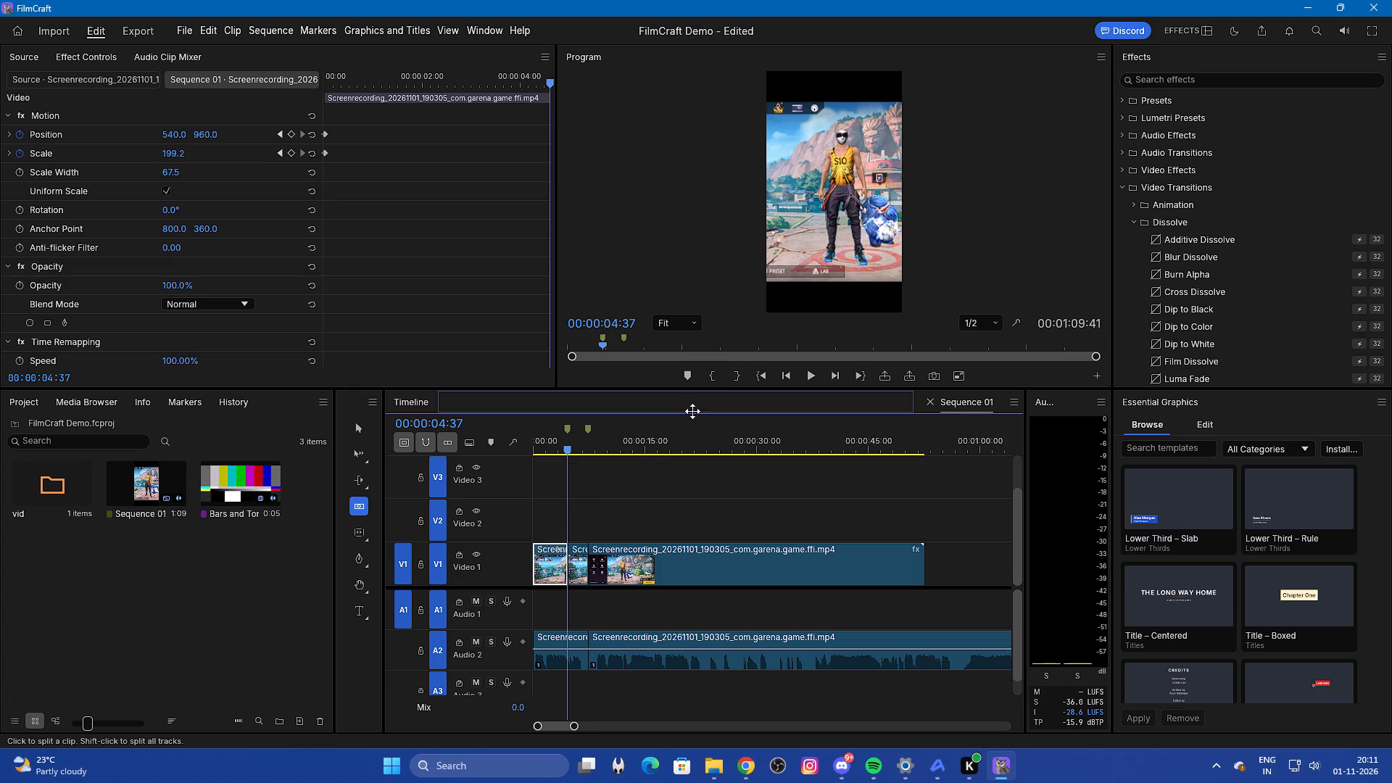
left_click(805, 381)
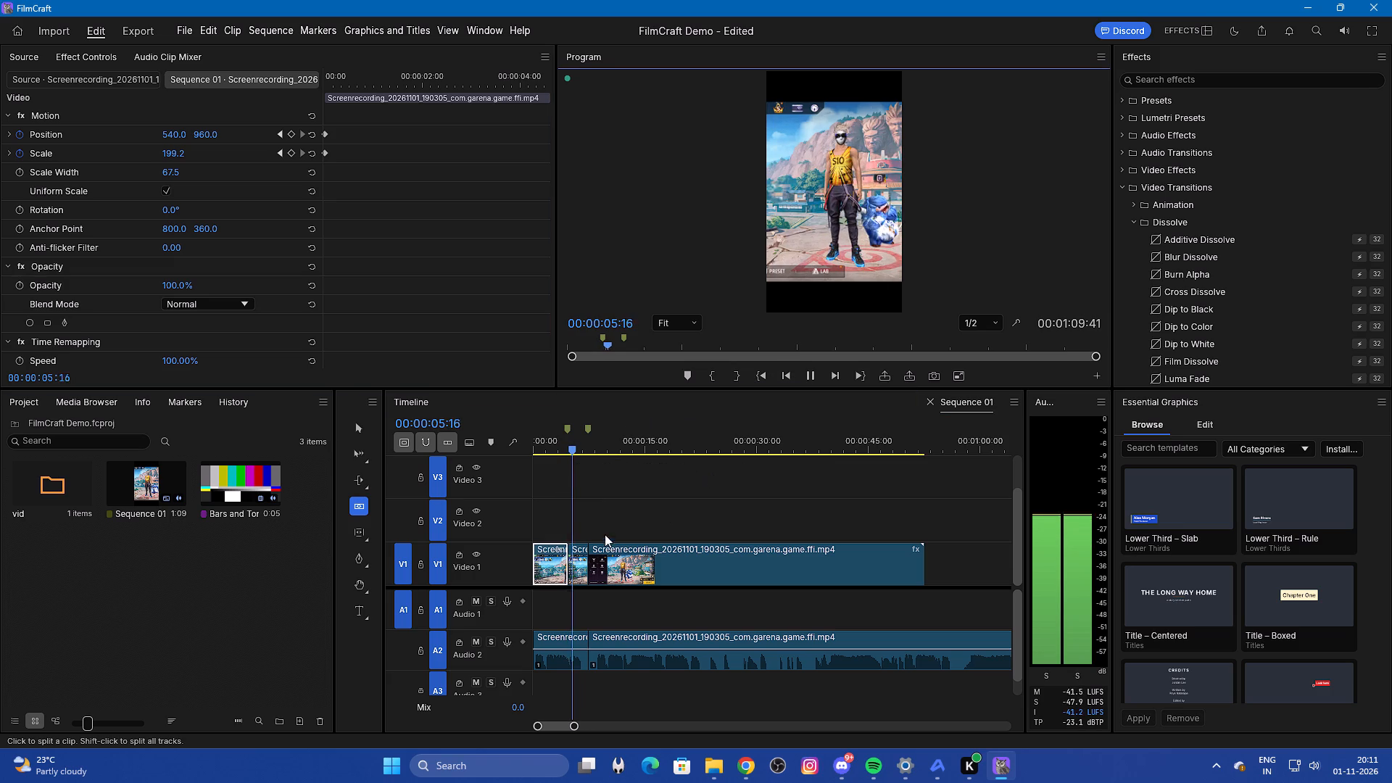
left_click(810, 375)
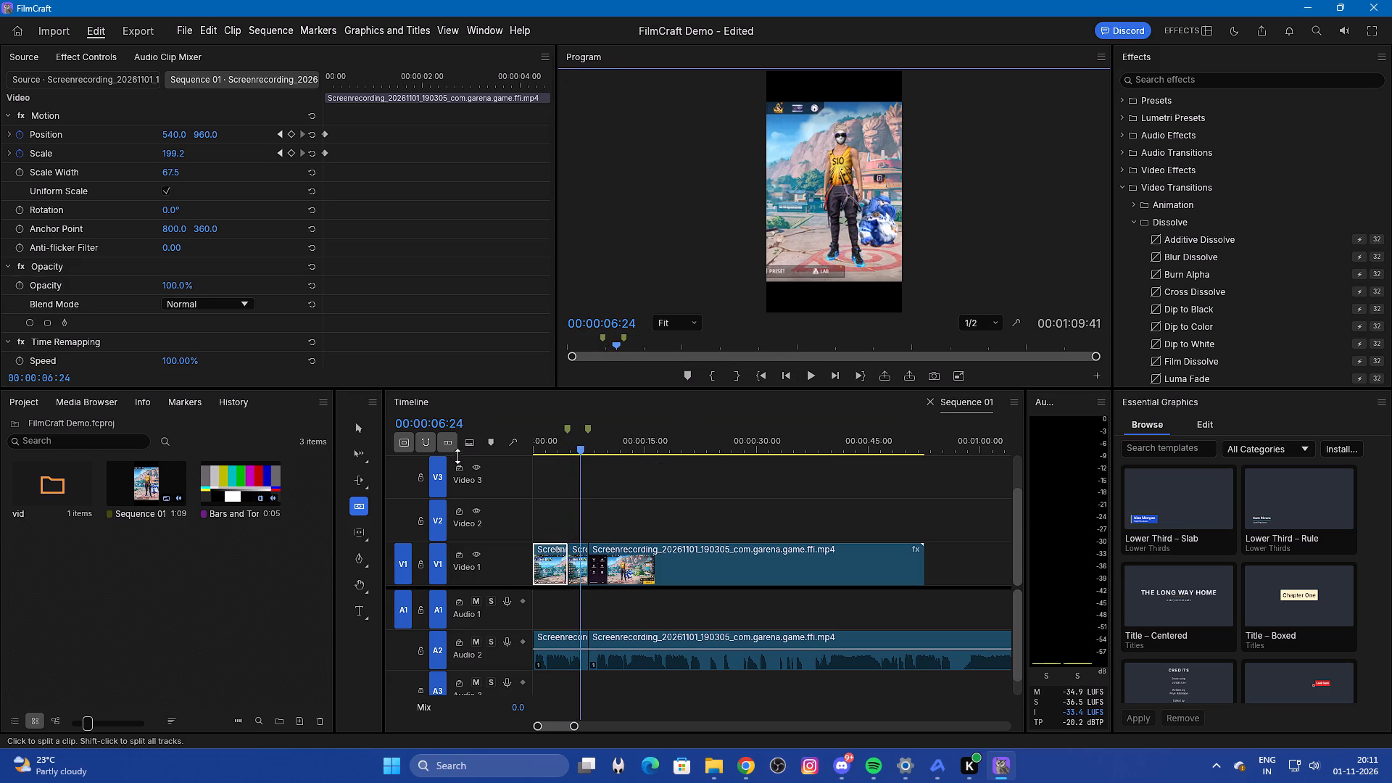
key("v")
Select the short Video 1 clip between the two timeline markers.
scroll(544, 530, "up", 2)
scroll(584, 545, "down", 3)
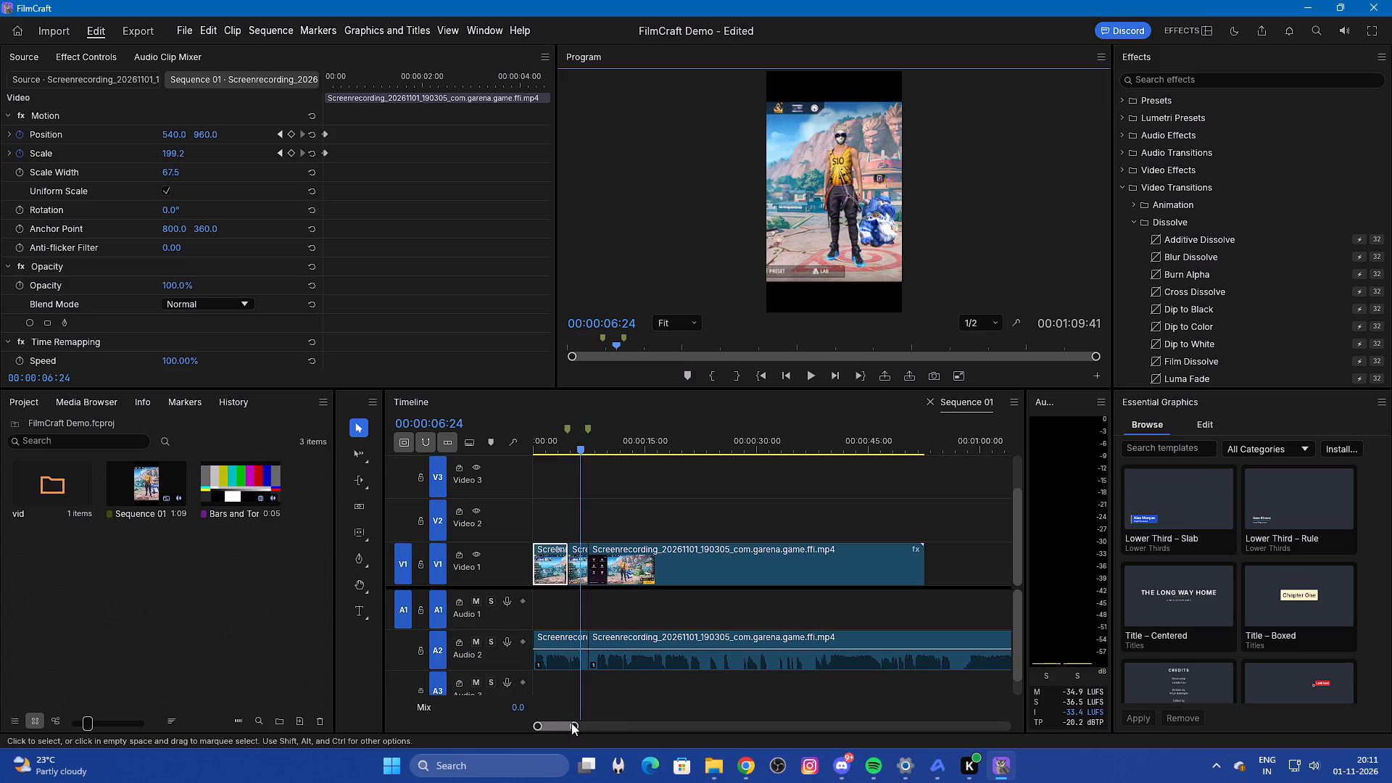
left_click_drag(575, 725, 563, 734)
scroll(626, 549, "down", 4)
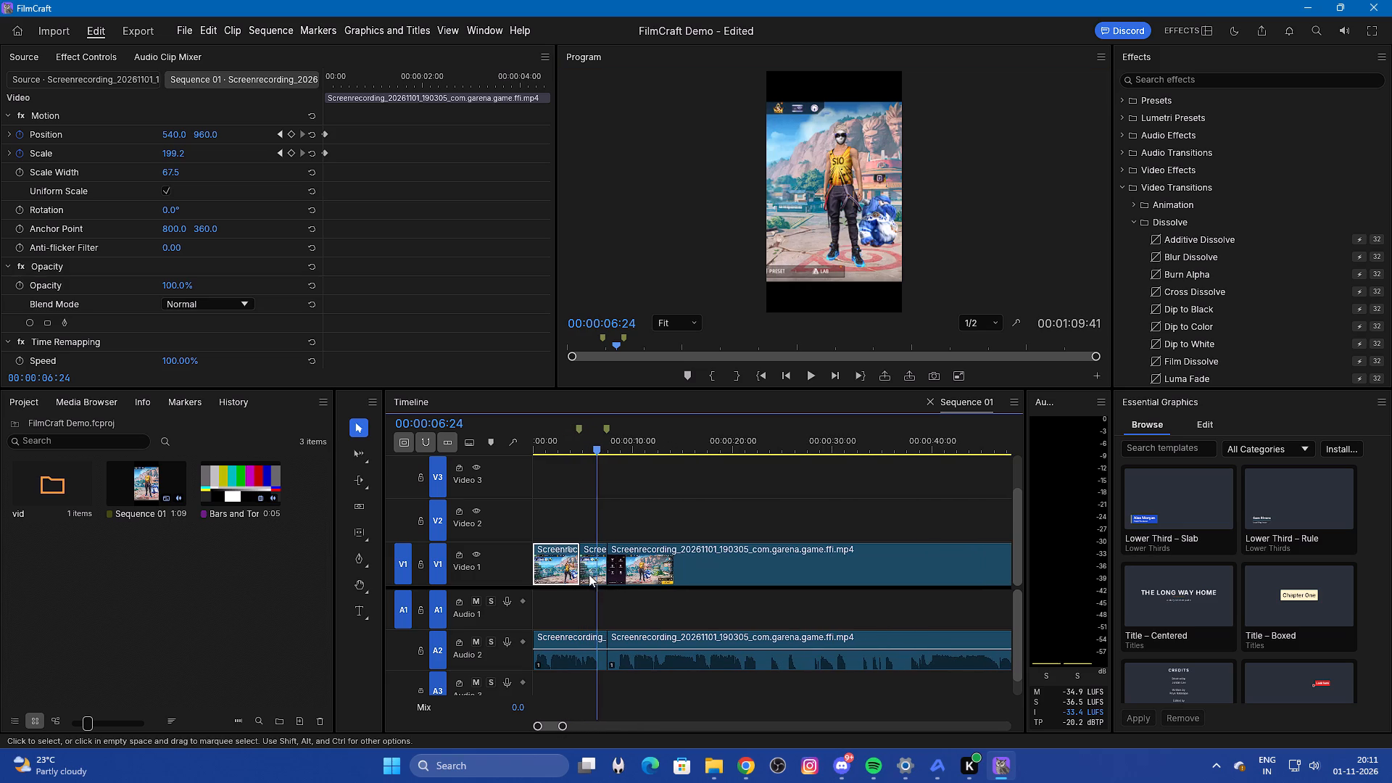
left_click(586, 571)
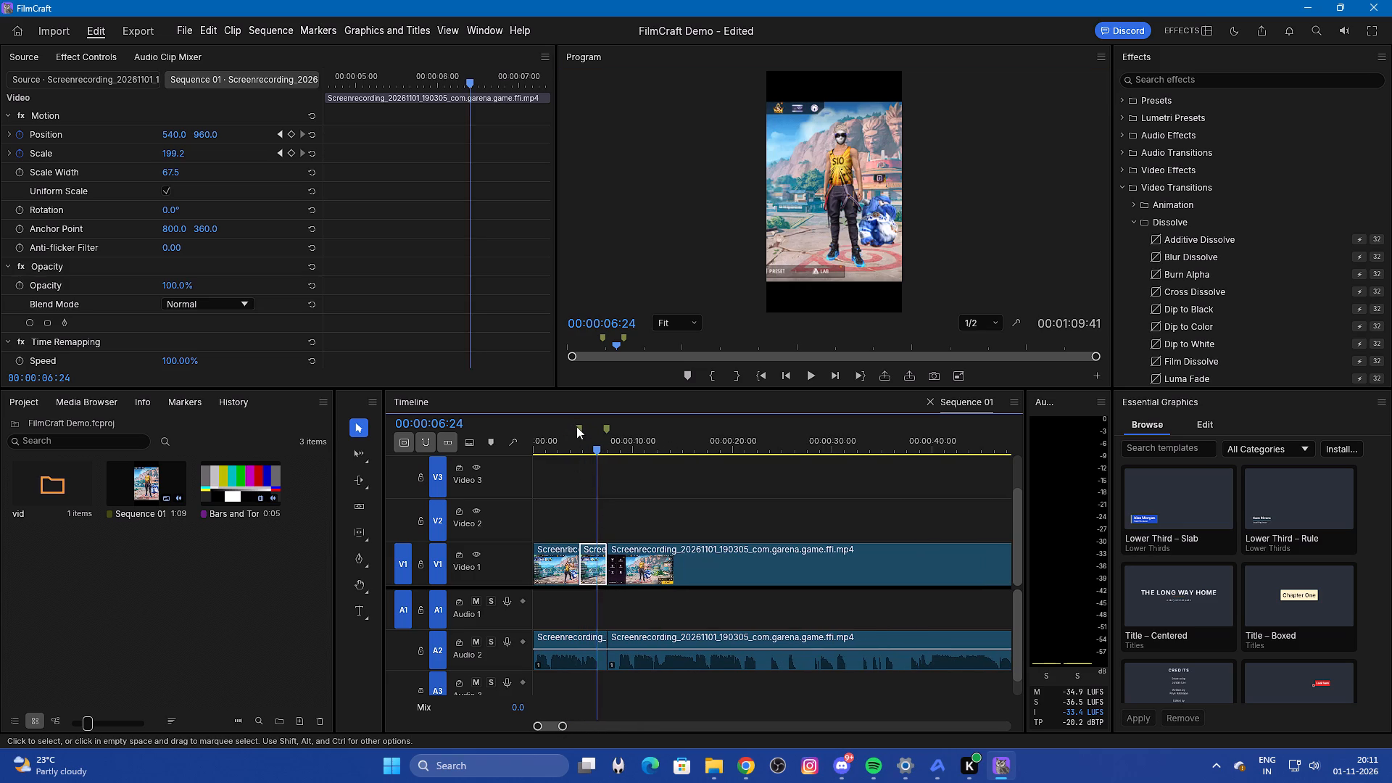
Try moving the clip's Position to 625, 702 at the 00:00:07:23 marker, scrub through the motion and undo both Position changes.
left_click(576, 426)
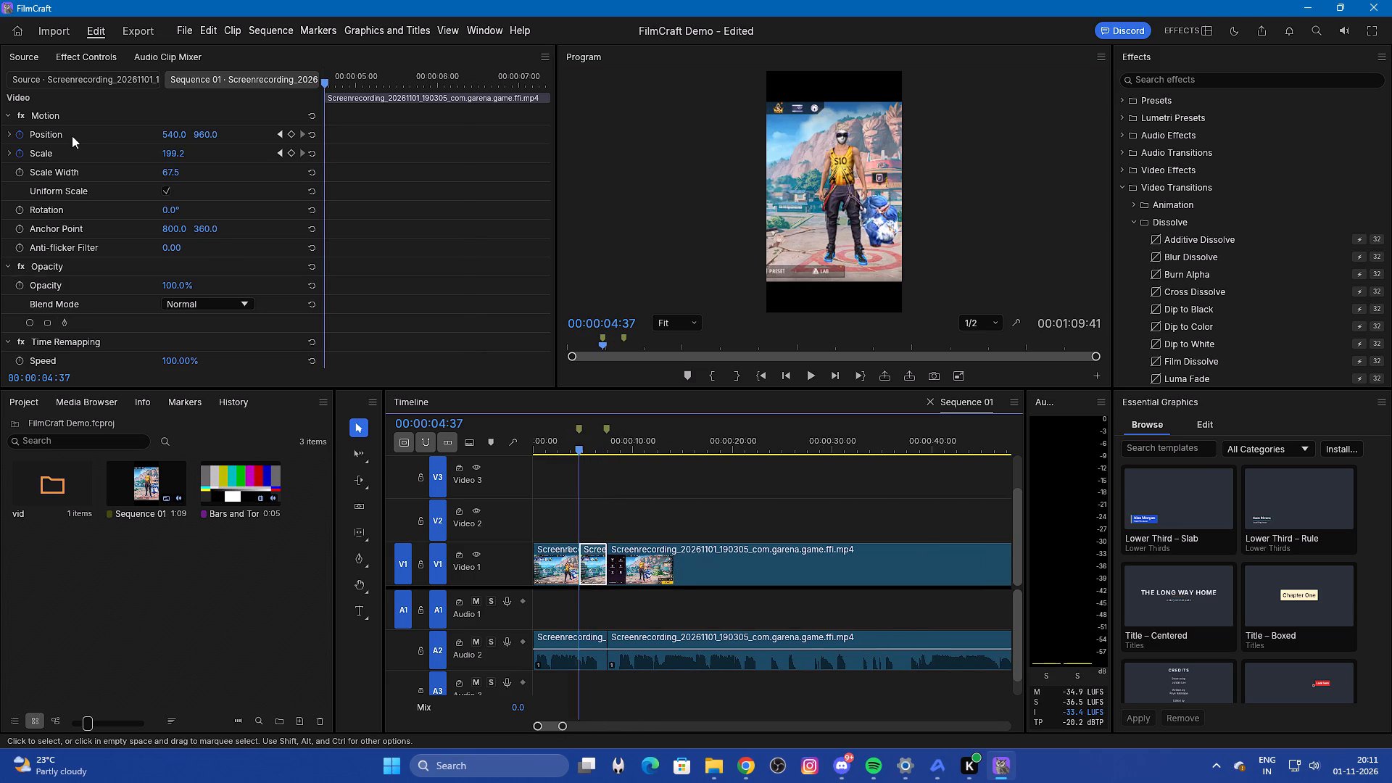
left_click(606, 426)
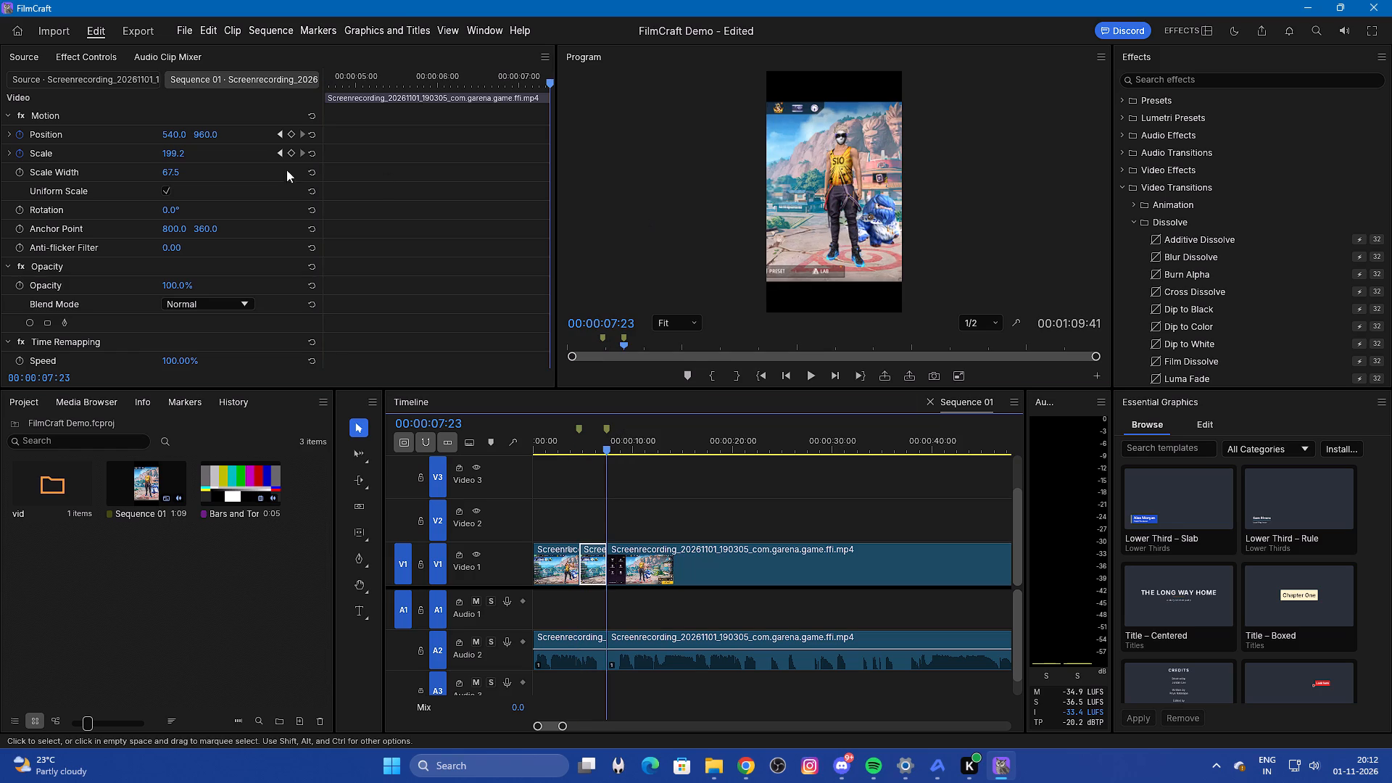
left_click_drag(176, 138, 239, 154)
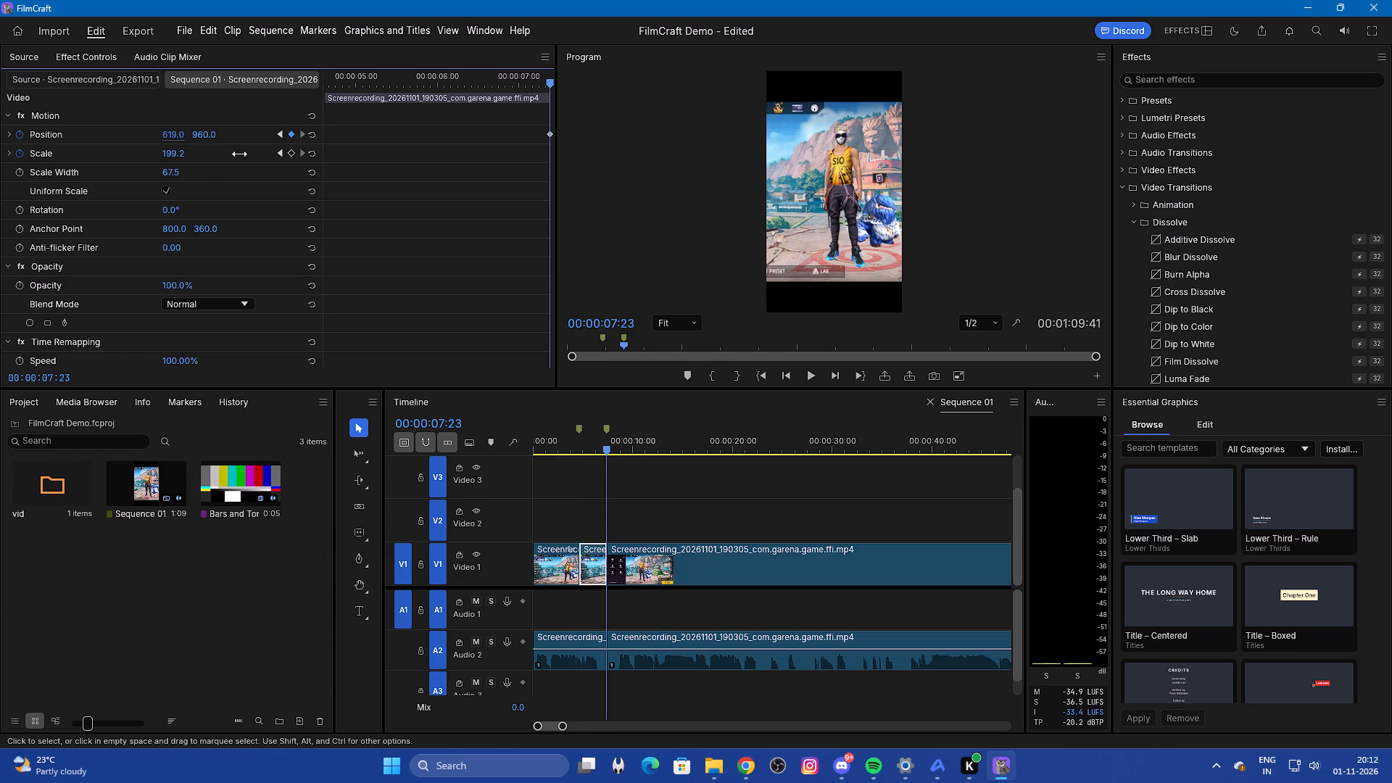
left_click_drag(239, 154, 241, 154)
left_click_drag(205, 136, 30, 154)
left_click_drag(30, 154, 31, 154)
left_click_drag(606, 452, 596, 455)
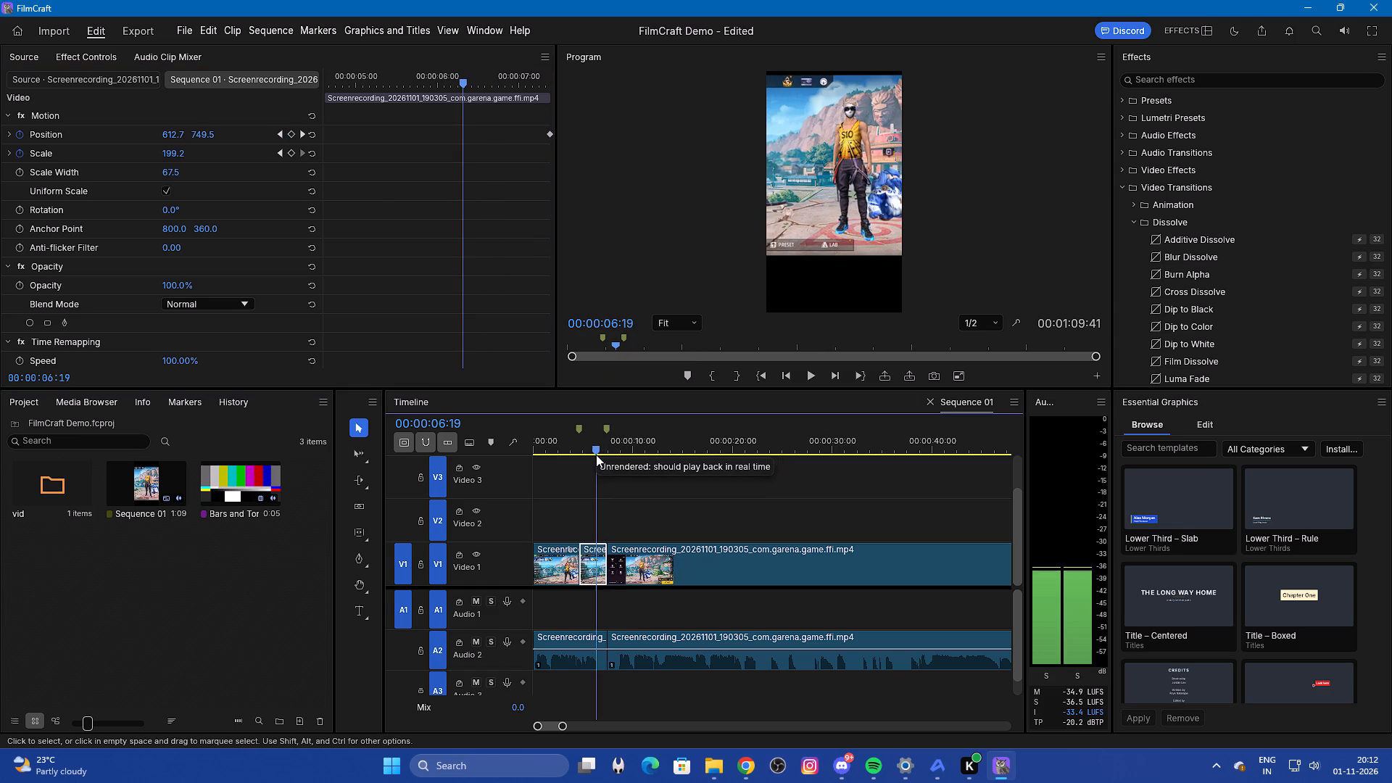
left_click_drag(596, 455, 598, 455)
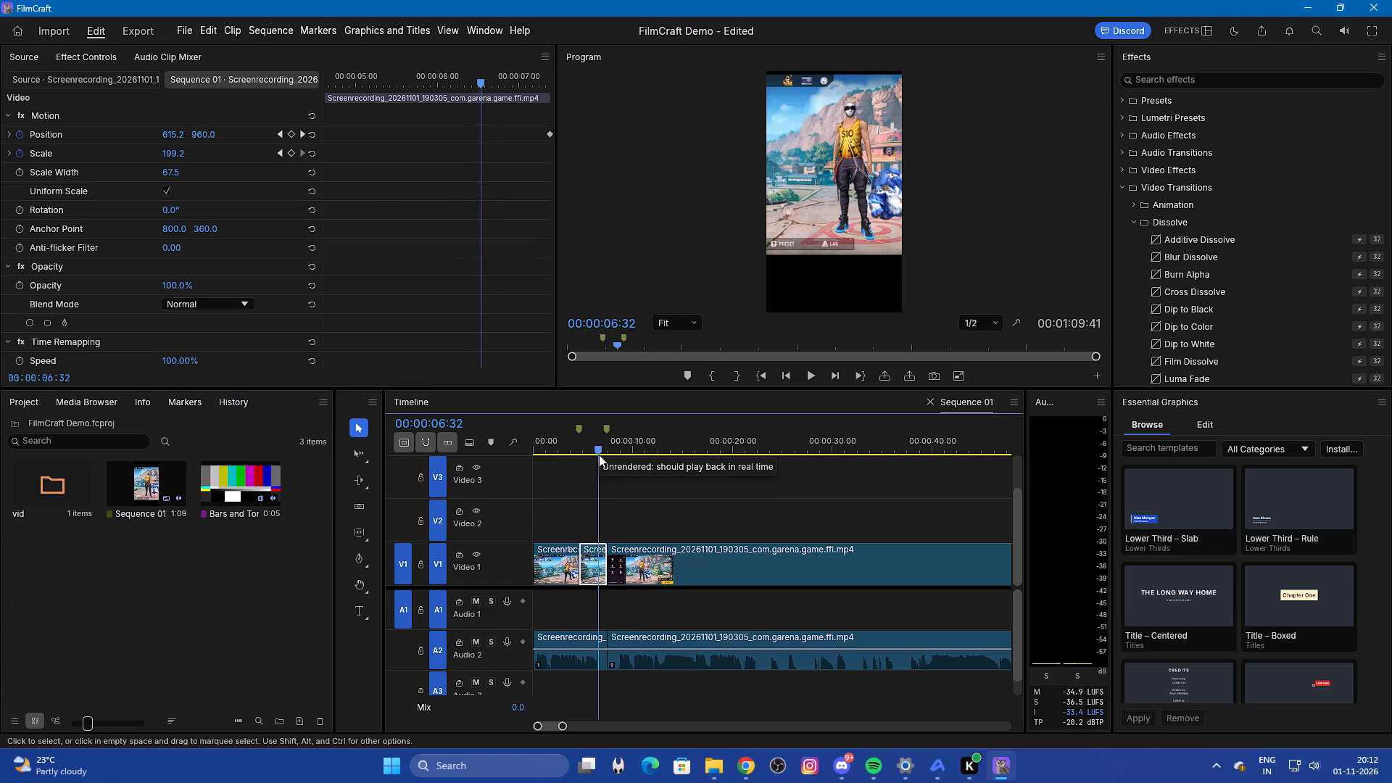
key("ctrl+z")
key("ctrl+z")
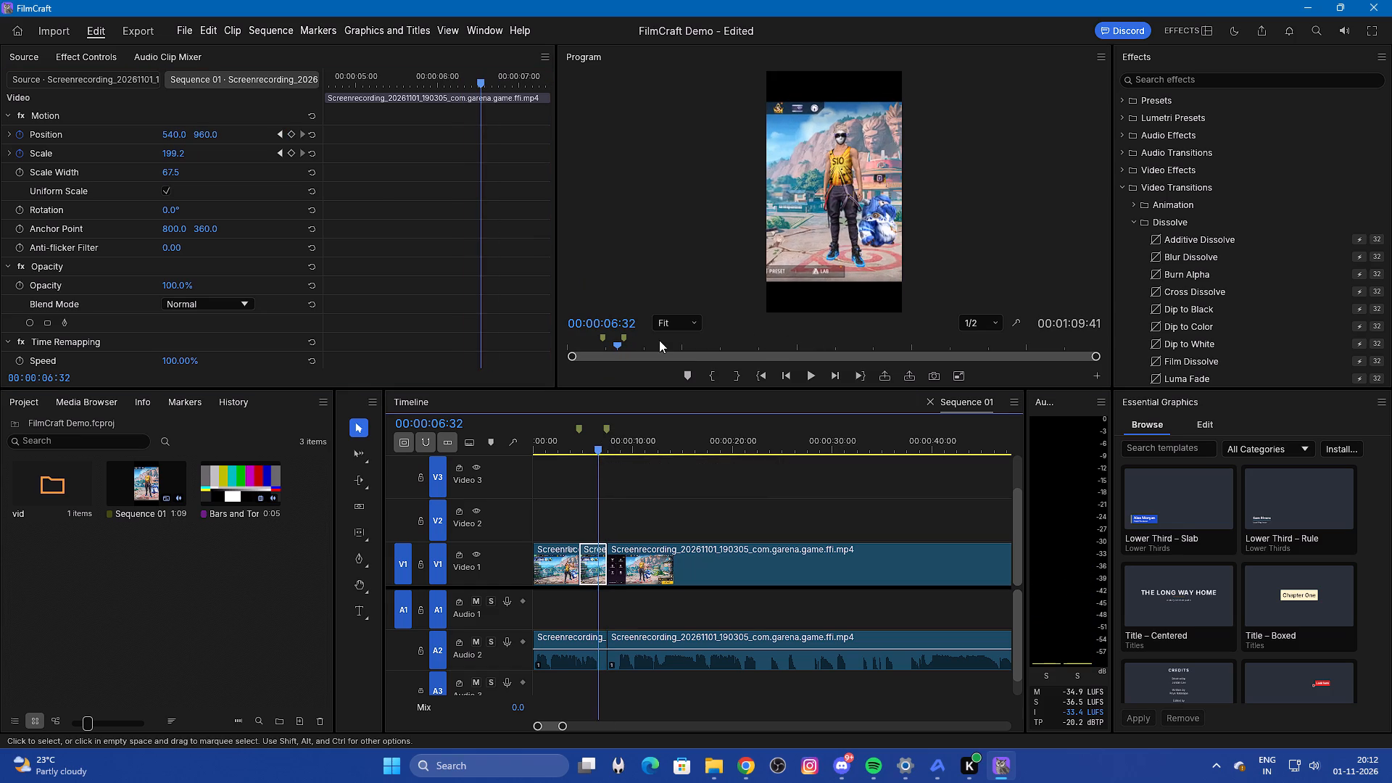
Set the selected clip's horizontal Position to 1595 at 00:00:06:32.
left_click_drag(171, 136, 851, 185)
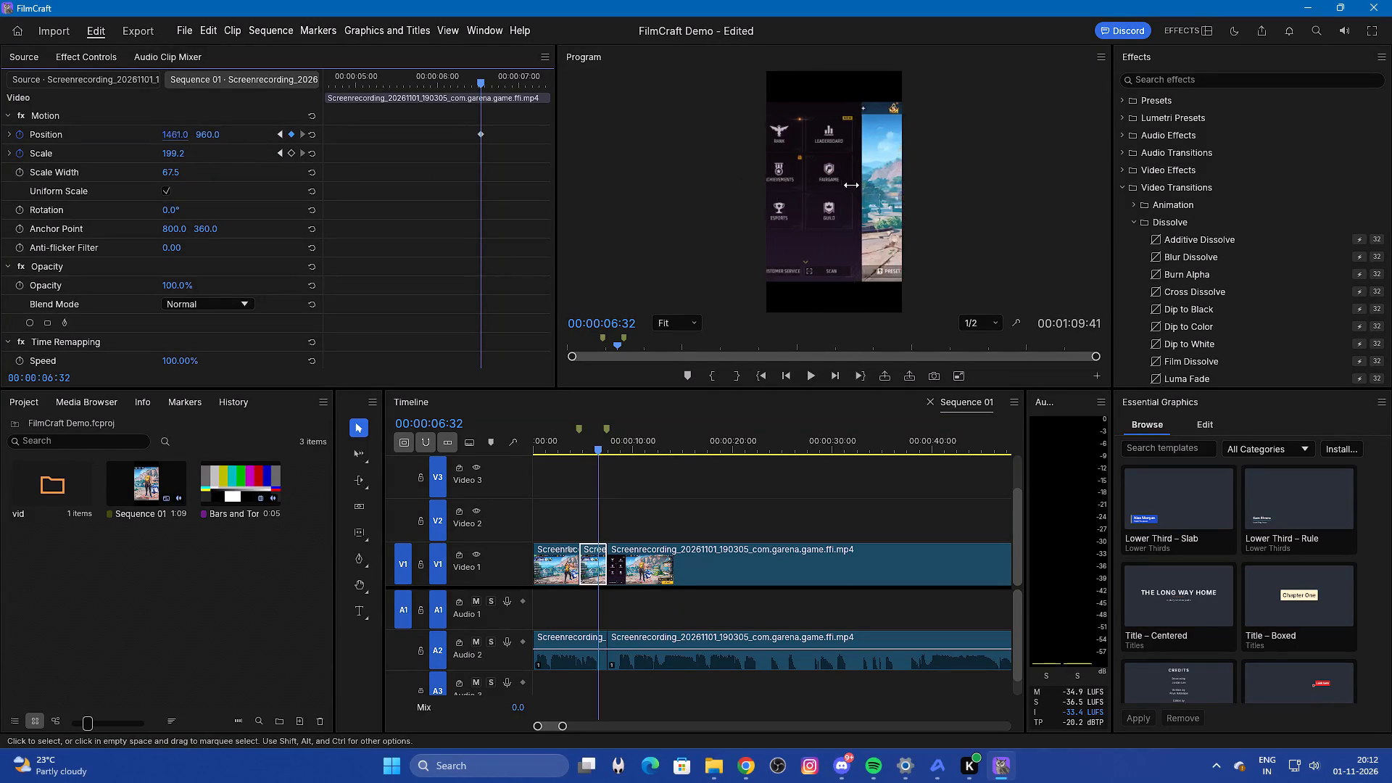
left_click_drag(851, 185, 964, 251)
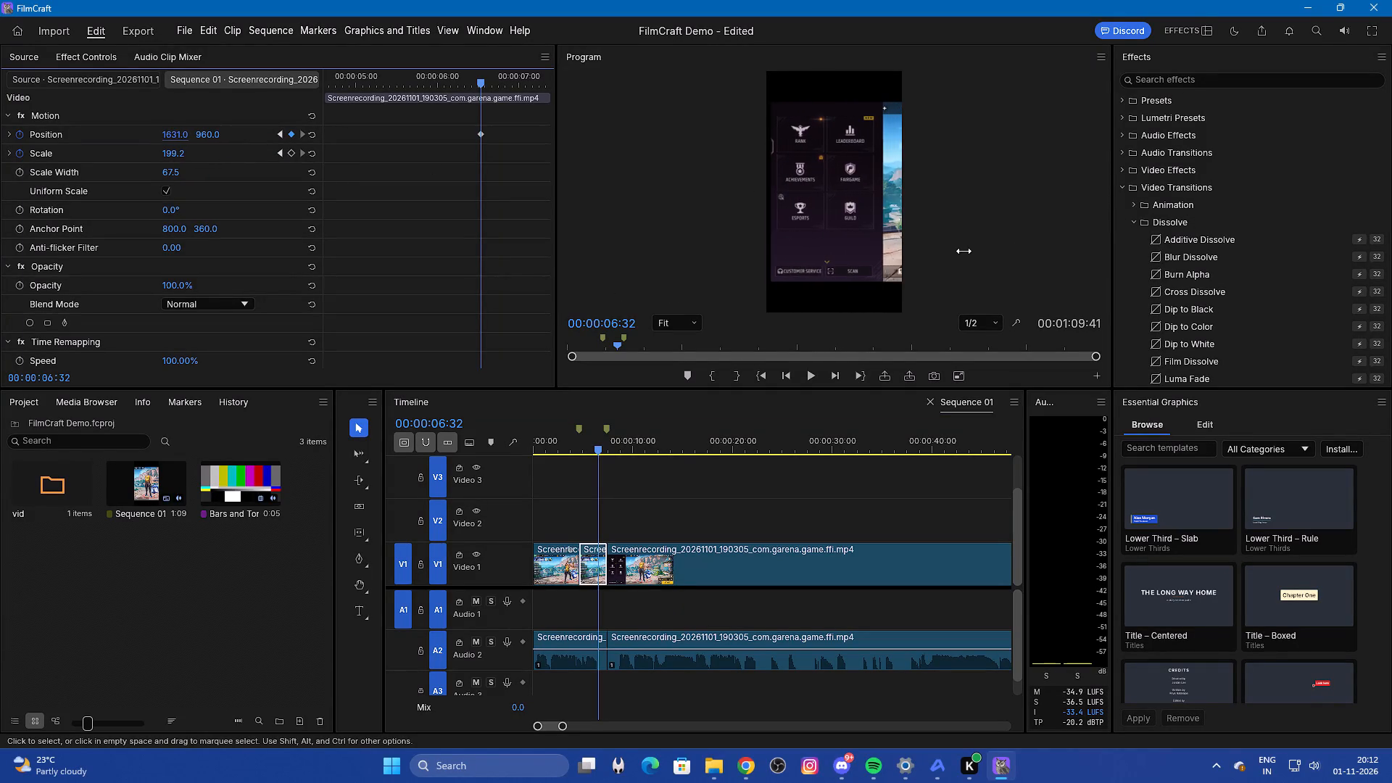
left_click_drag(964, 251, 938, 257)
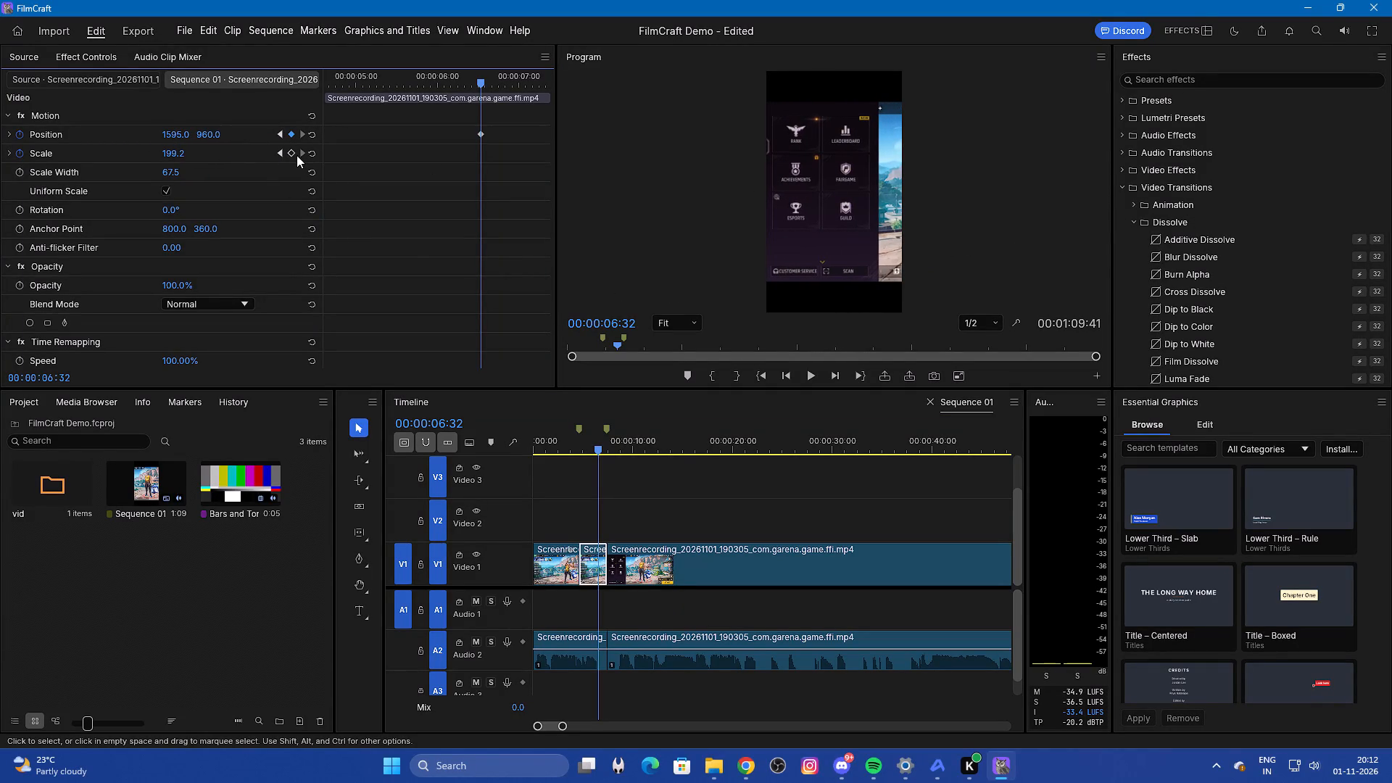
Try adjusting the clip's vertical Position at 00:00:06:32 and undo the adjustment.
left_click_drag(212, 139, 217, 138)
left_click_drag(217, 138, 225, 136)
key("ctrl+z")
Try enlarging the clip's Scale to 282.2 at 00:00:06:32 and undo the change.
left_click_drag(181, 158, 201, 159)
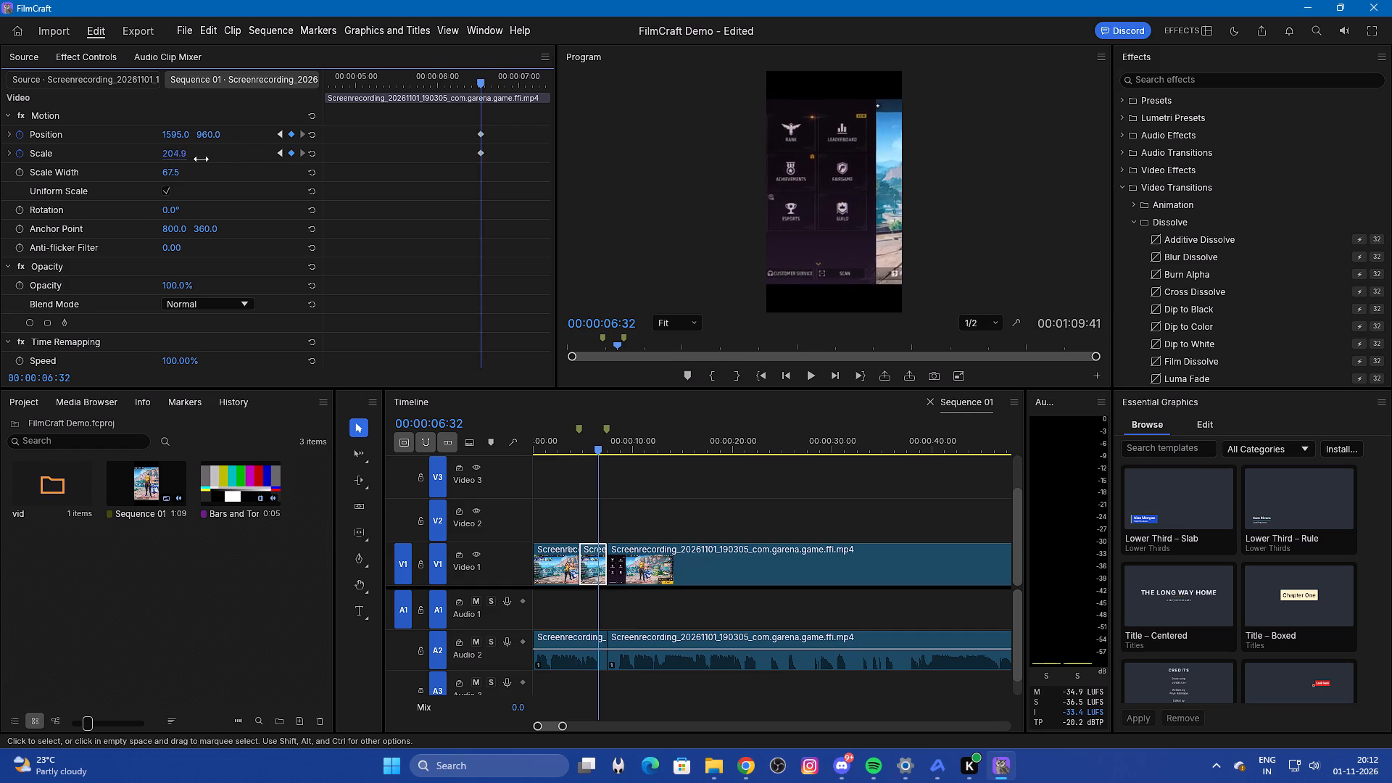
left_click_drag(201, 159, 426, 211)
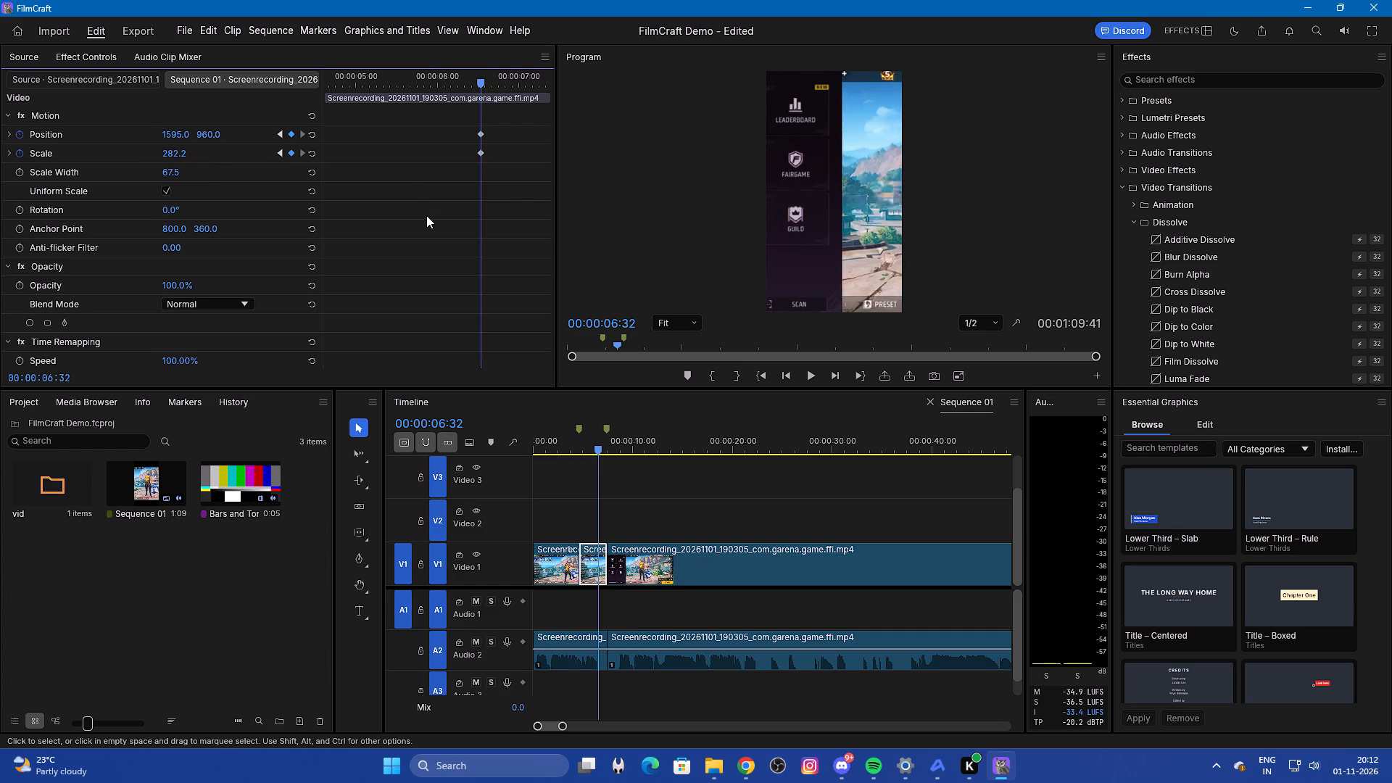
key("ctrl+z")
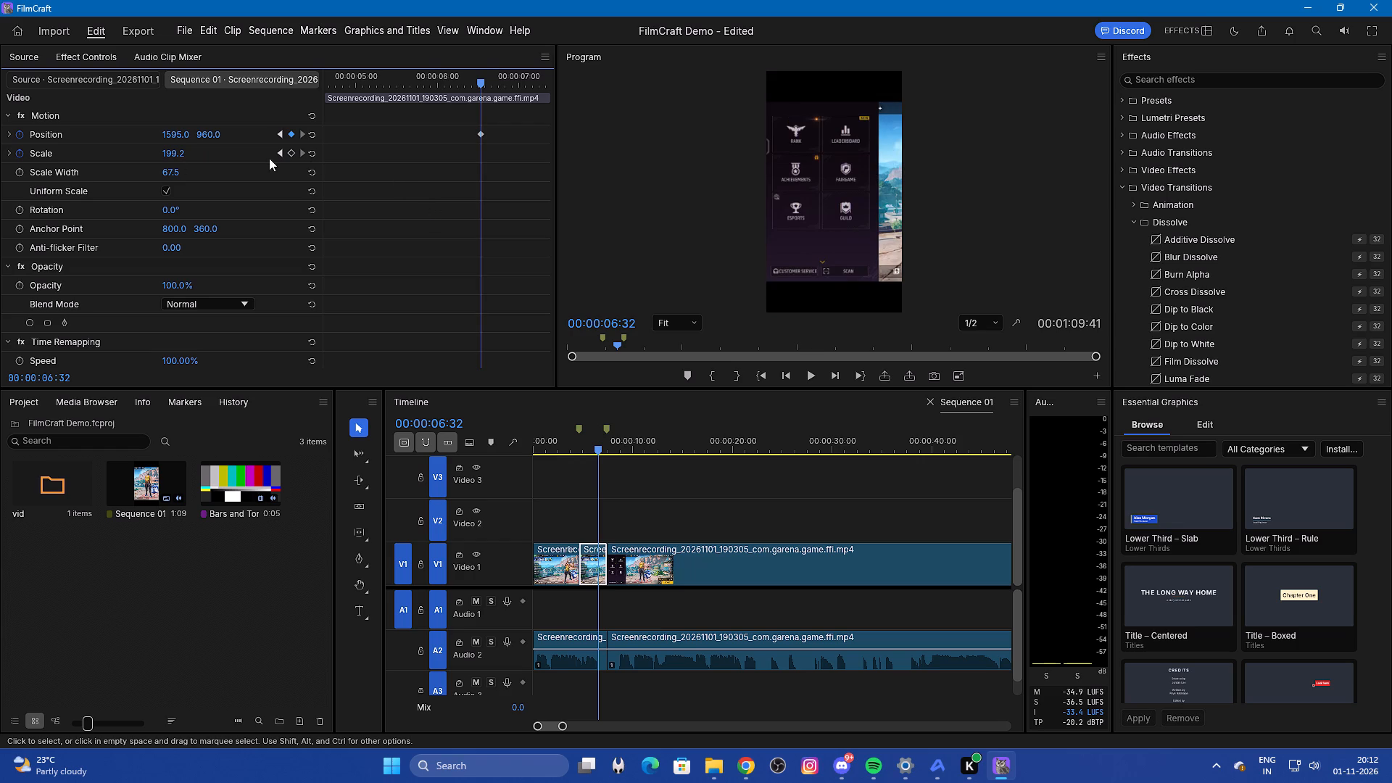
Set the second video clip's Scale to 226.7 and horizontal Position to 1812 at 00:00:06:32.
left_click_drag(180, 152, 264, 158)
left_click_drag(183, 140, 298, 152)
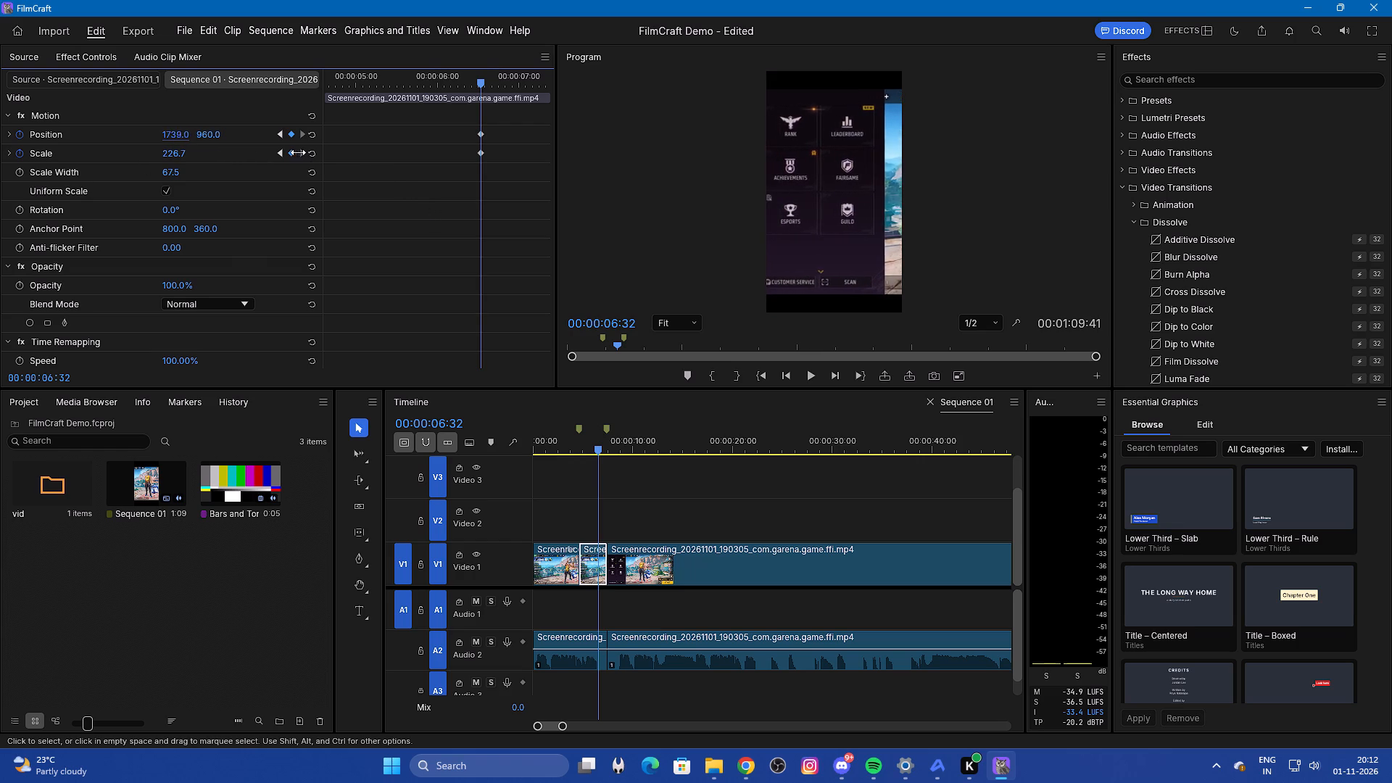
left_click_drag(298, 152, 344, 167)
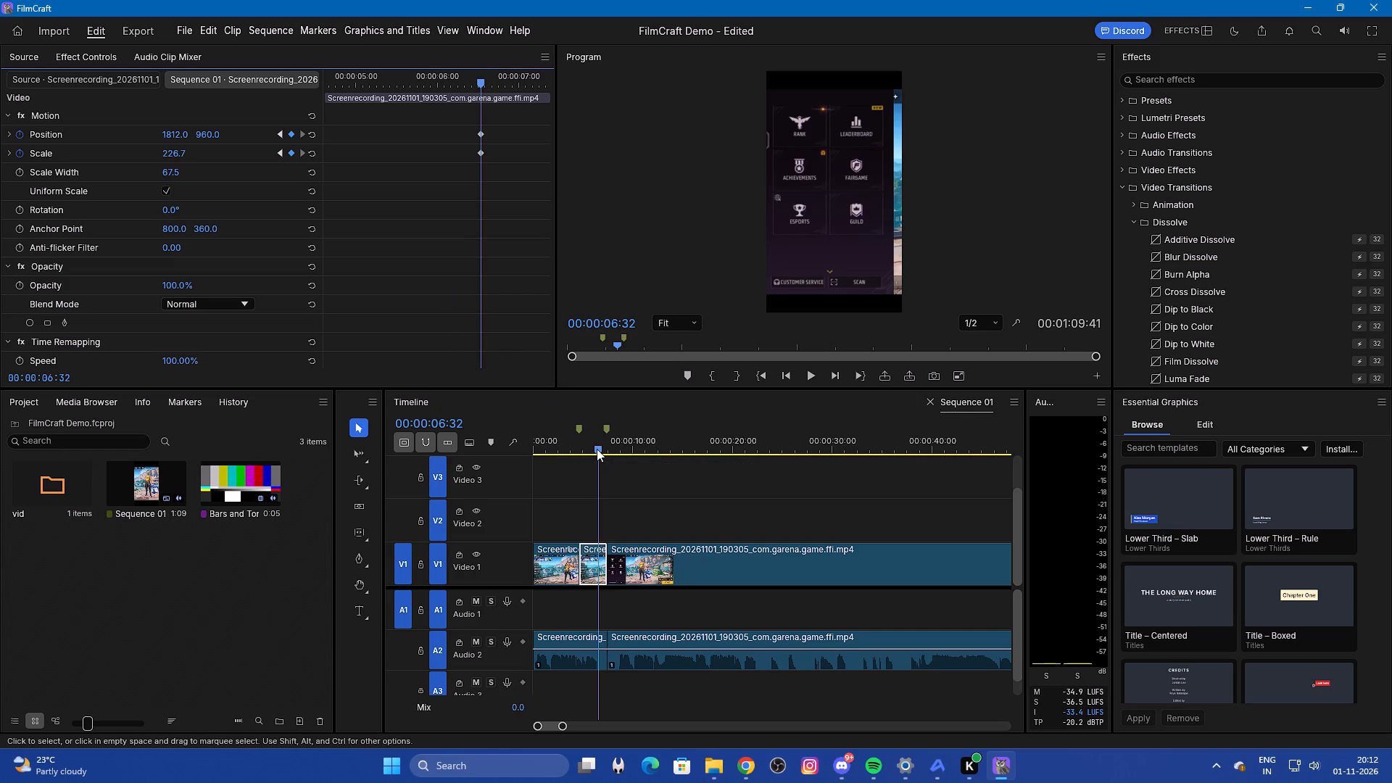
Scrub the motion around 00:00:06:32 and play the sequence from the start to review the reframing.
left_click_drag(597, 449, 587, 460)
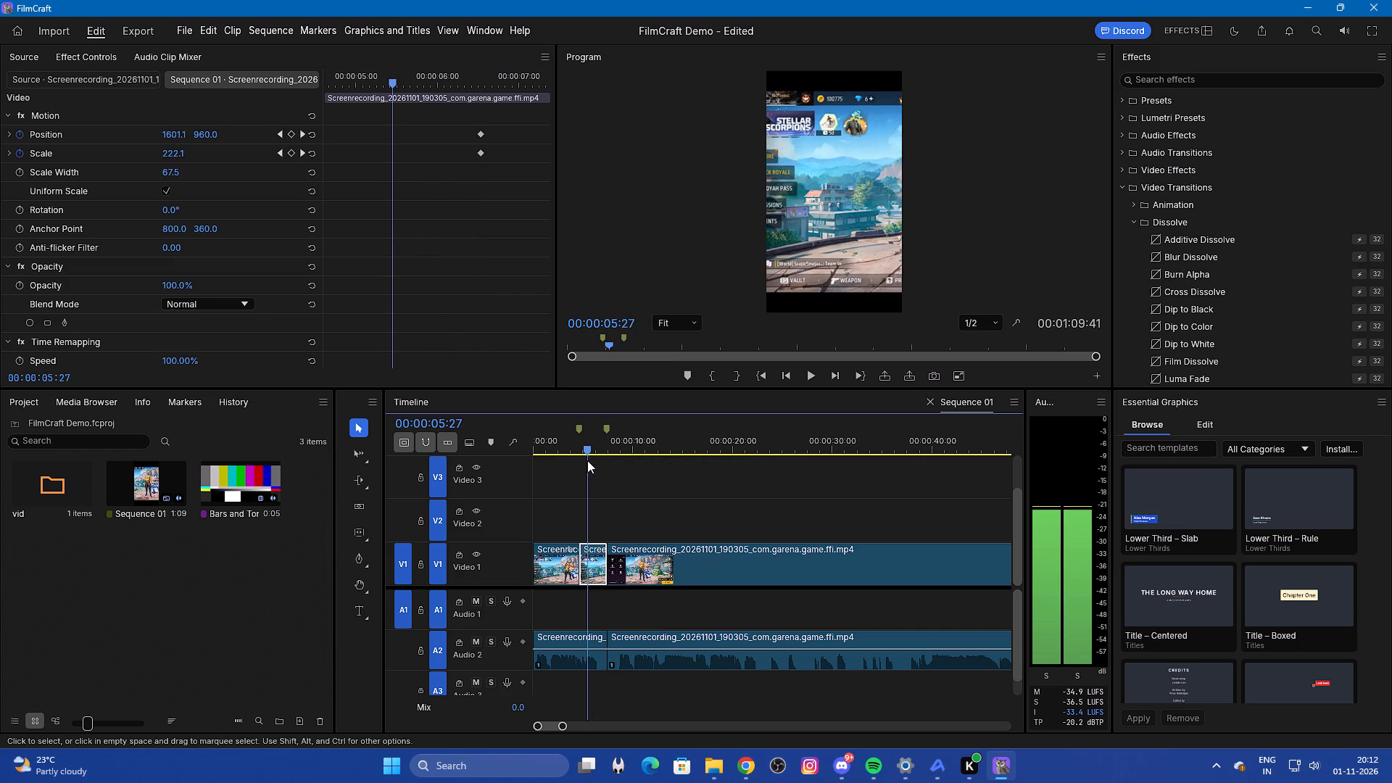
left_click_drag(587, 460, 597, 462)
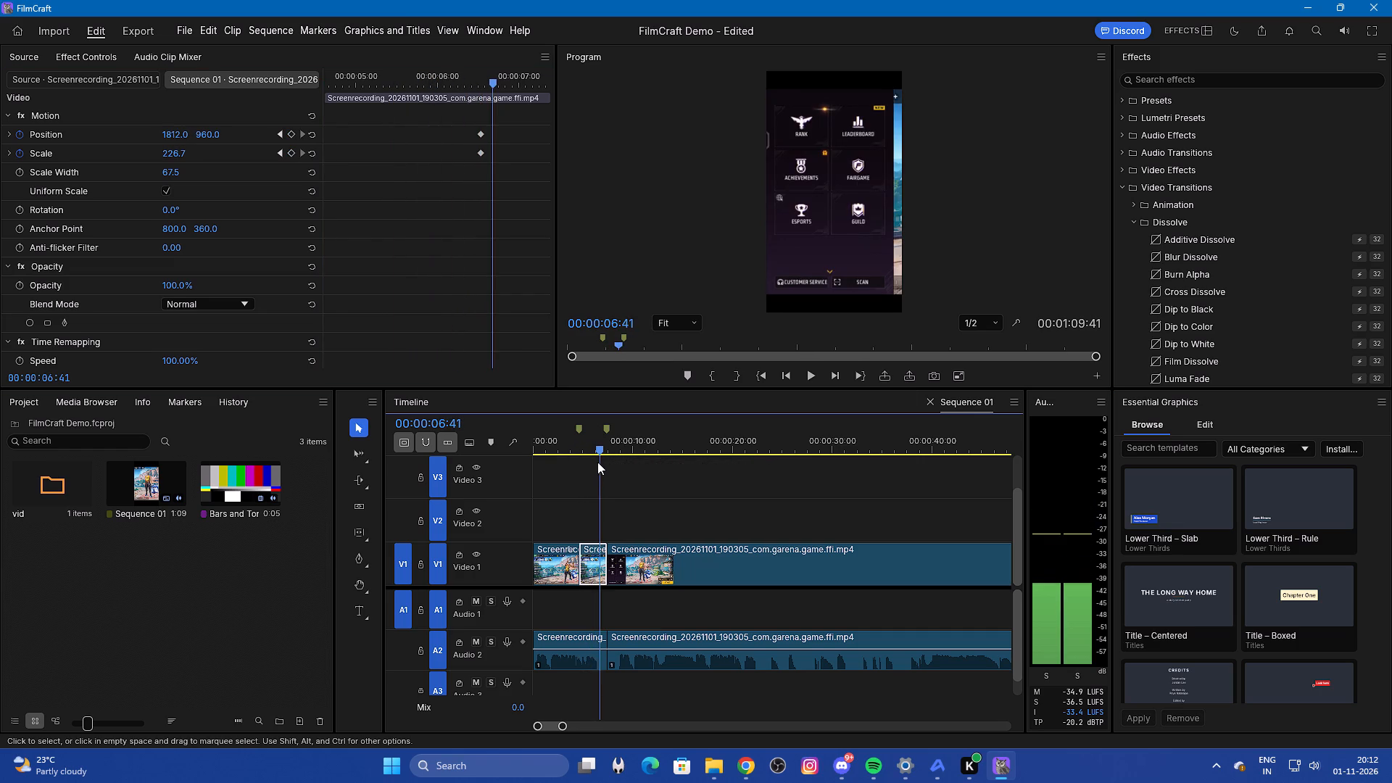
left_click_drag(597, 462, 598, 463)
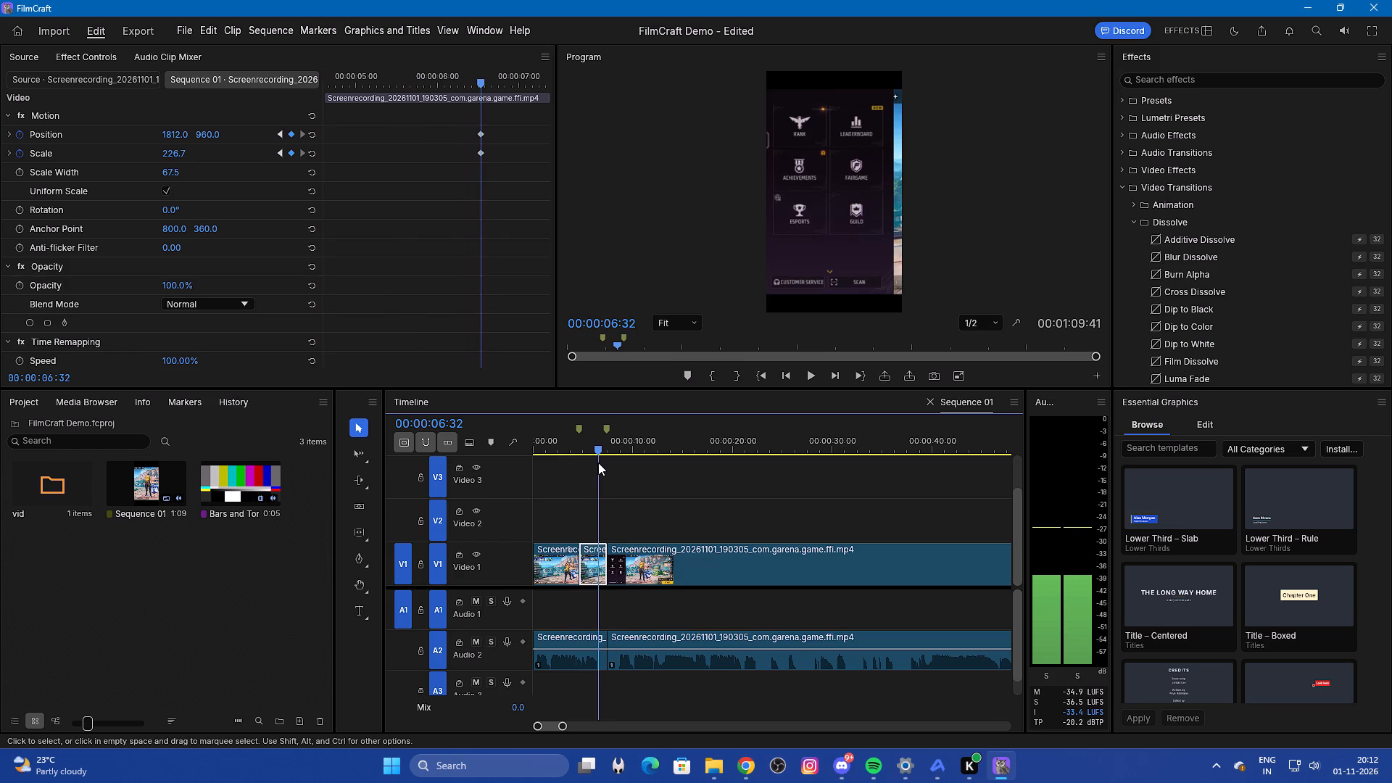
left_click_drag(598, 463, 449, 465)
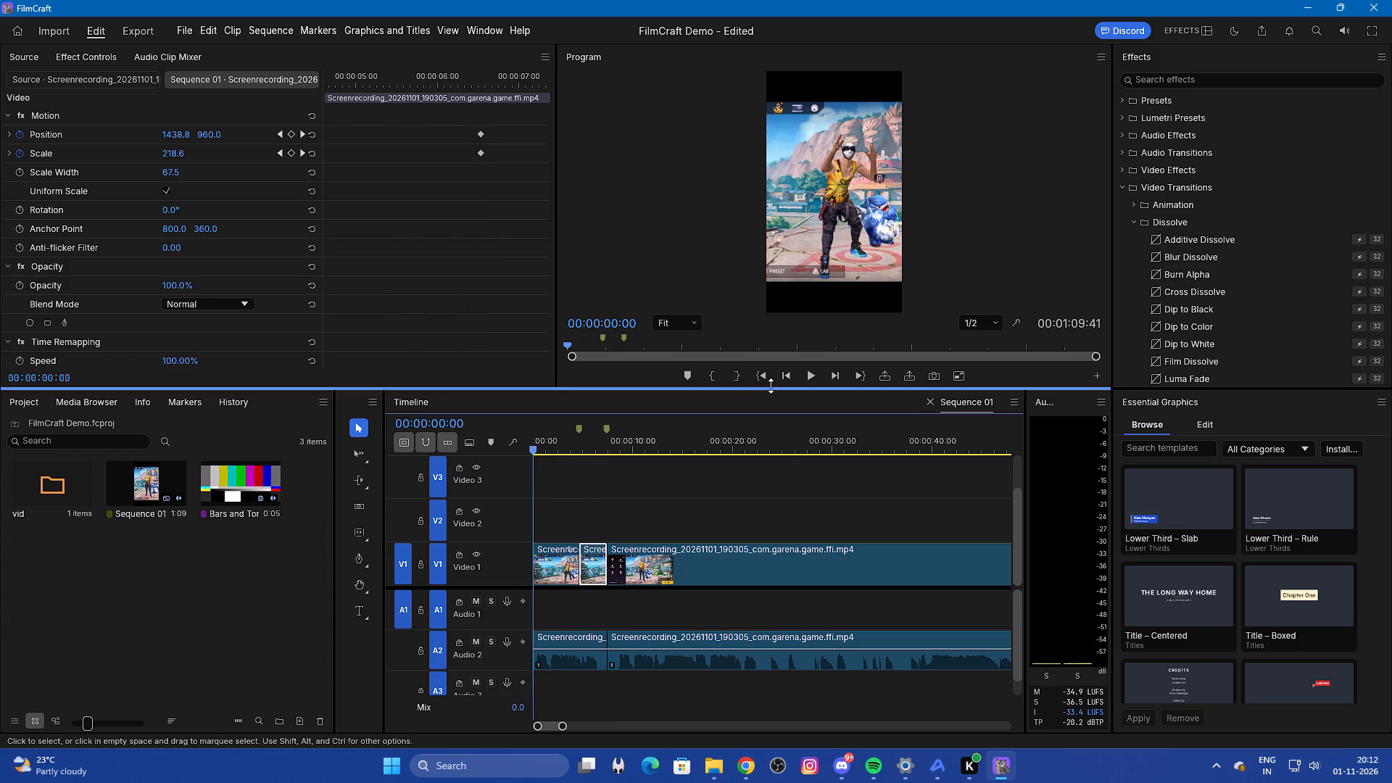
left_click(814, 373)
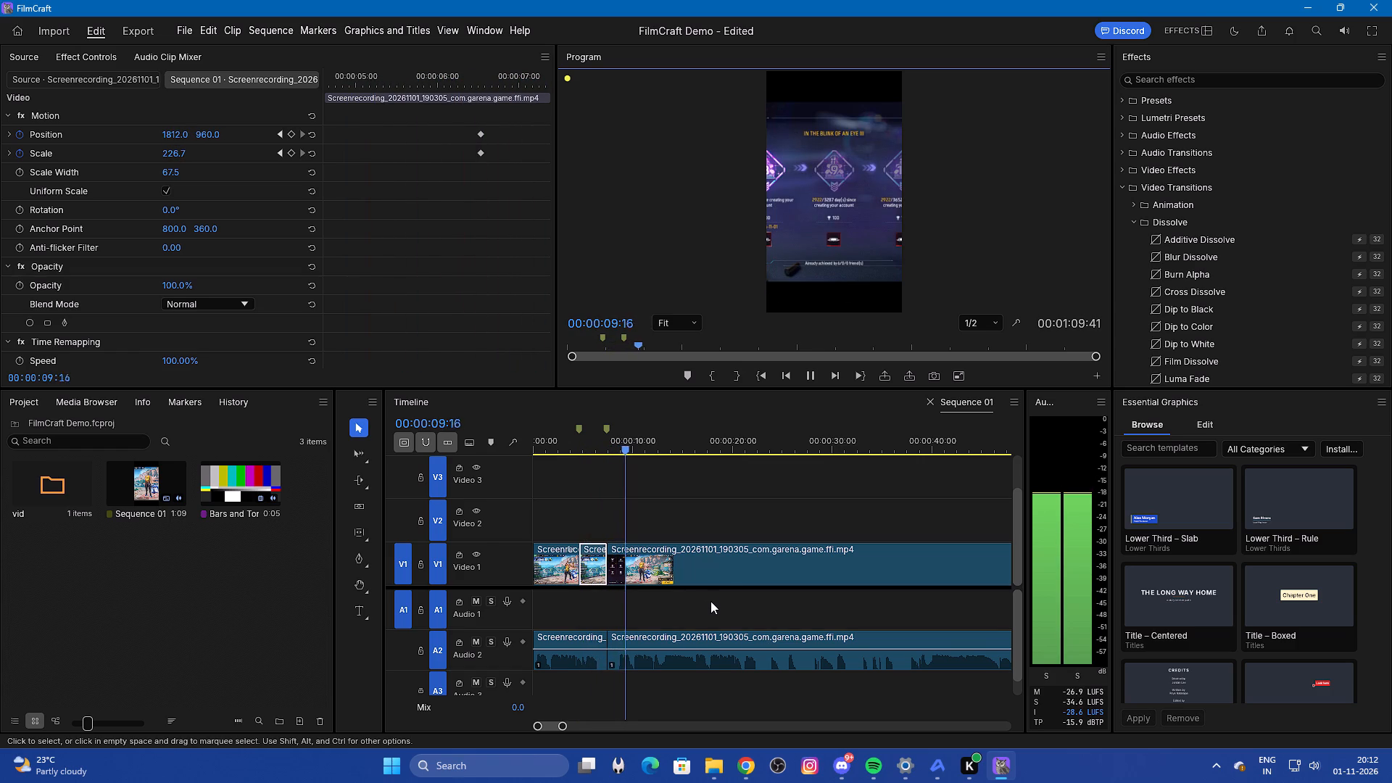
Enable Position and Scale keyframing on the third Video 1 clip at 00:00:08:08 and set its horizontal Position to 1070.
left_click_drag(641, 452, 614, 505)
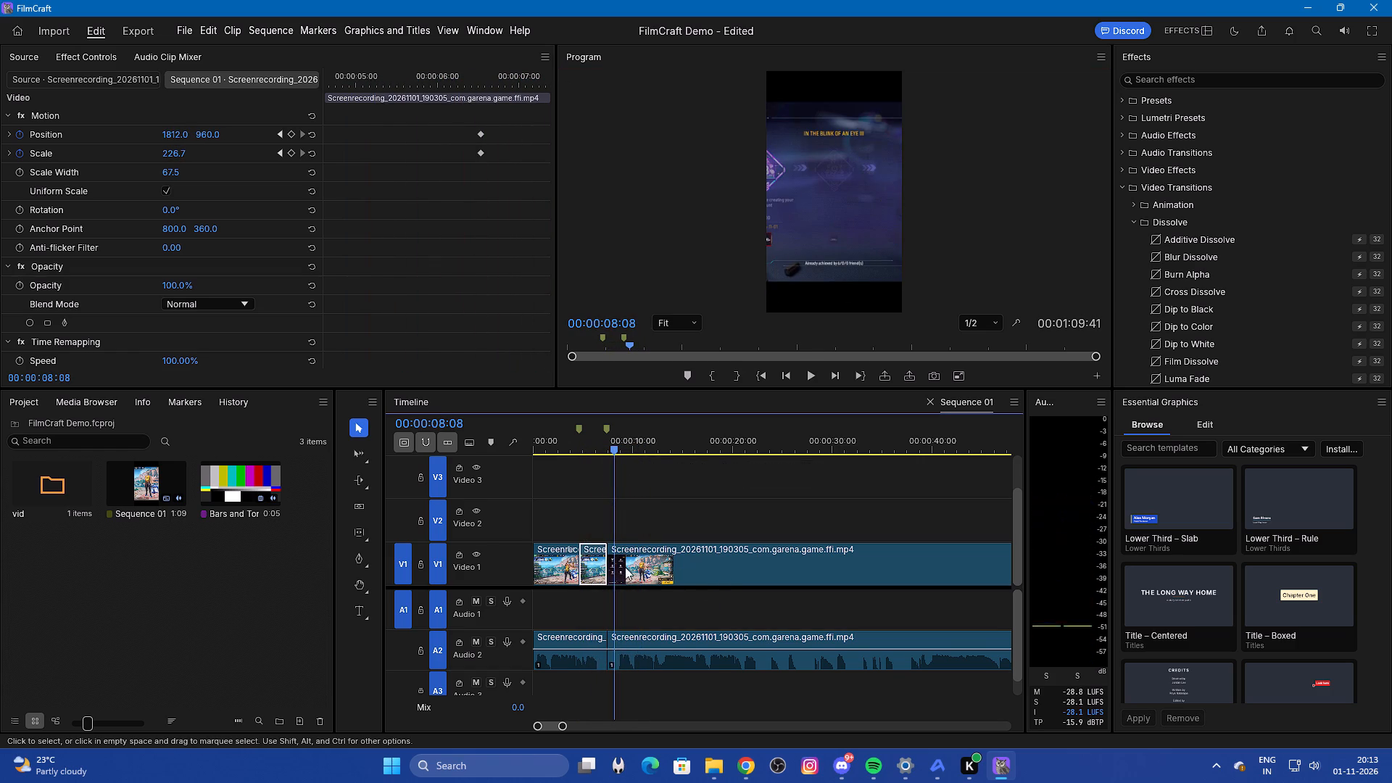
left_click(625, 567)
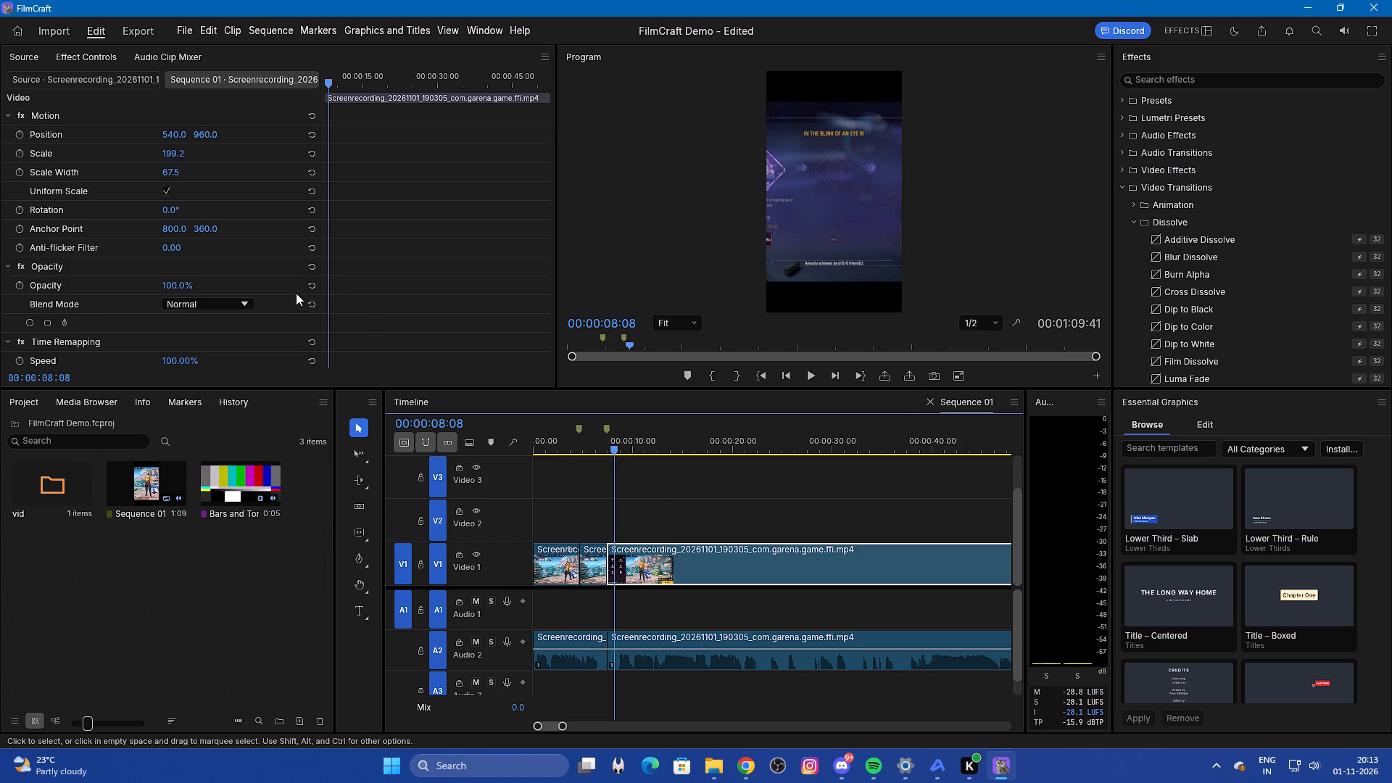
left_click(20, 135)
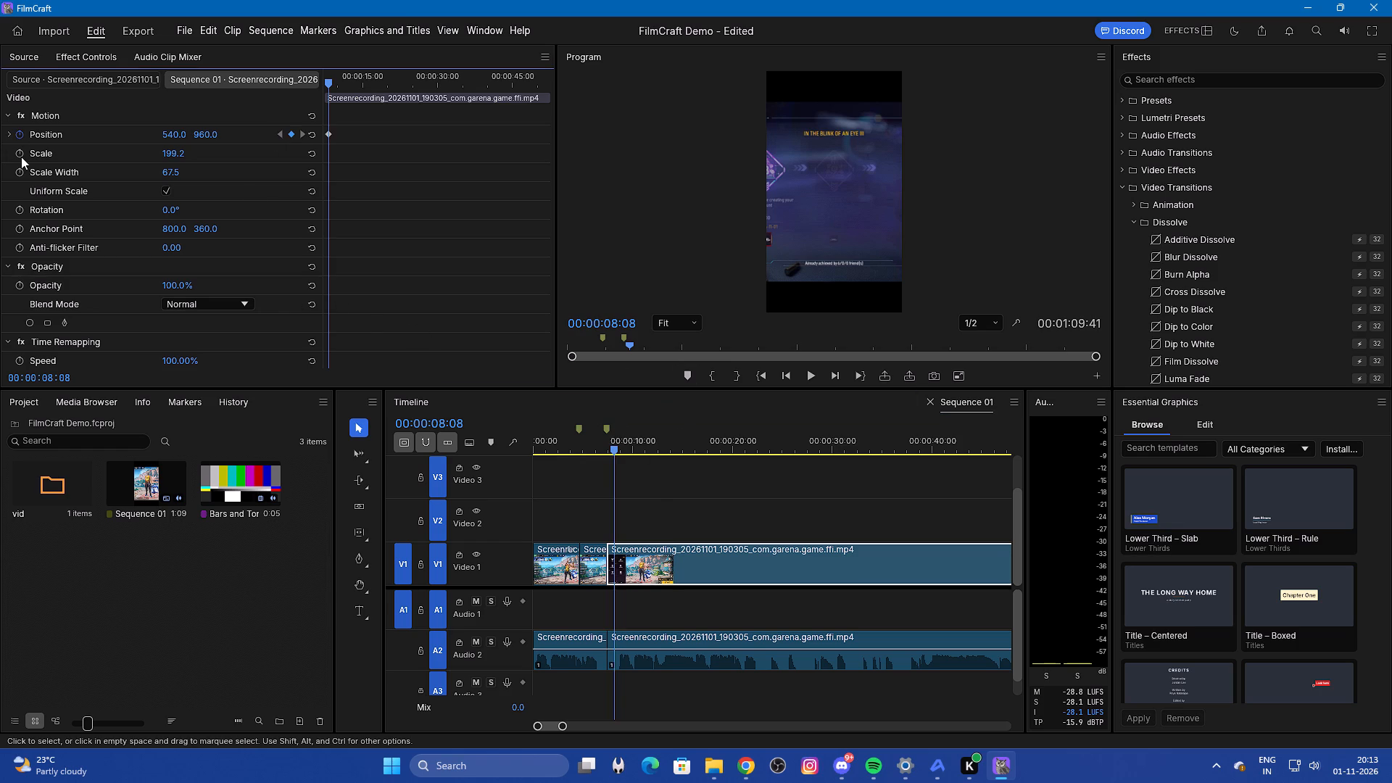
left_click(21, 157)
left_click_drag(181, 137, 281, 157)
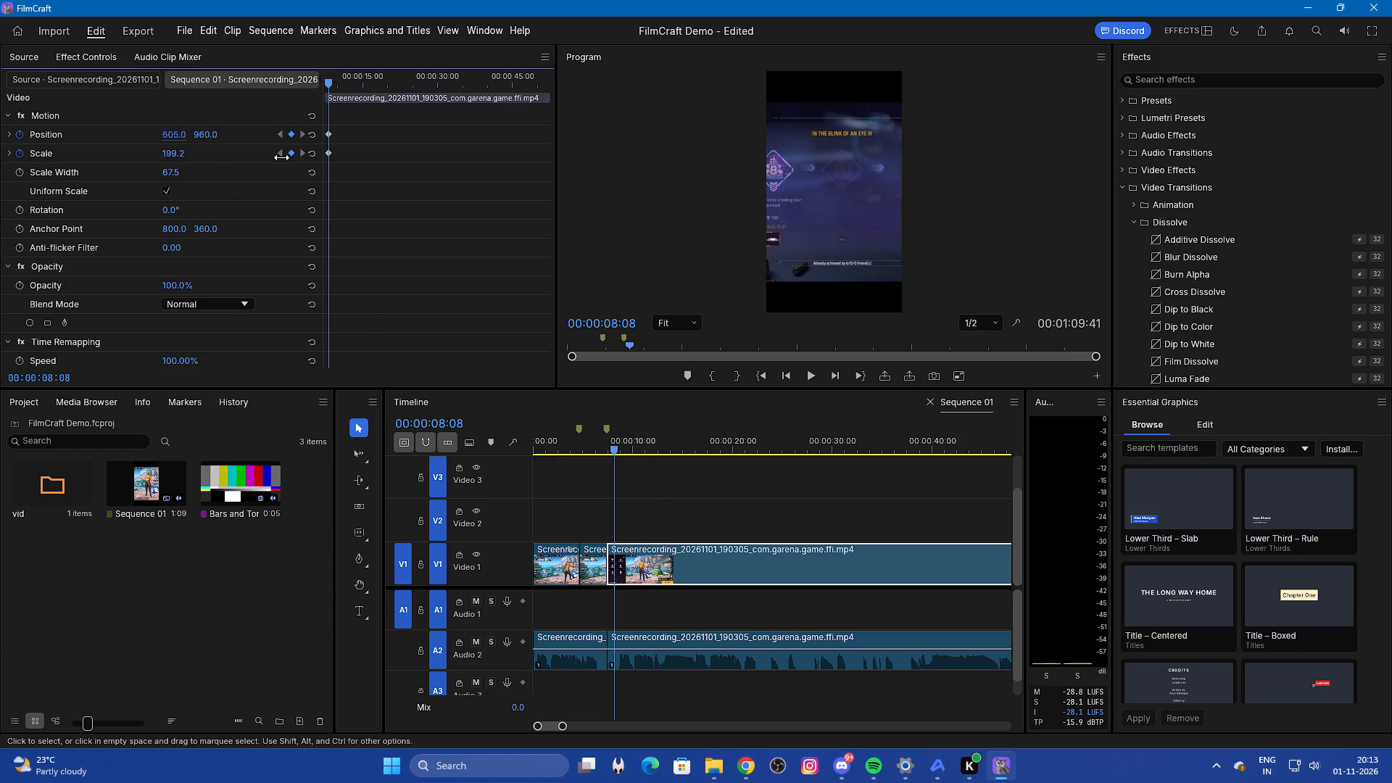
left_click_drag(281, 157, 550, 178)
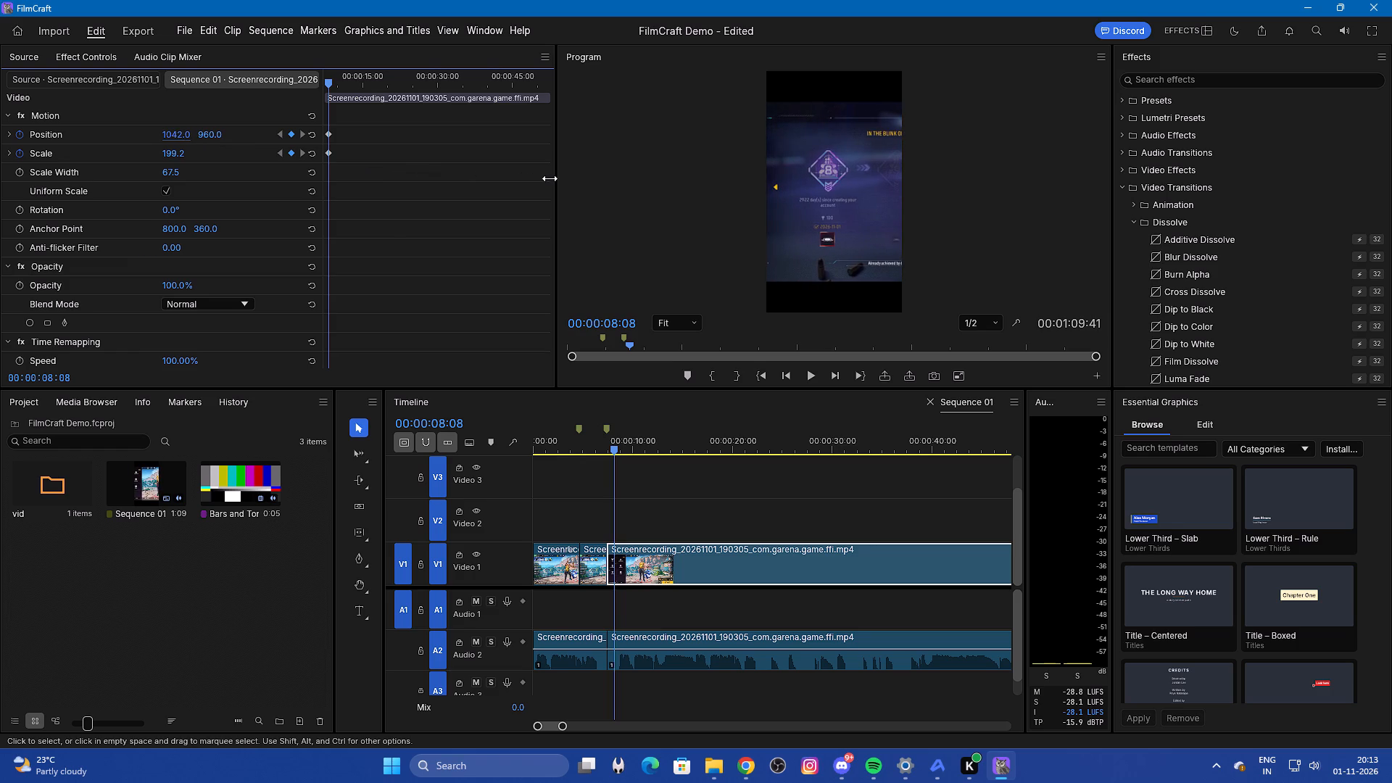
left_click_drag(550, 178, 570, 193)
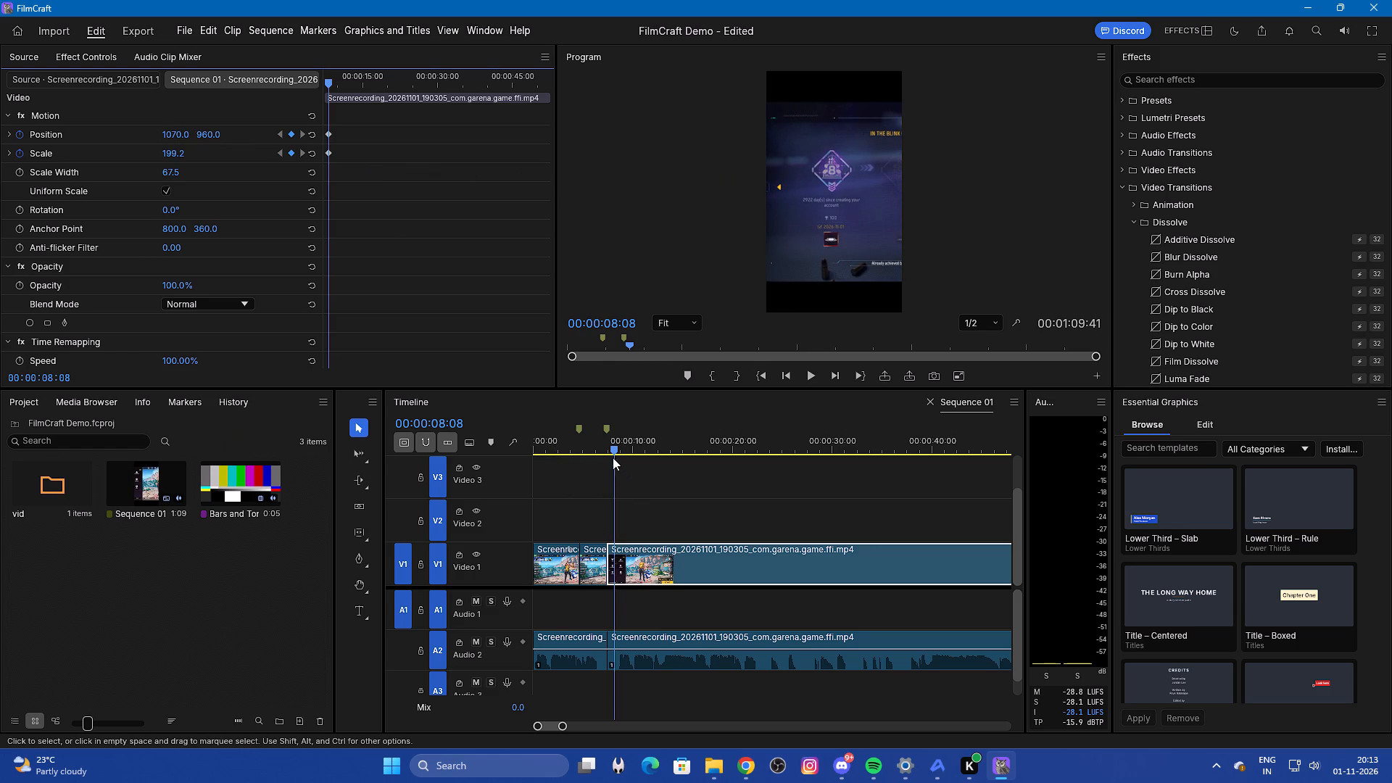
Find the frame just before the congratulations screen and split the third Video 1 clip there, at 00:00:11:07.
left_click(809, 376)
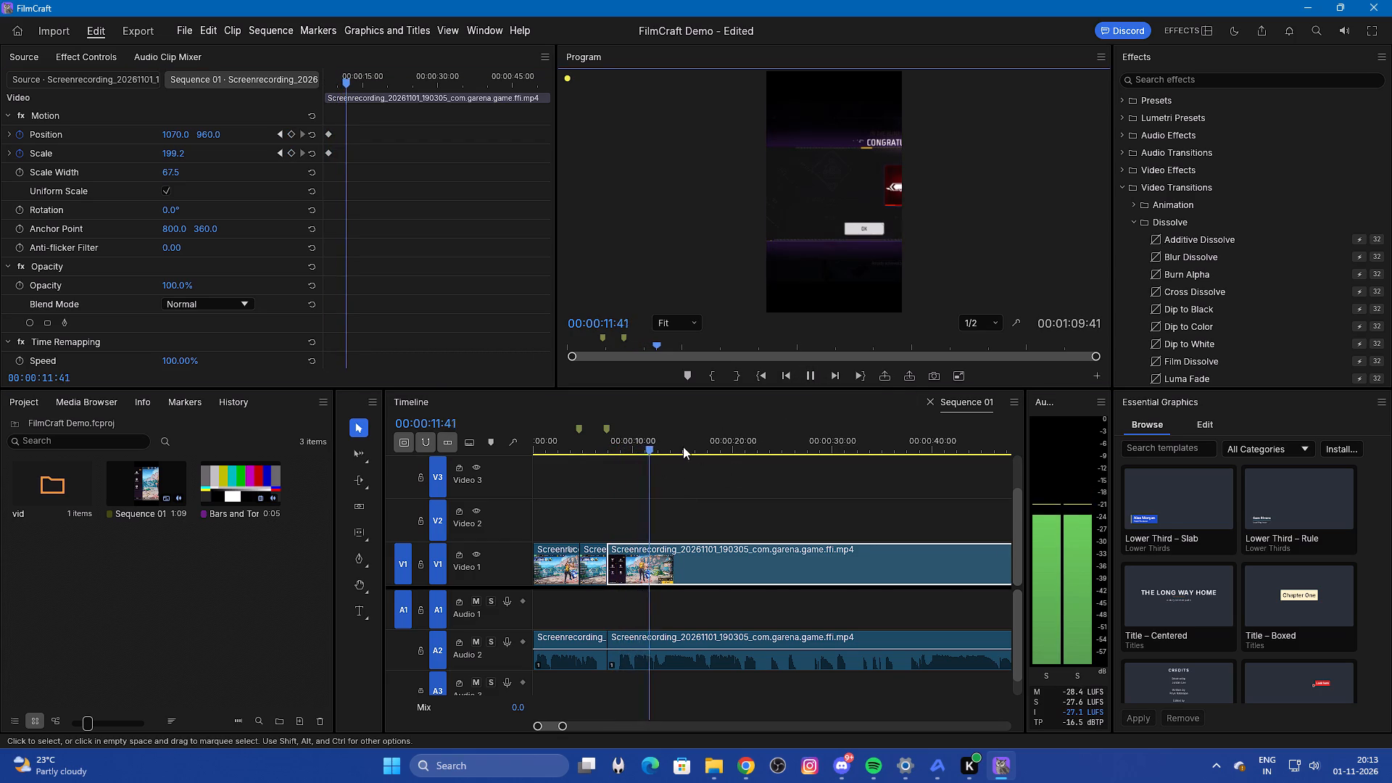
left_click(809, 373)
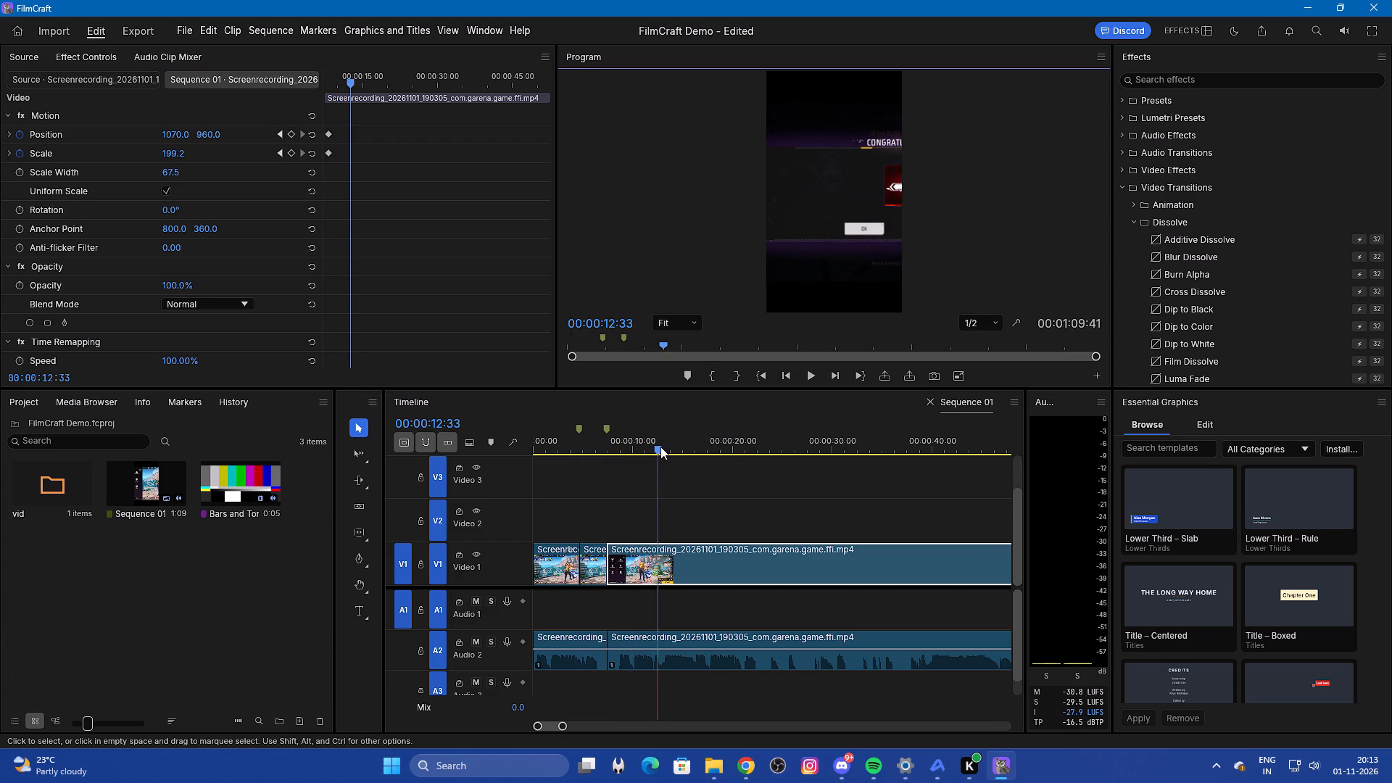
left_click_drag(655, 452, 654, 464)
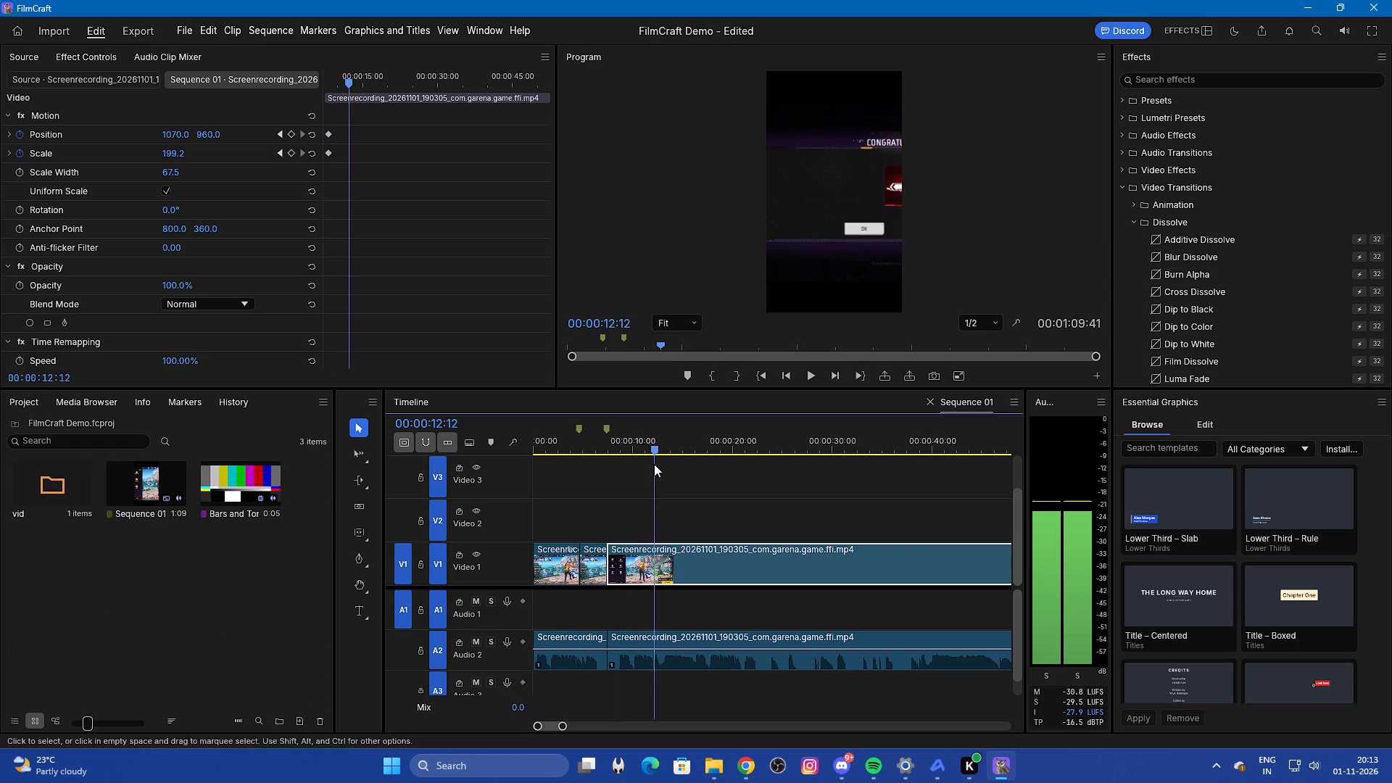
left_click_drag(654, 464, 652, 467)
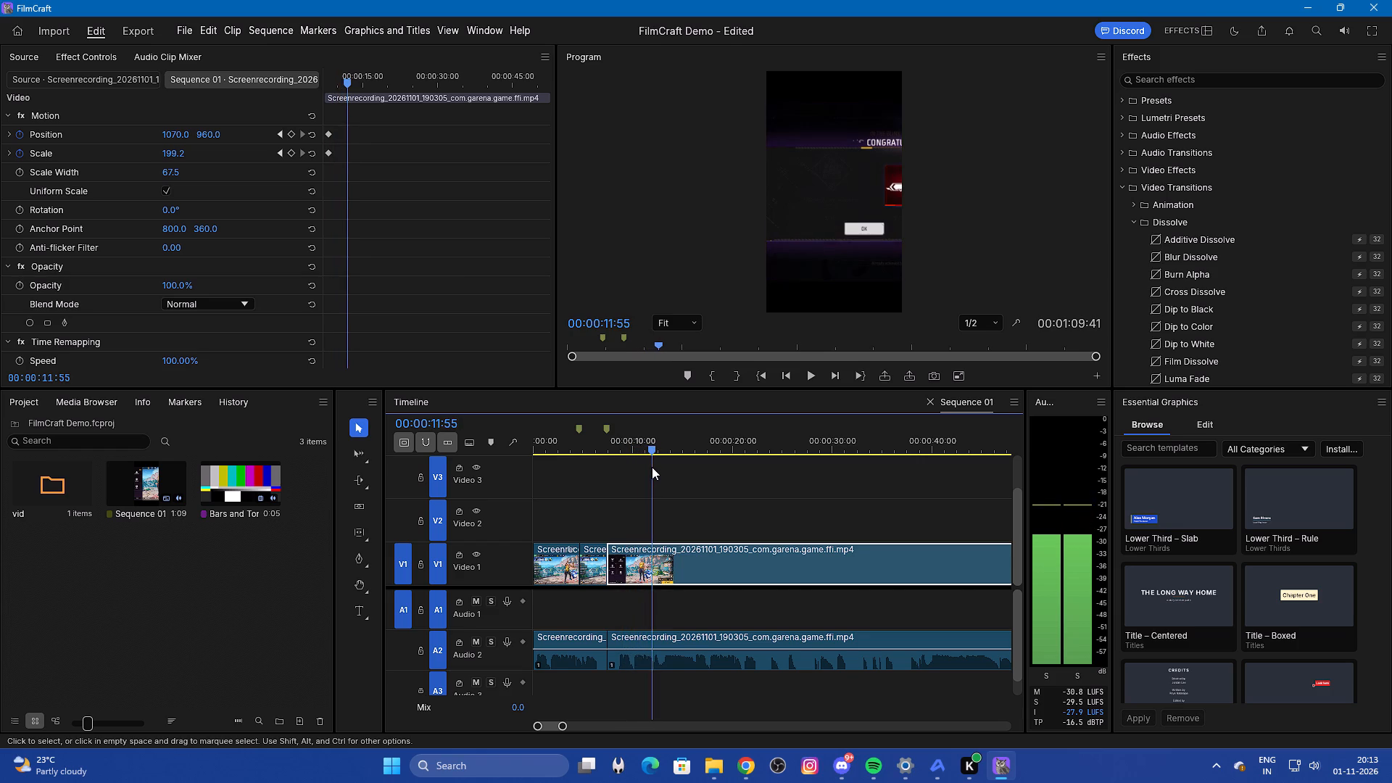
left_click_drag(652, 467, 645, 468)
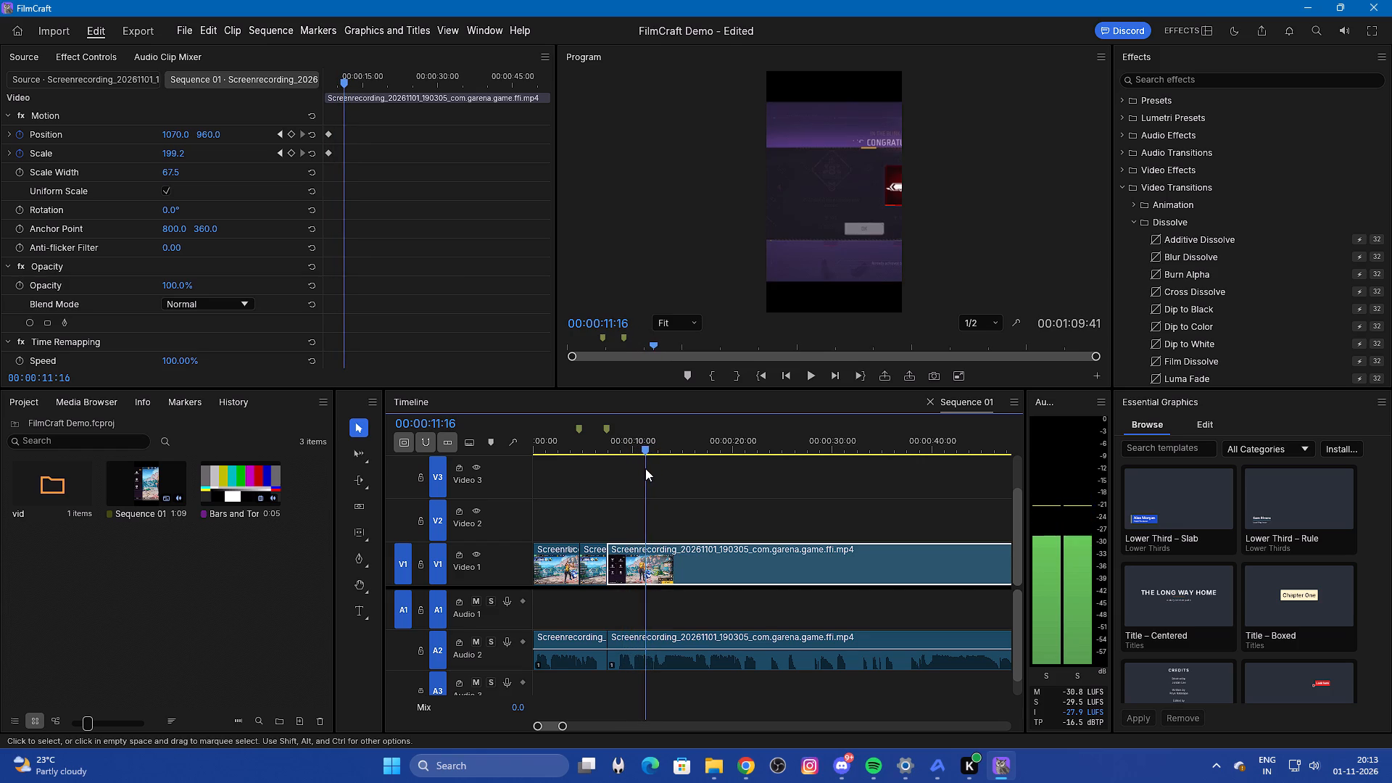
left_click_drag(645, 468, 644, 469)
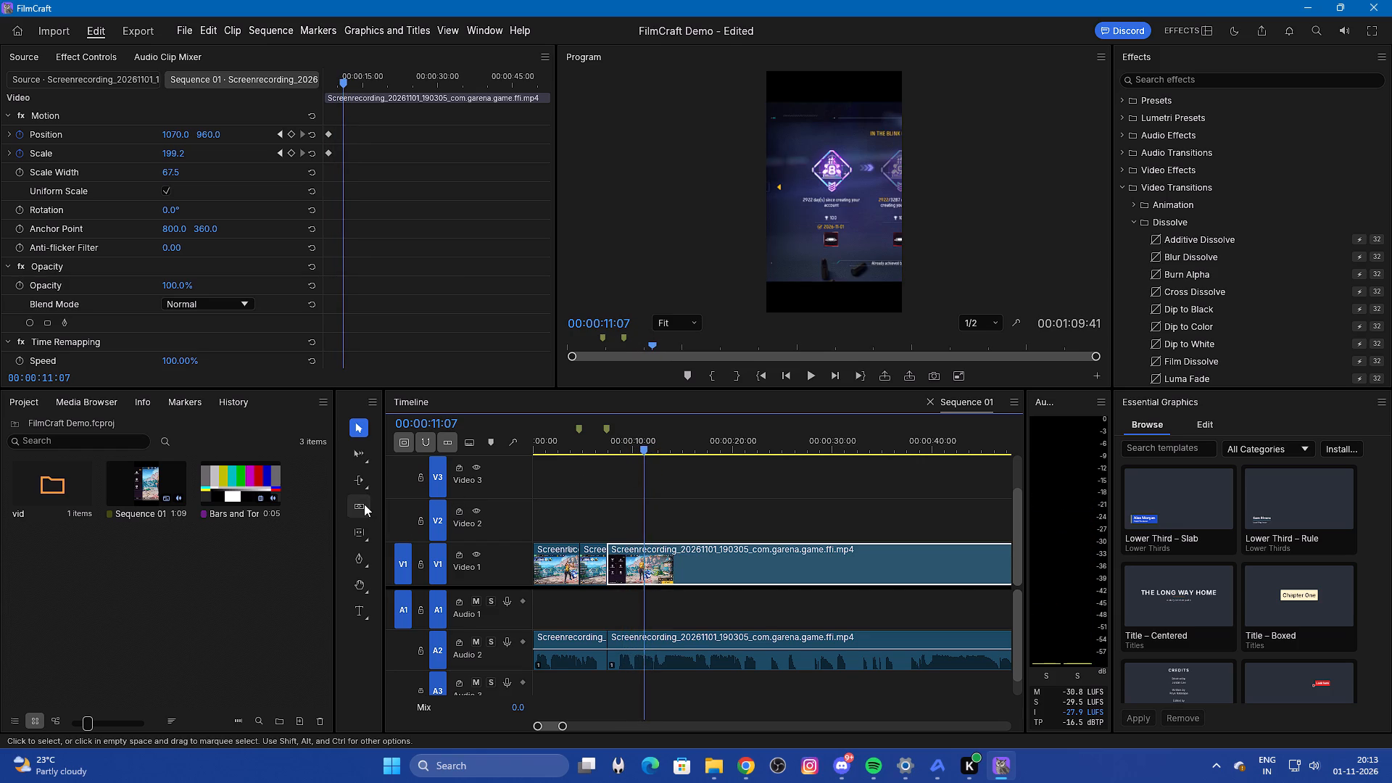
key("c")
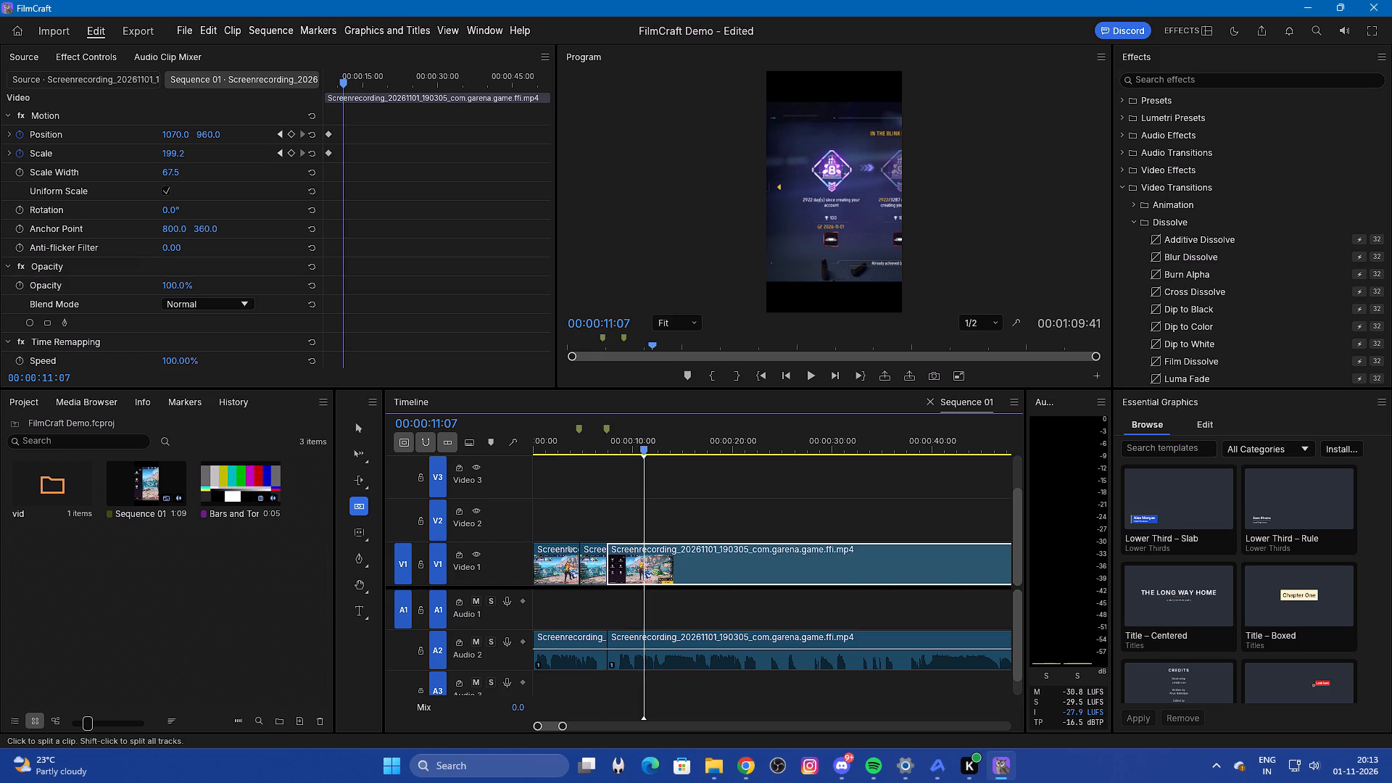
left_click(648, 565)
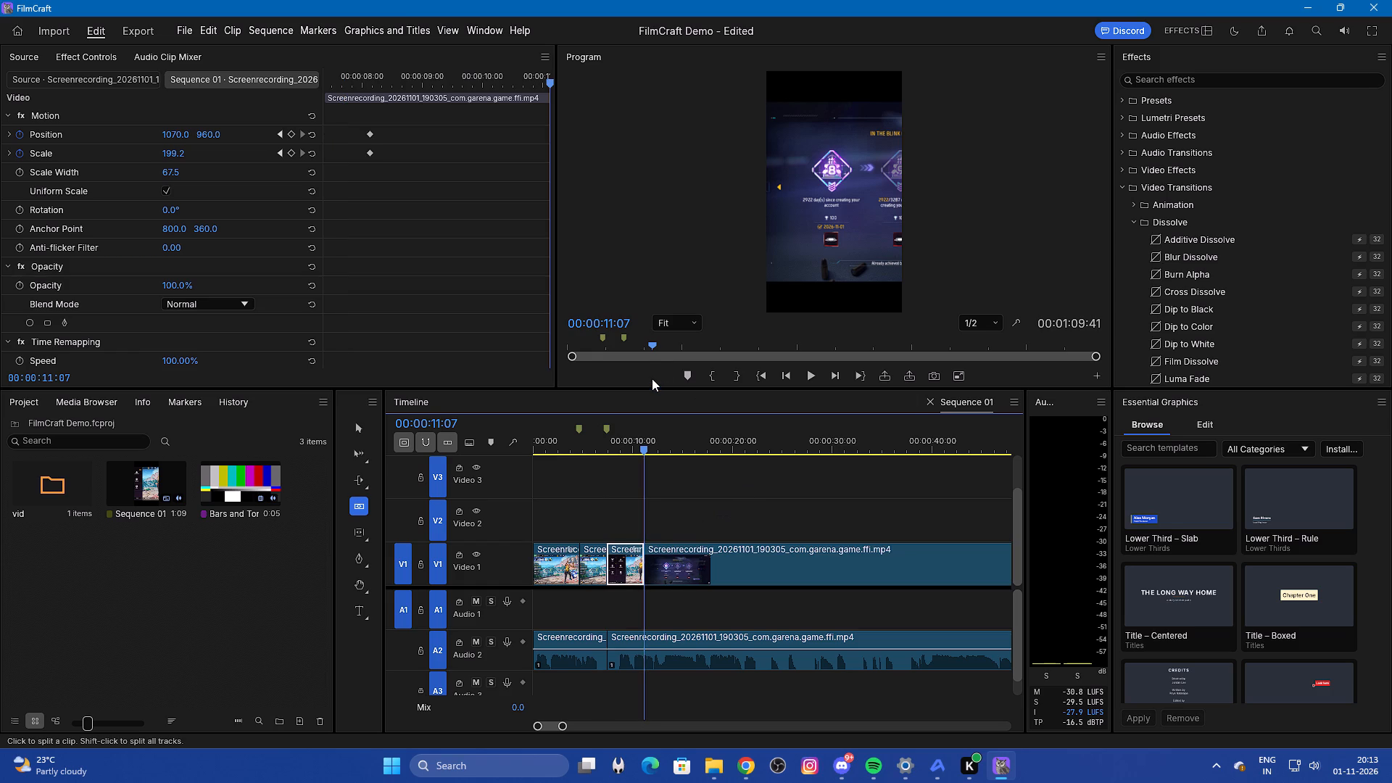
key("v")
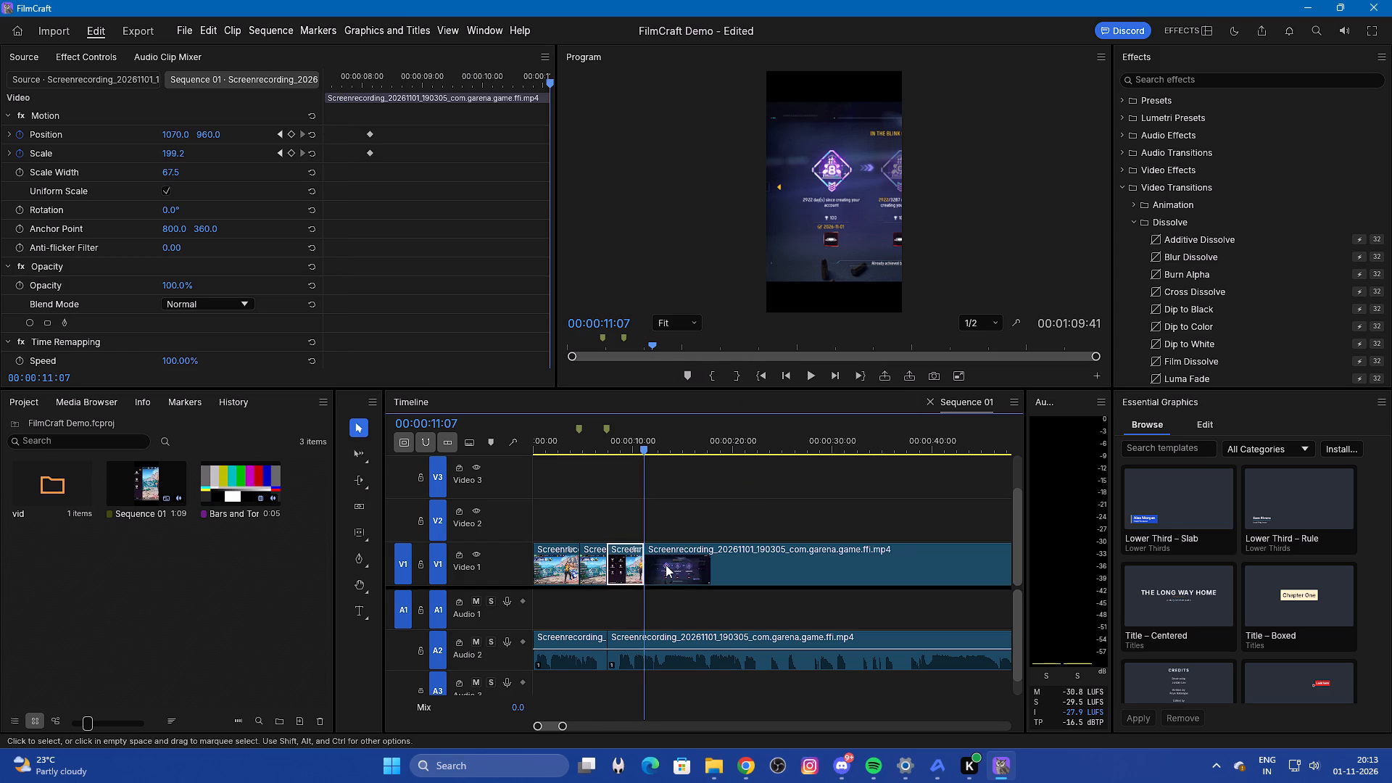
key("v")
key("v")
Reset the Position of the clip after the 00:00:11:07 cut to 540, 960.
left_click(693, 562)
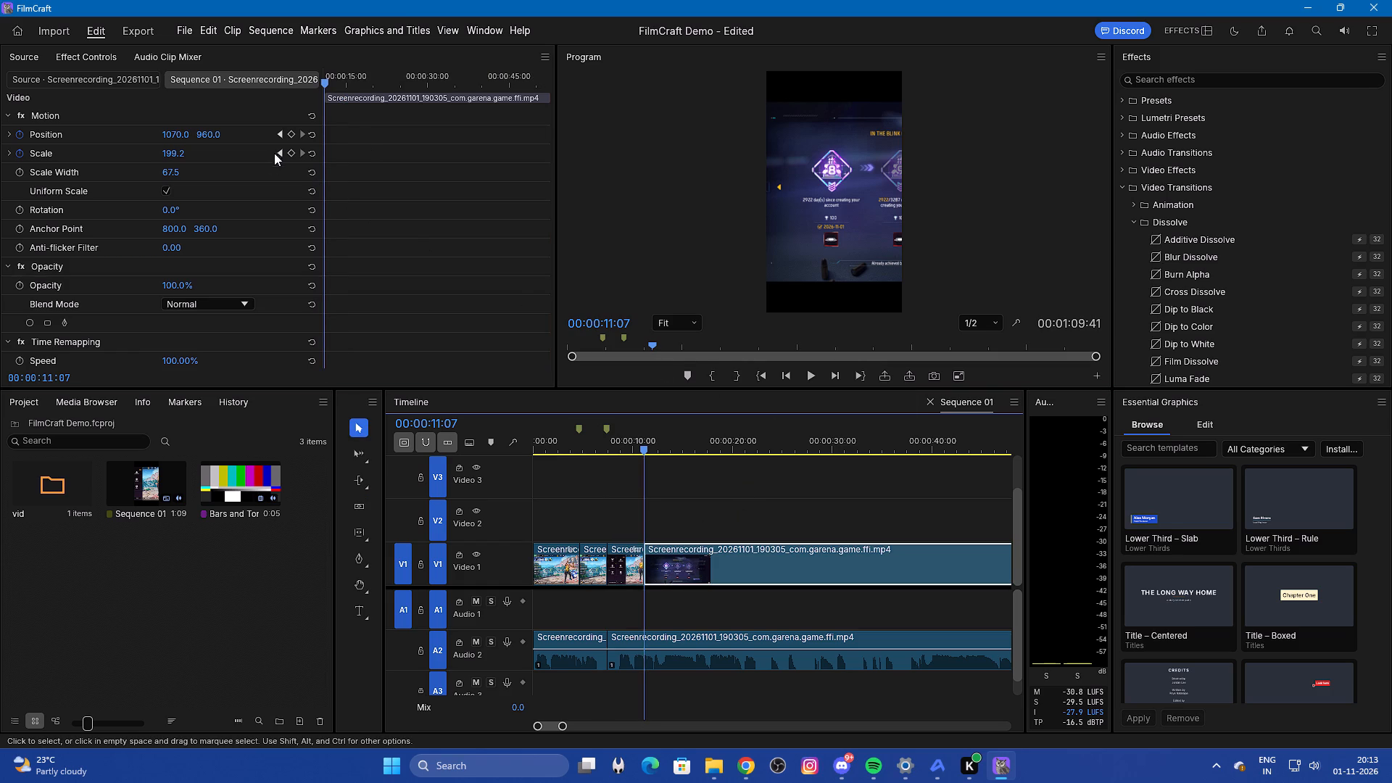
left_click(312, 136)
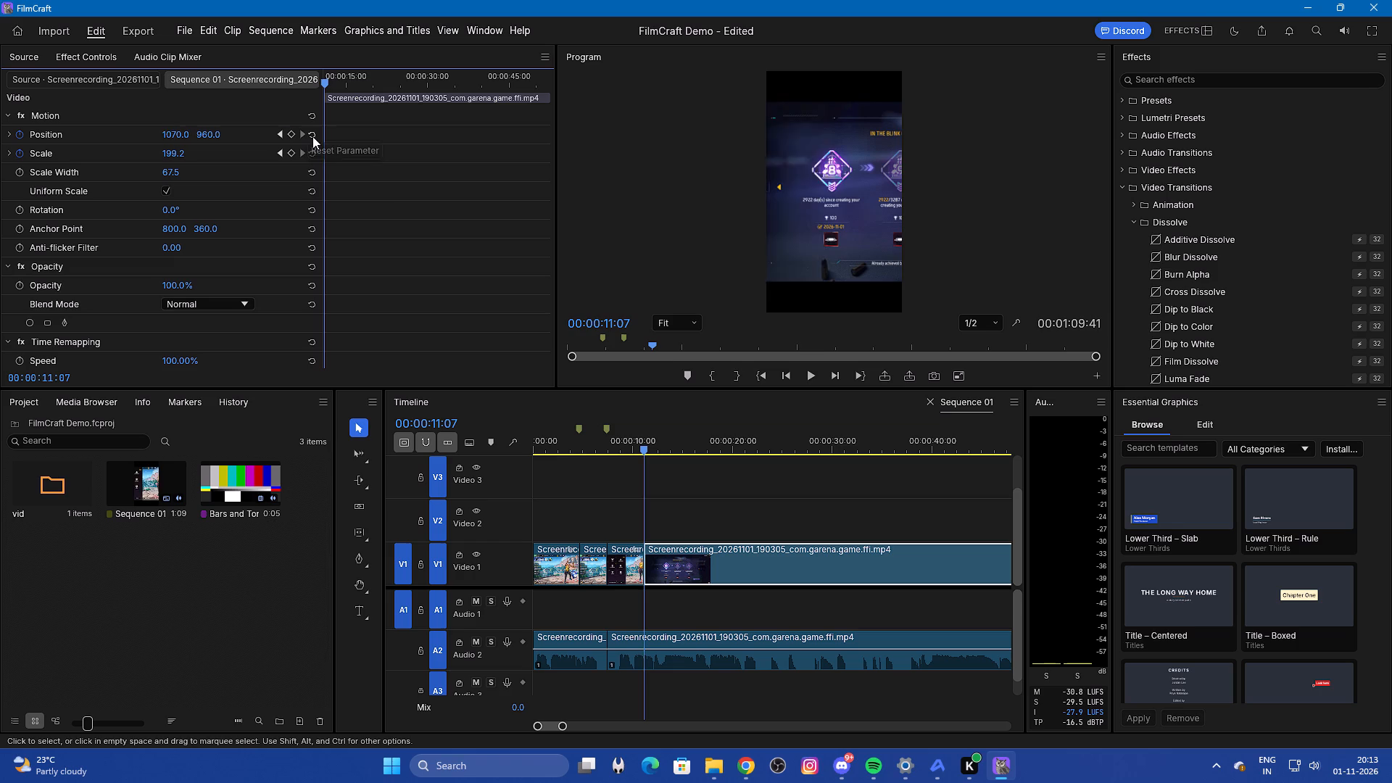
Play the sequence from 00:00:11:07 and again from the start to review the reframed clips.
left_click(816, 371)
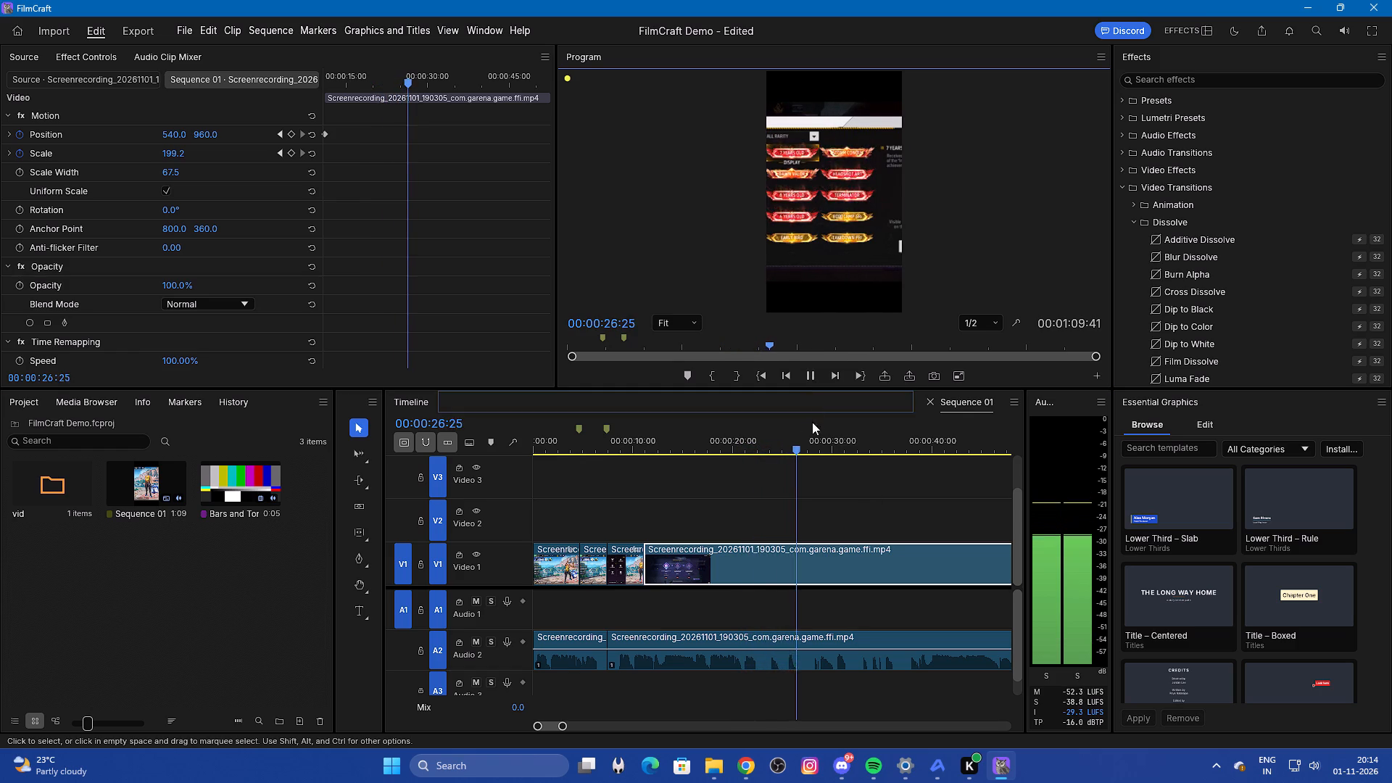
left_click_drag(802, 450, 420, 536)
left_click(800, 379)
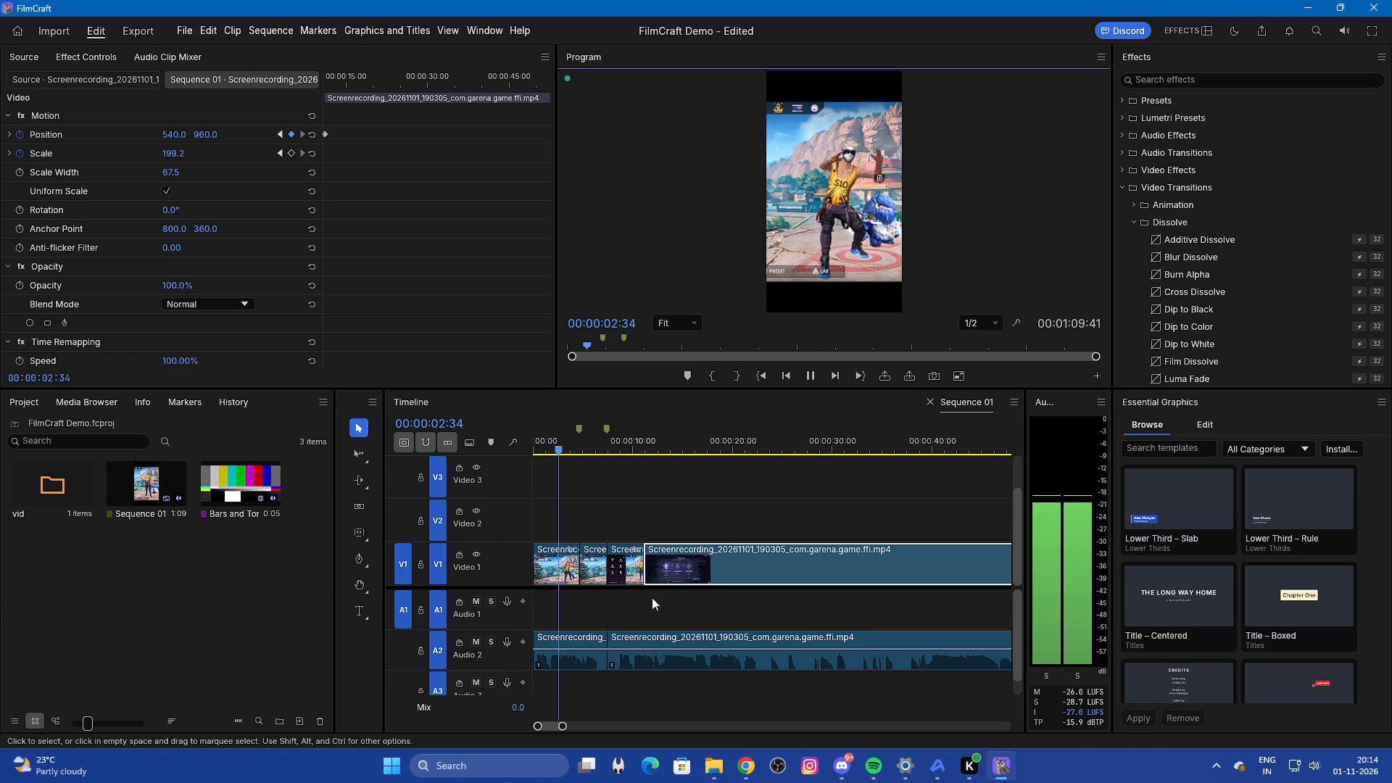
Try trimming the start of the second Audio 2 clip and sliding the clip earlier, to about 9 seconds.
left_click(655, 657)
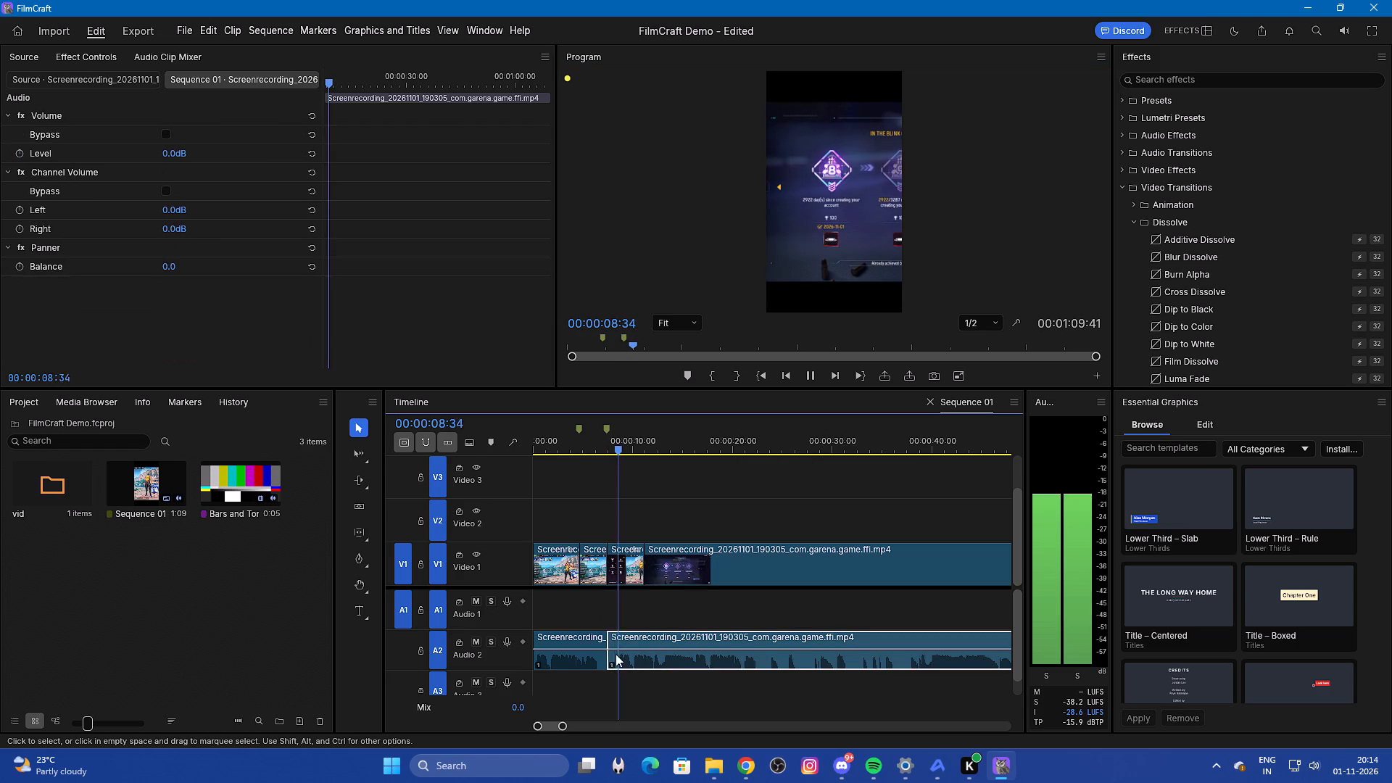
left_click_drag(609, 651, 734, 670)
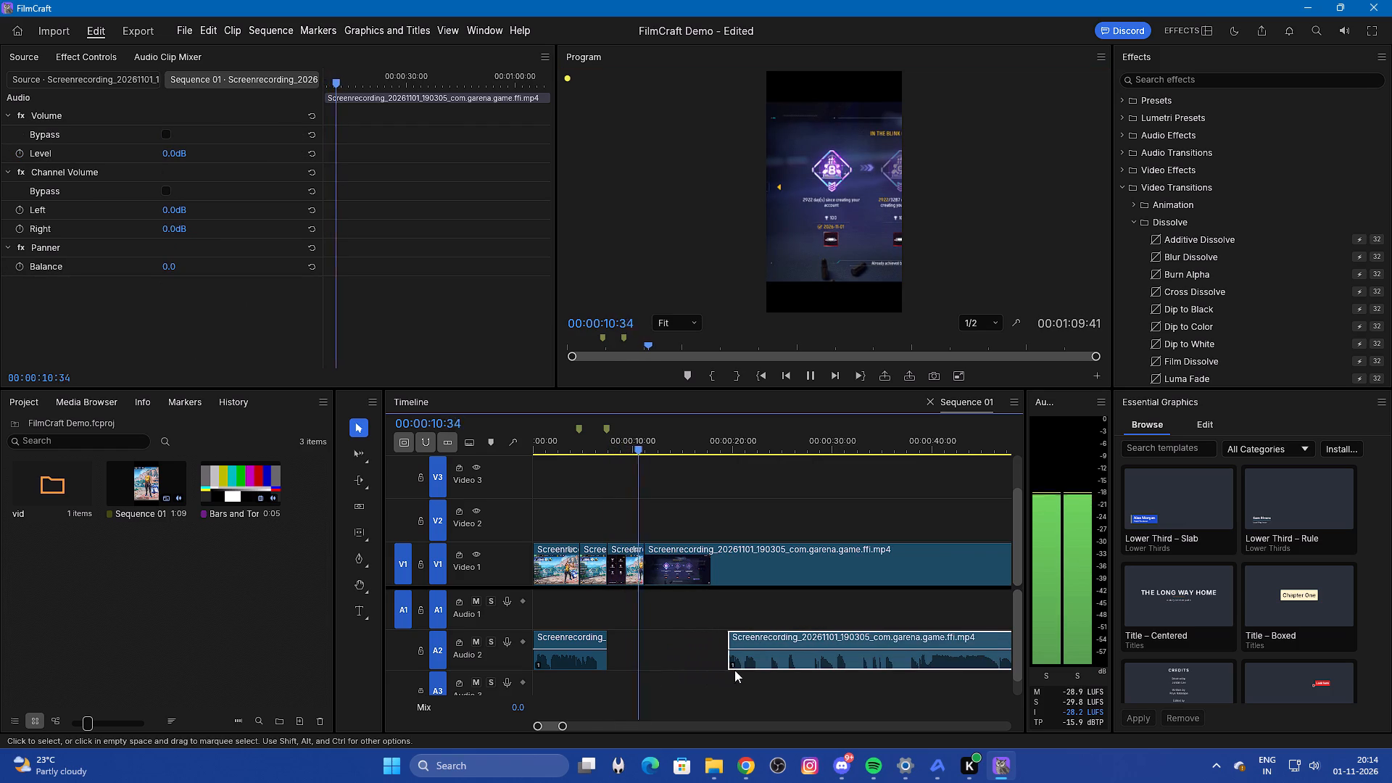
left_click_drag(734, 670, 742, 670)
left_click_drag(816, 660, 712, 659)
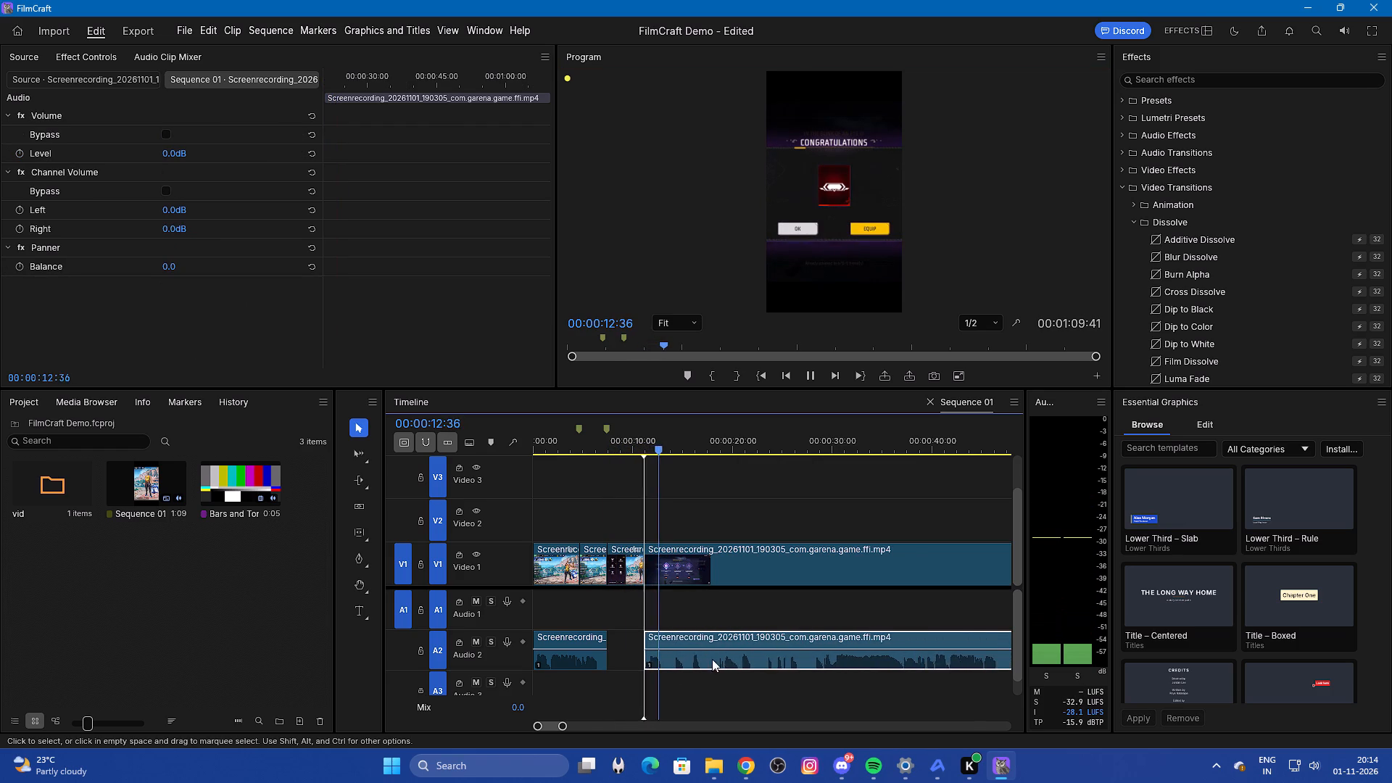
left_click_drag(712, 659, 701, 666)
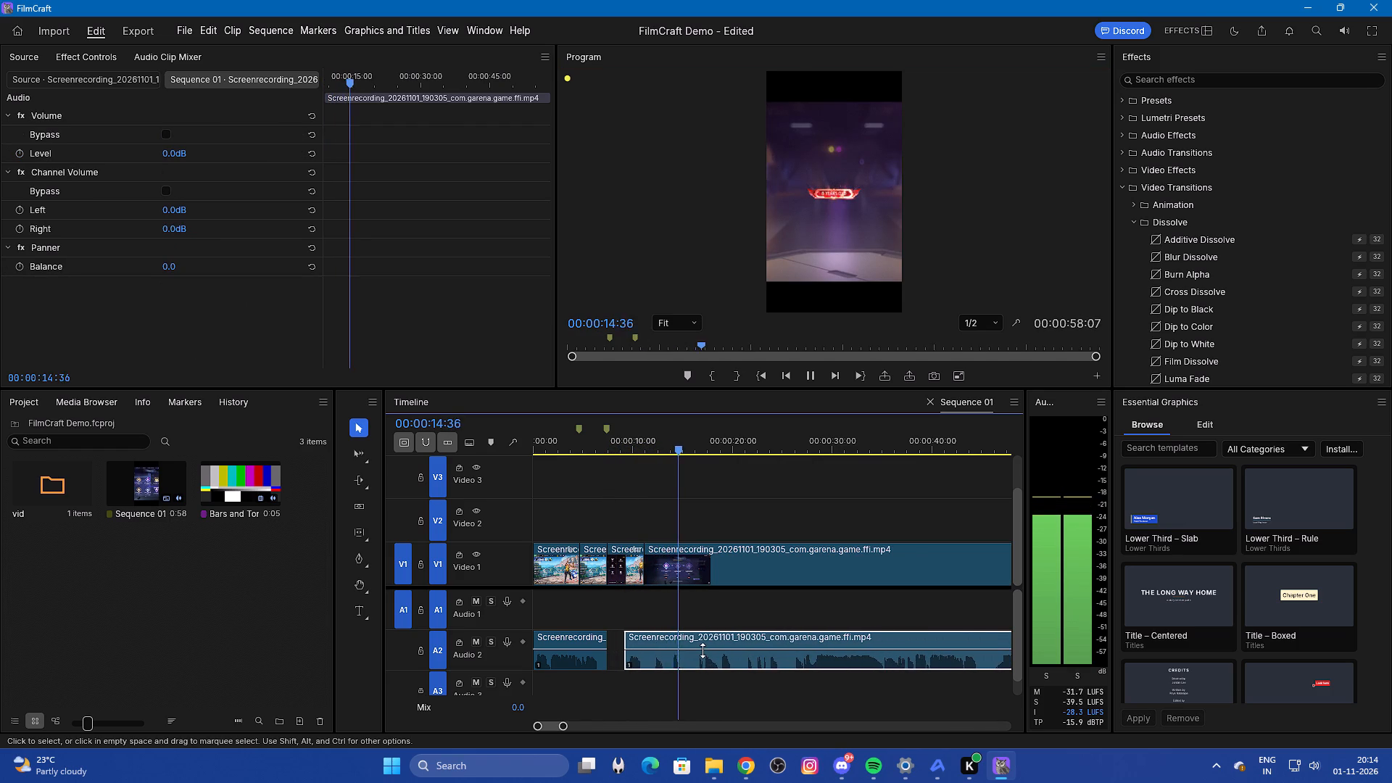
Delete the second audio clip from the Audio 2 track.
right_click(774, 661)
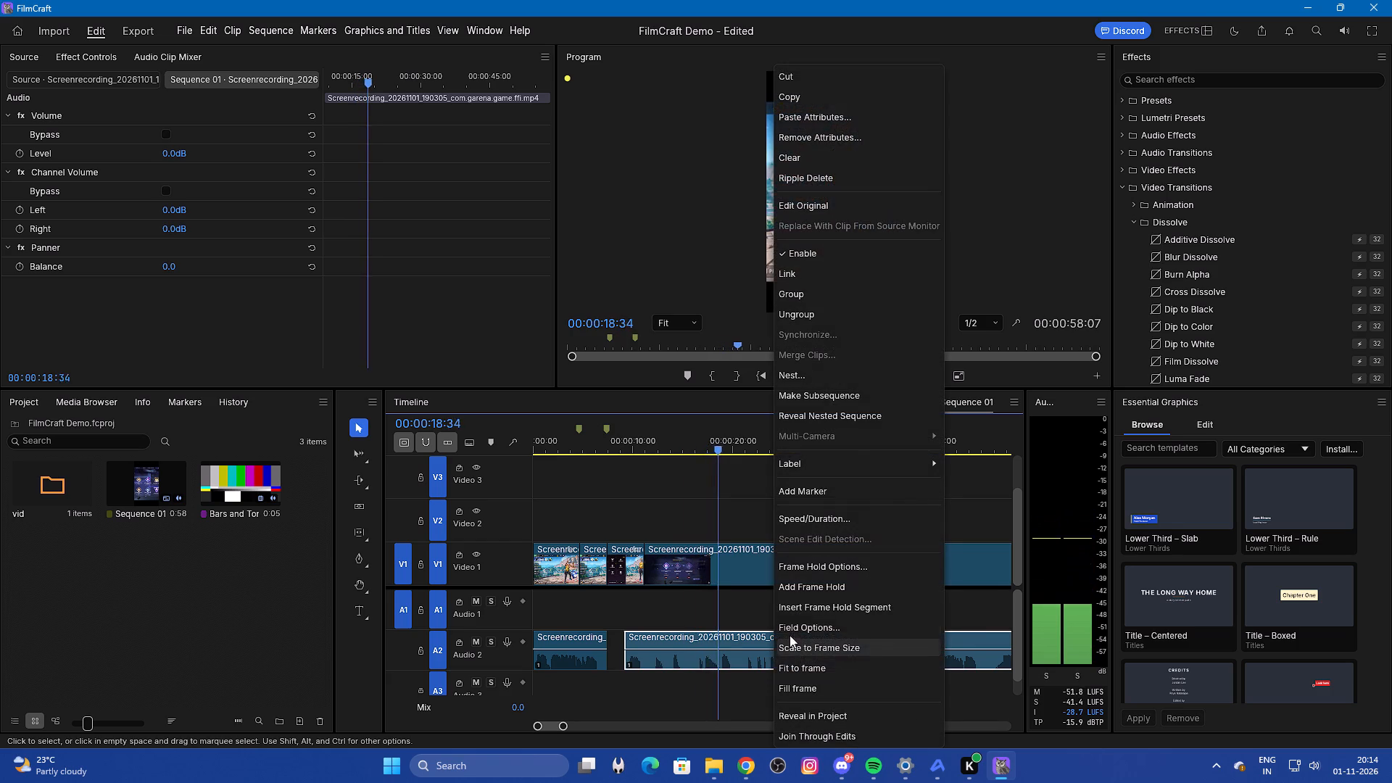
left_click(713, 649)
key("BackSpace")
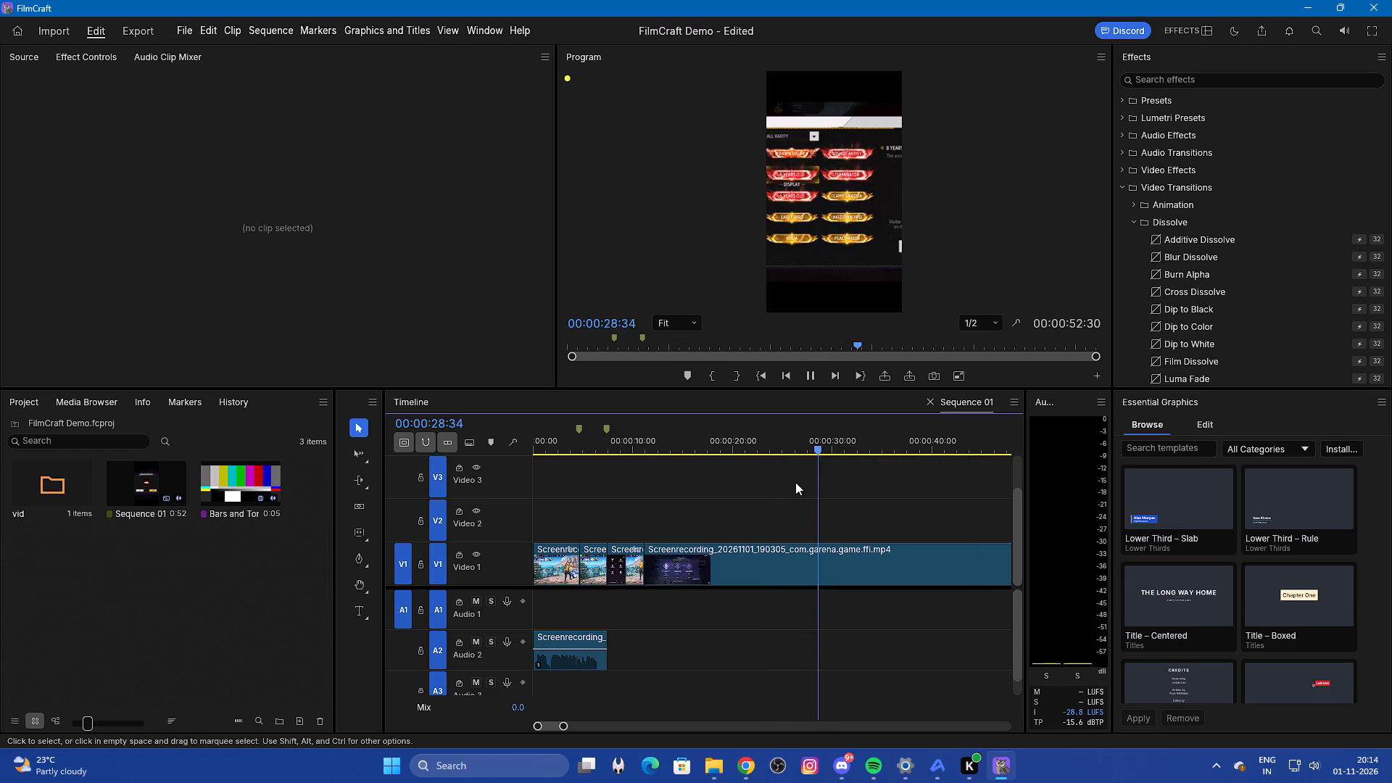
Return the playhead to the start of the sequence at 00:00:00:00.
left_click_drag(822, 456, 732, 510)
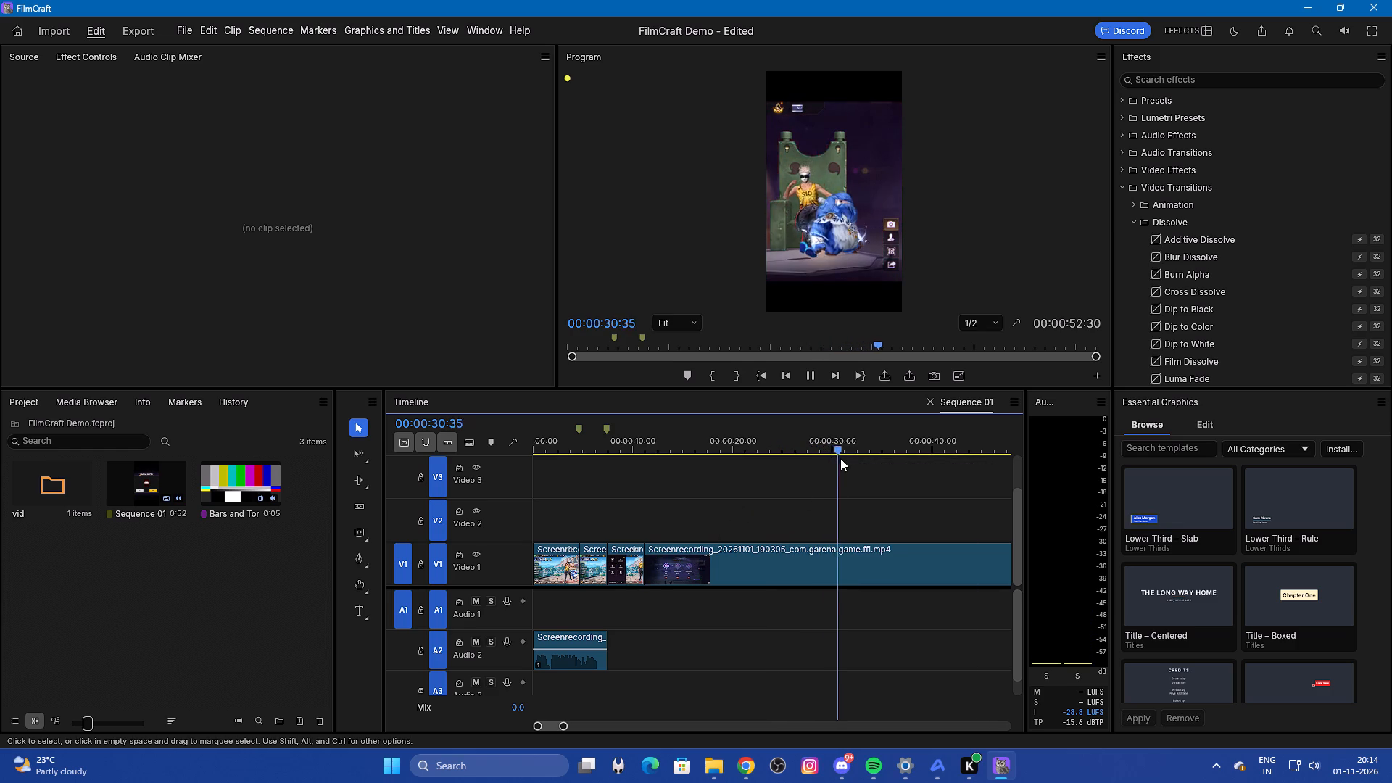
left_click_drag(839, 458, 726, 490)
left_click_drag(851, 447, 466, 518)
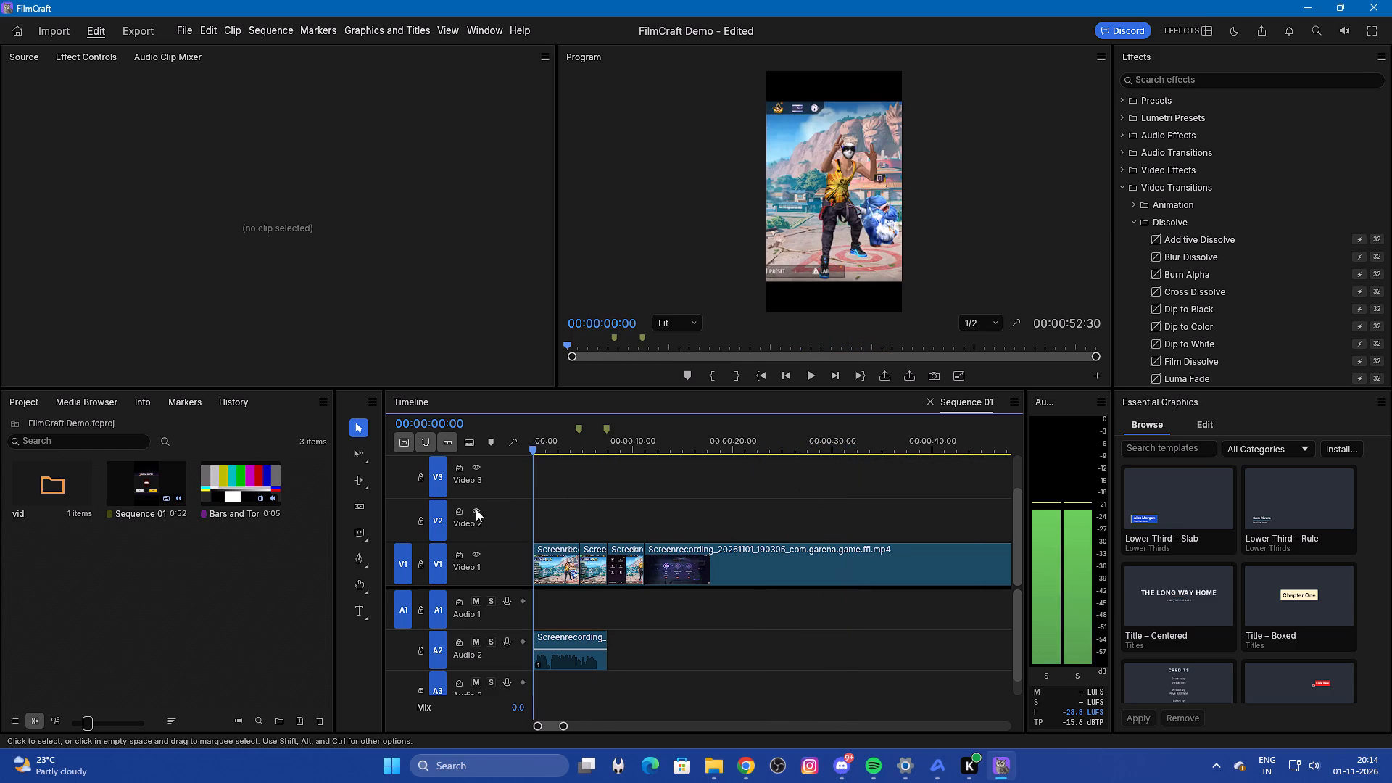
Play the sequence from the start twice and scrub between about 8 and 19 seconds to review the edited clips.
left_click(812, 376)
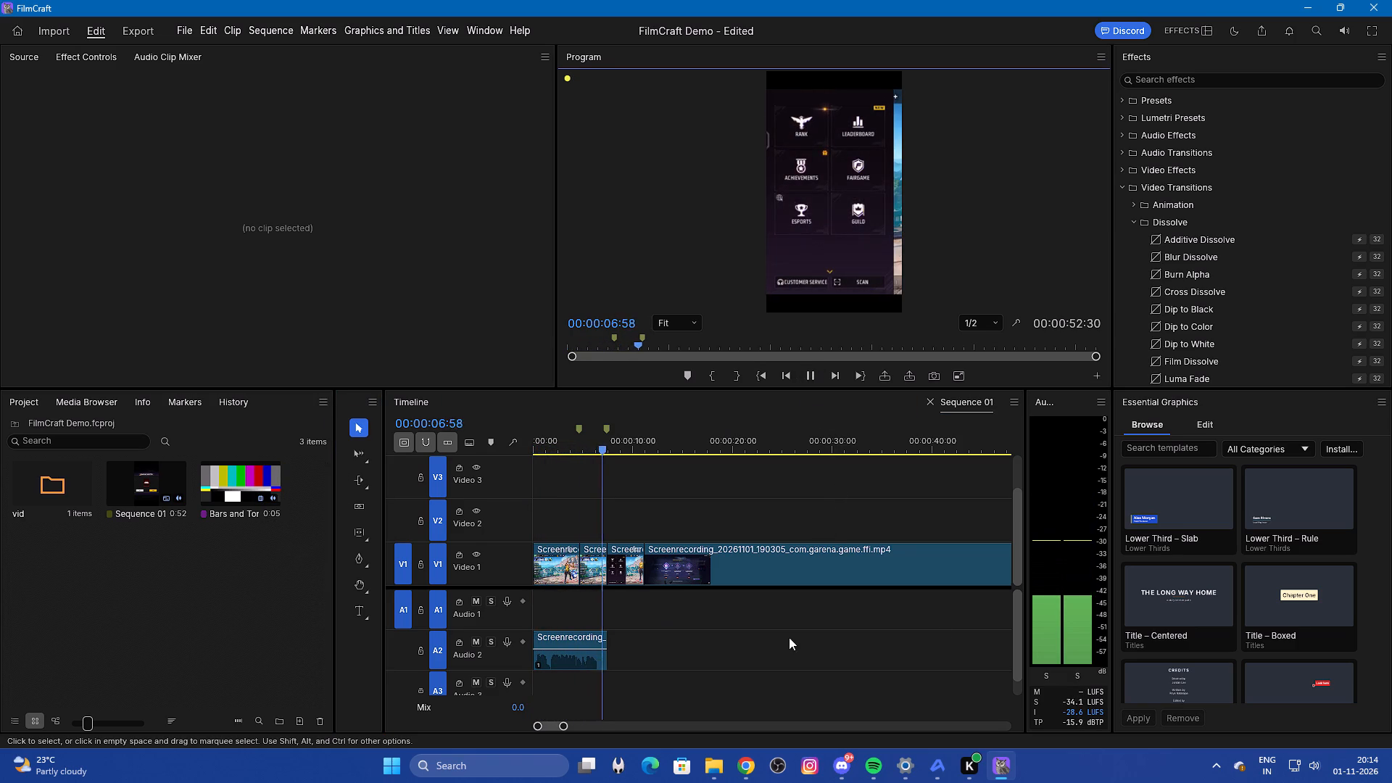
scroll(1229, 604, "down", 10)
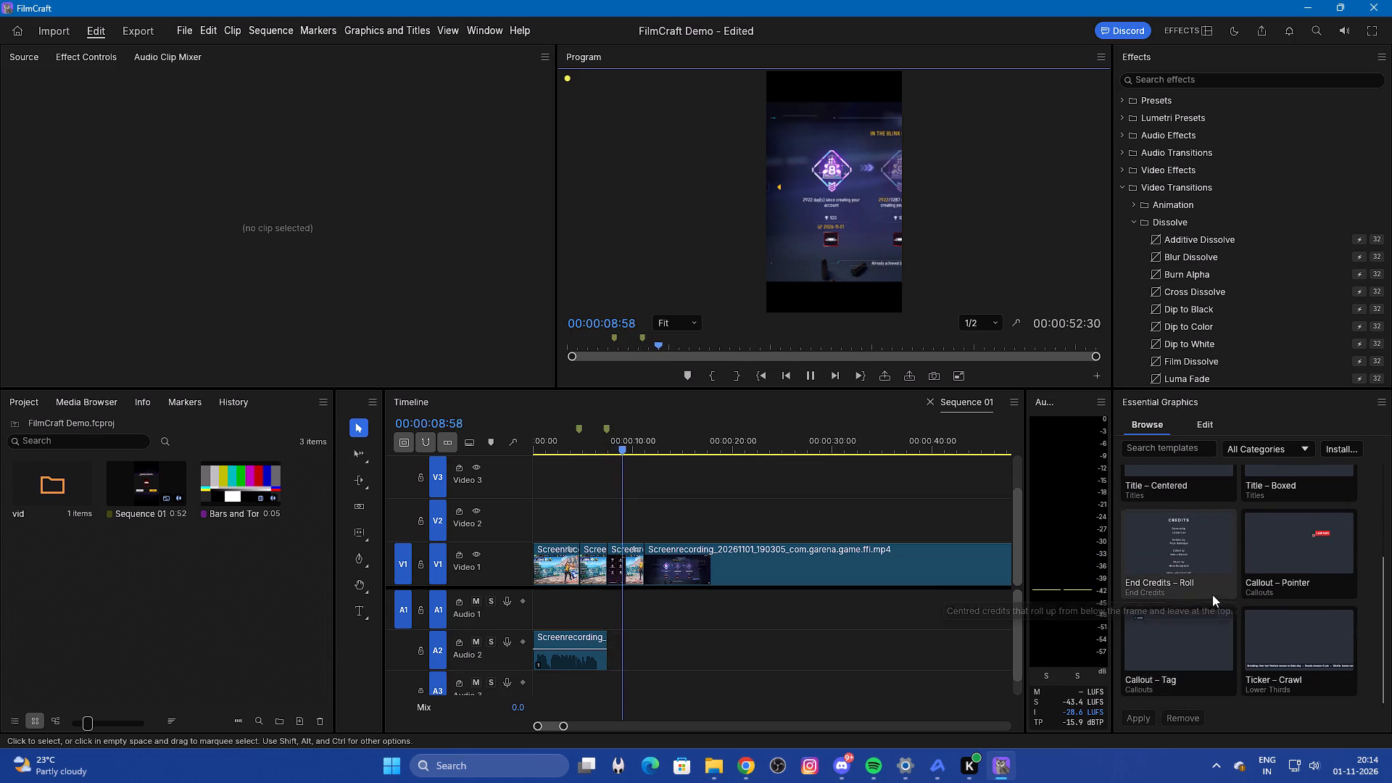
scroll(1215, 626, "up", 6)
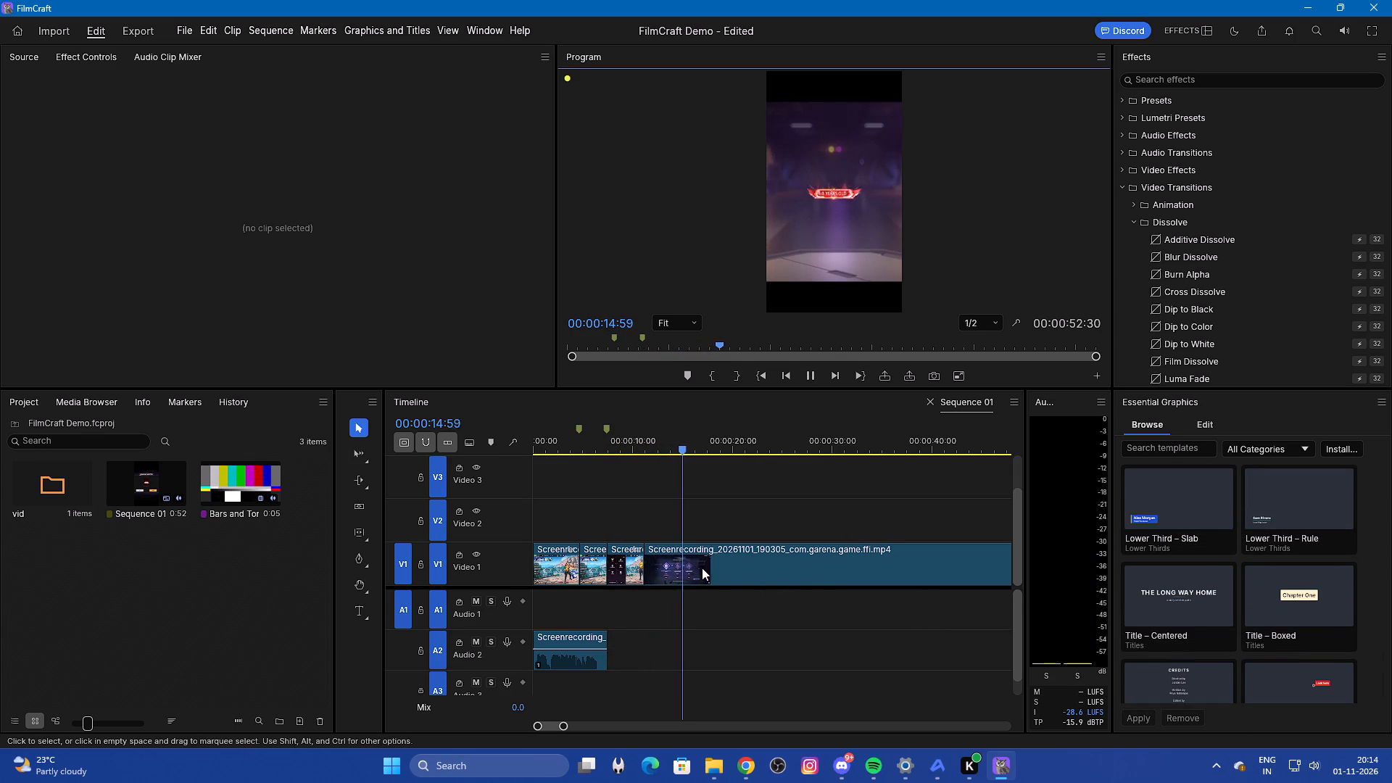
left_click_drag(704, 456, 660, 463)
left_click_drag(718, 448, 663, 448)
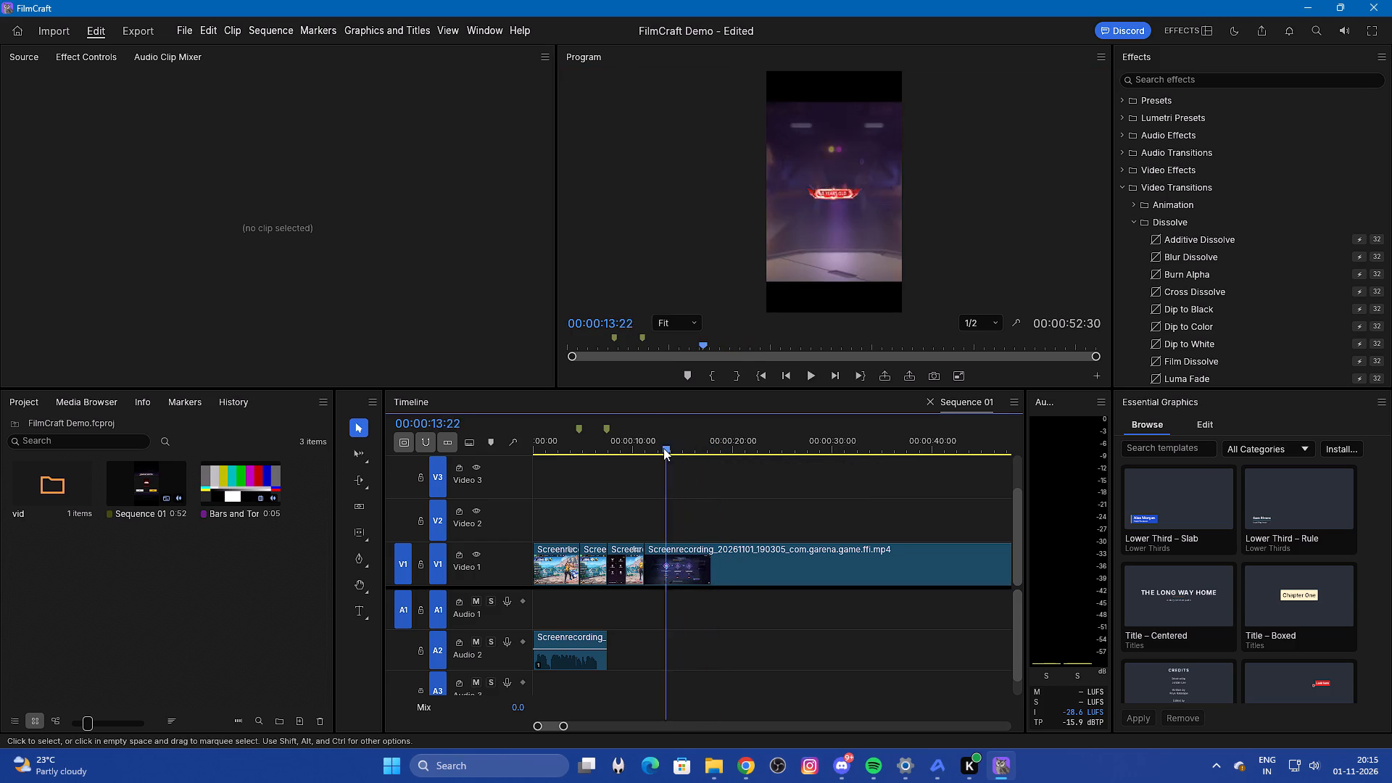
left_click_drag(663, 448, 727, 541)
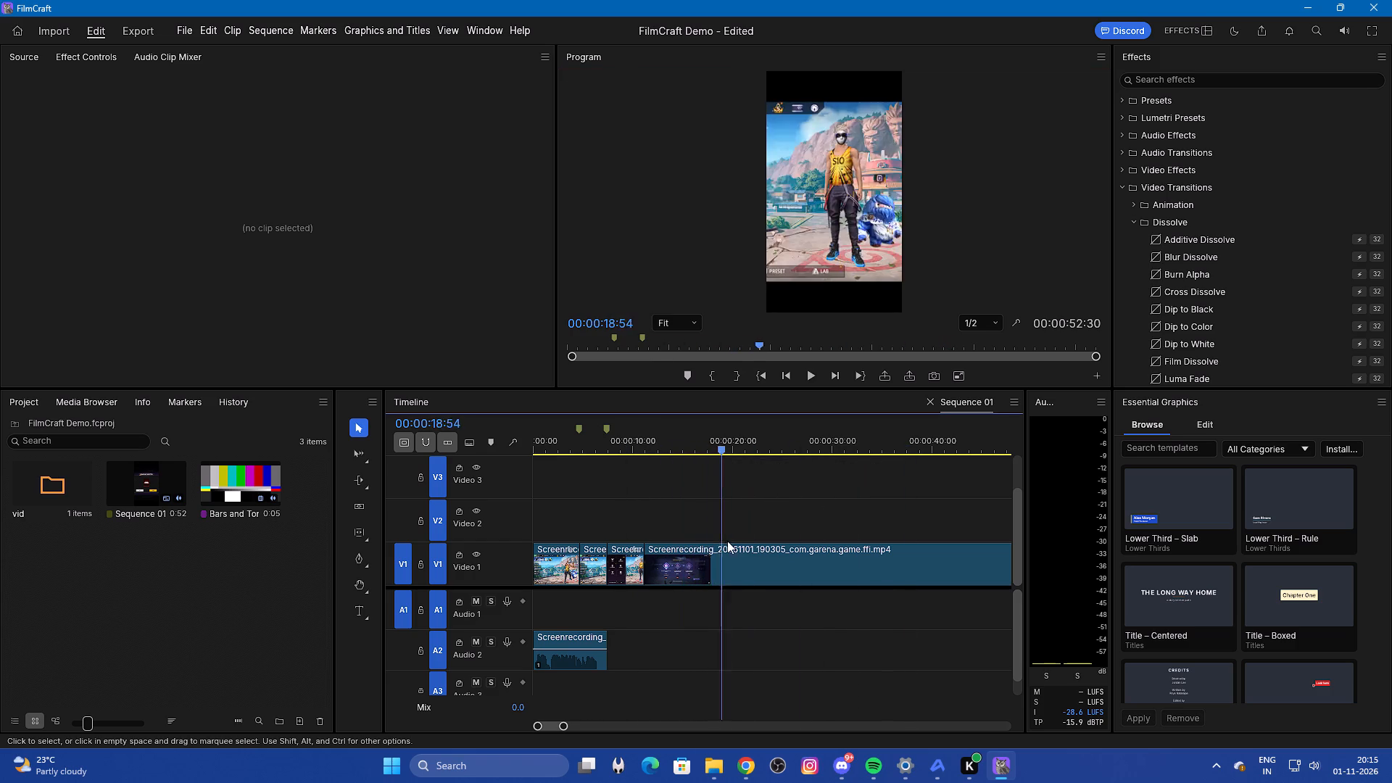
left_click_drag(727, 541, 522, 542)
left_click(811, 377)
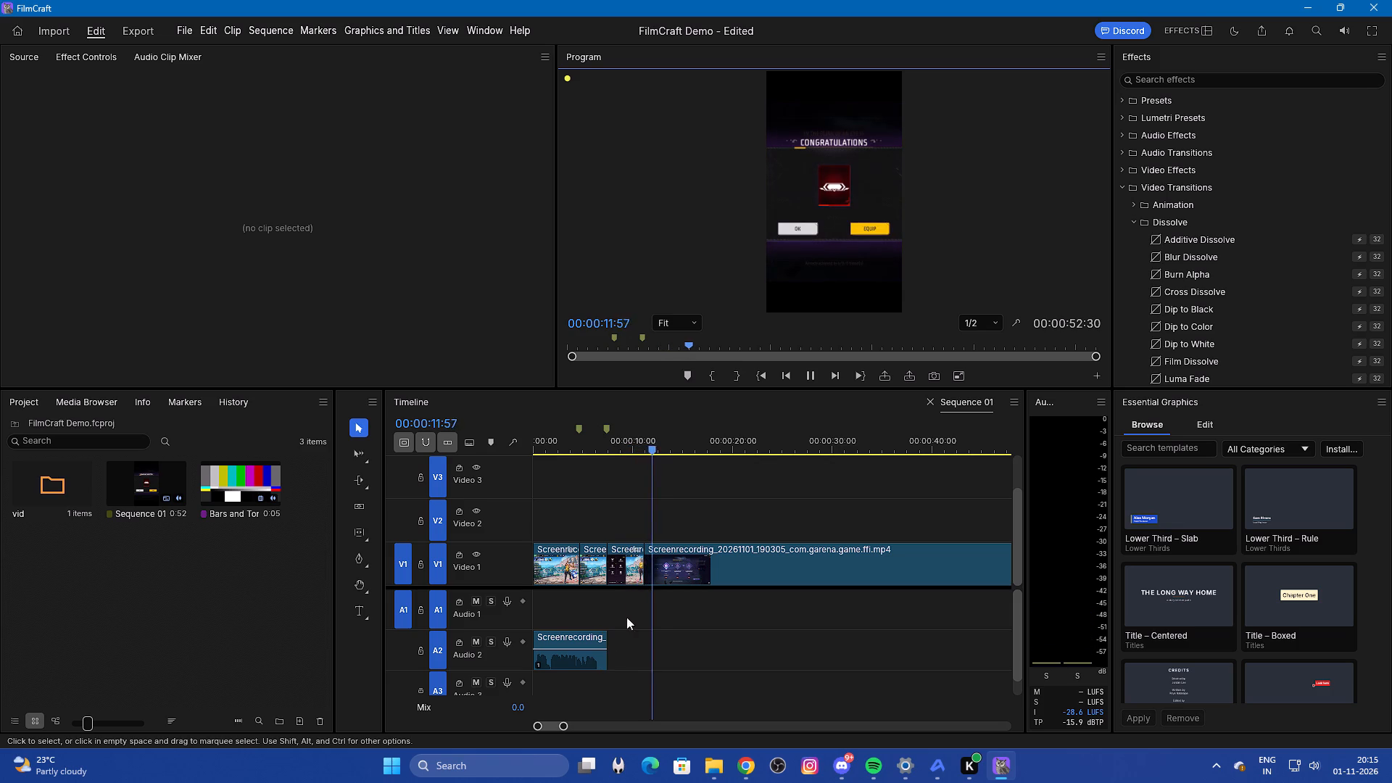
left_click(807, 372)
left_click(627, 556)
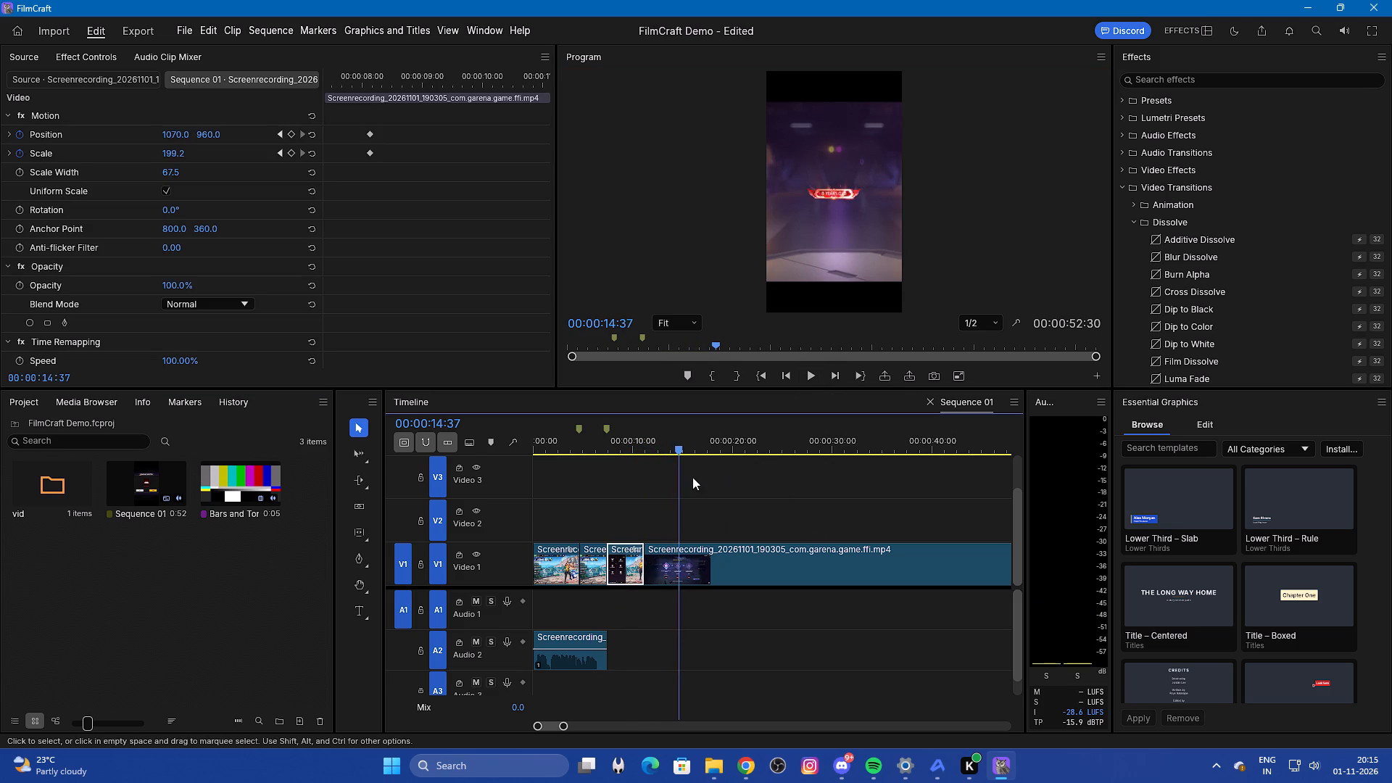
left_click_drag(679, 468, 636, 477)
left_click_drag(681, 451, 639, 484)
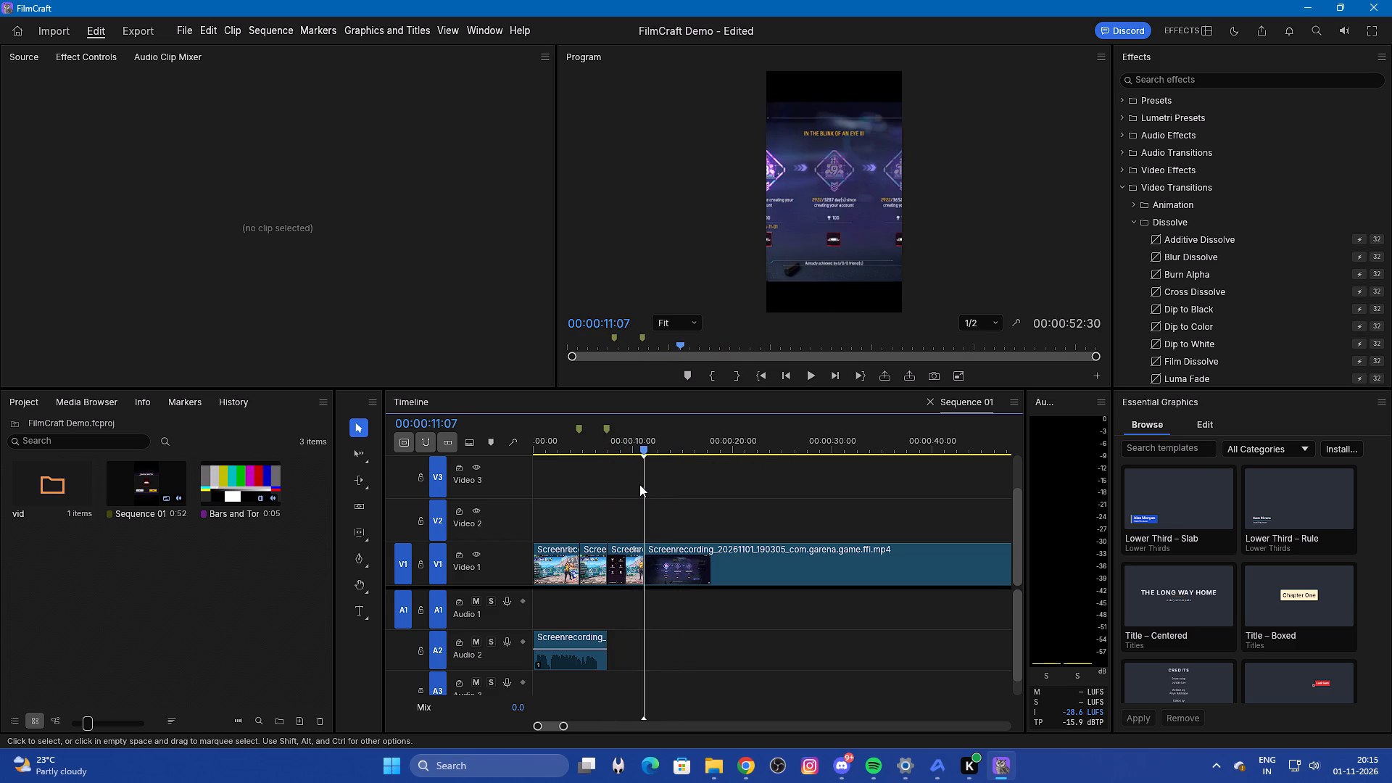
left_click_drag(639, 484, 621, 479)
Enlarge the Program monitor by resizing the adjoining panels and set its preview zoom to 21%.
left_click_drag(557, 385, 548, 392)
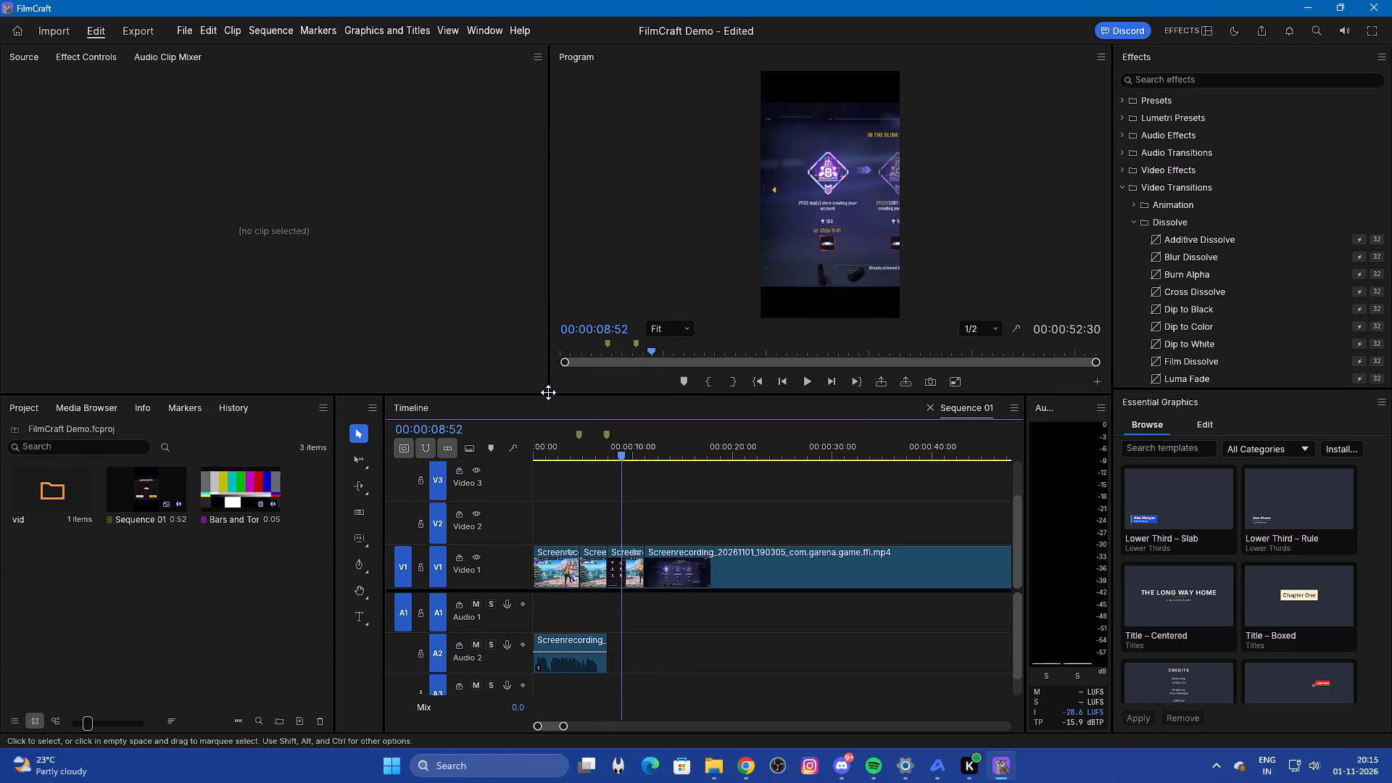
left_click_drag(548, 392, 457, 425)
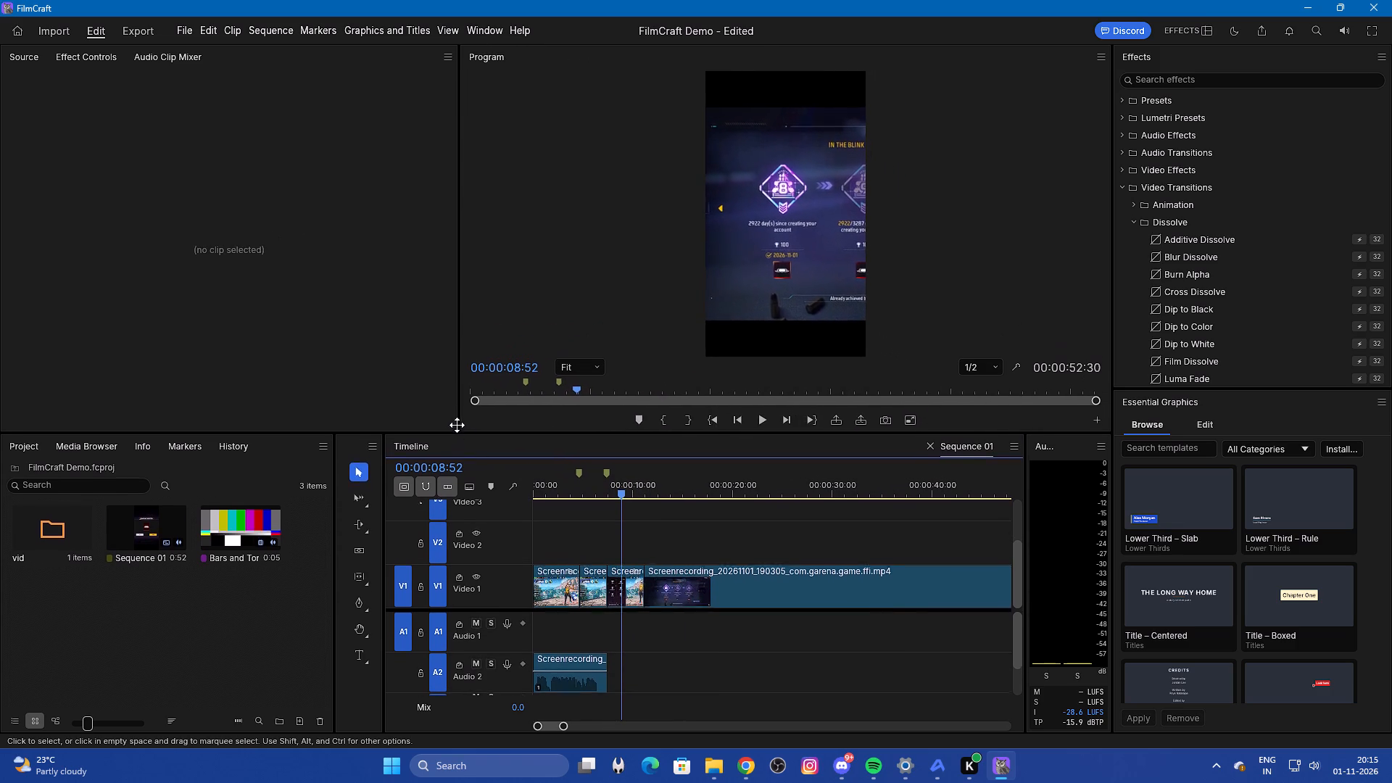
left_click_drag(457, 425, 450, 436)
right_click_drag(455, 426, 450, 434)
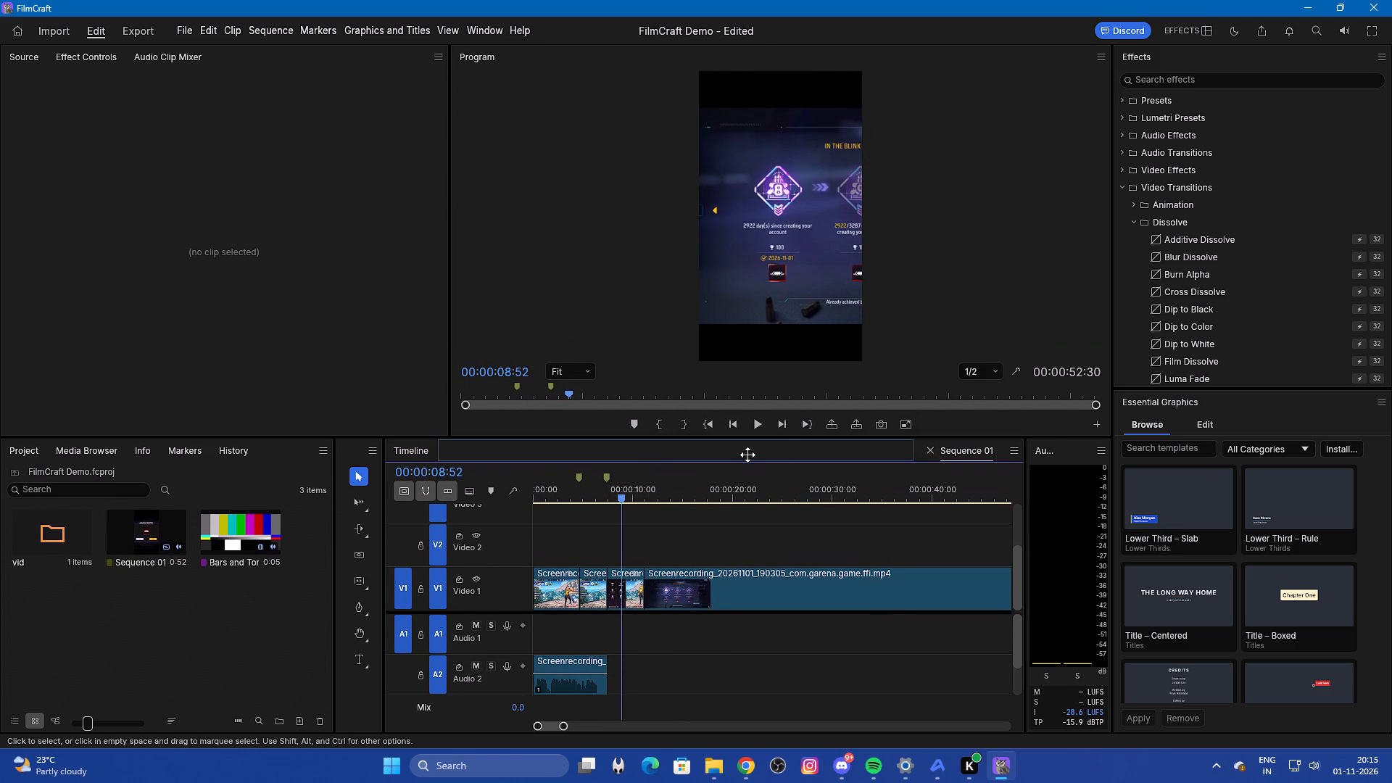
scroll(808, 316, "up", 2)
scroll(829, 293, "down", 1)
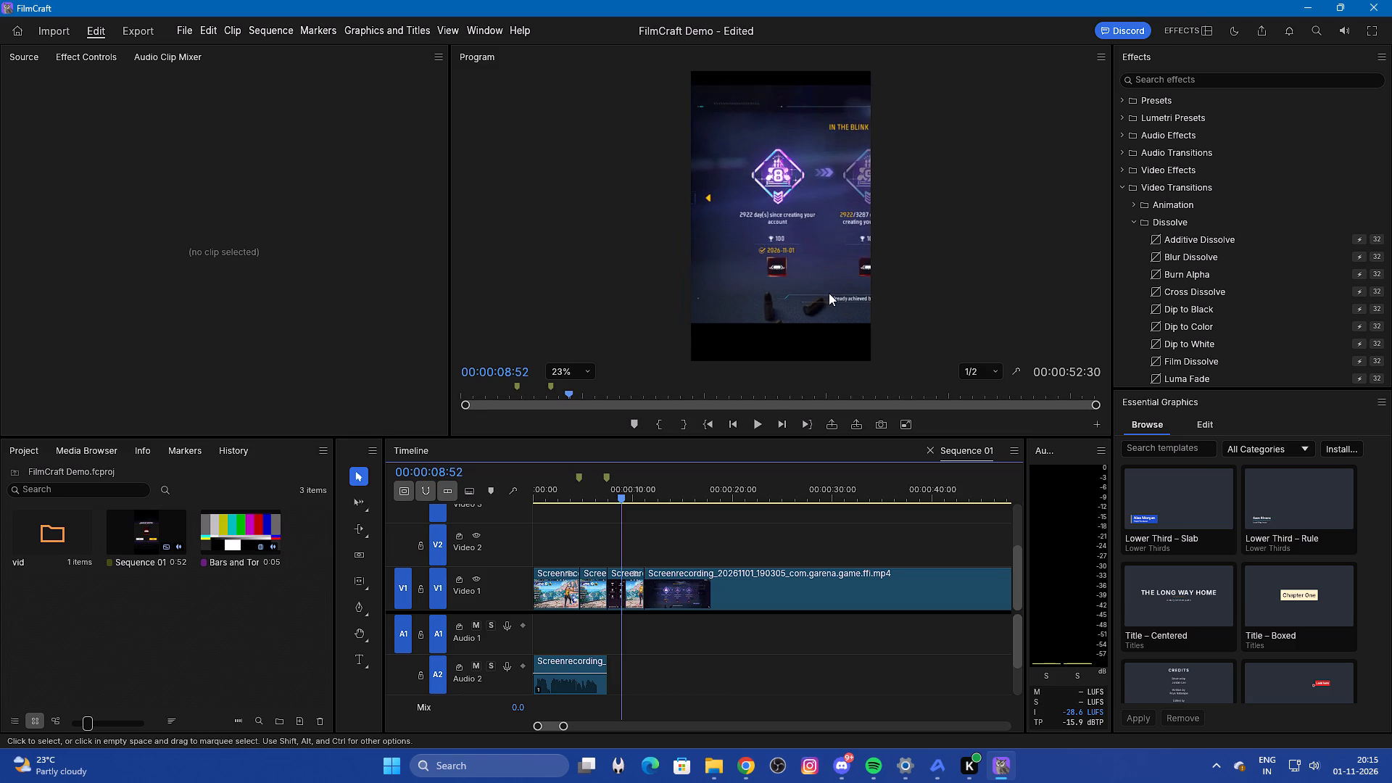
scroll(829, 293, "down", 1)
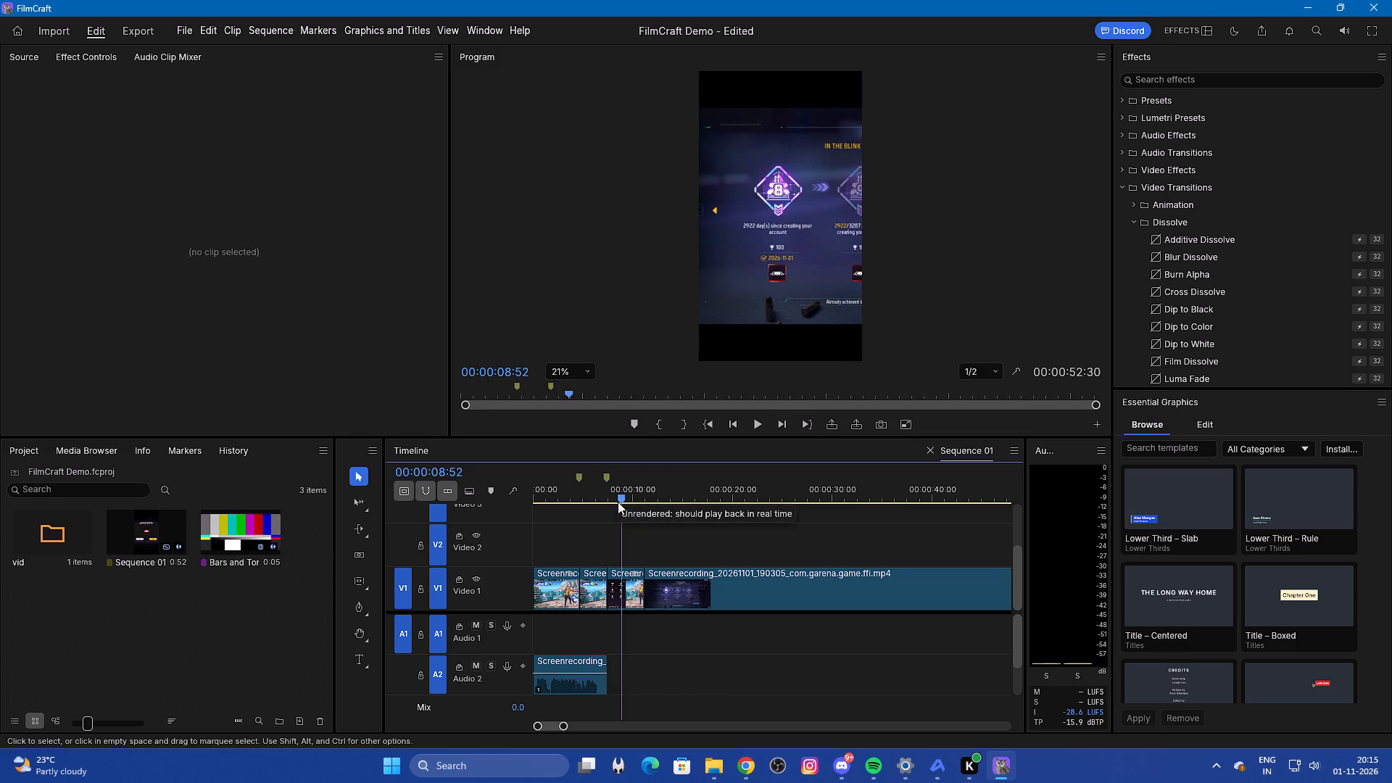
Split the long final clip on Video 1 at 00:00:19:29, just after the footage returns to the character screen.
left_click_drag(618, 502, 840, 550)
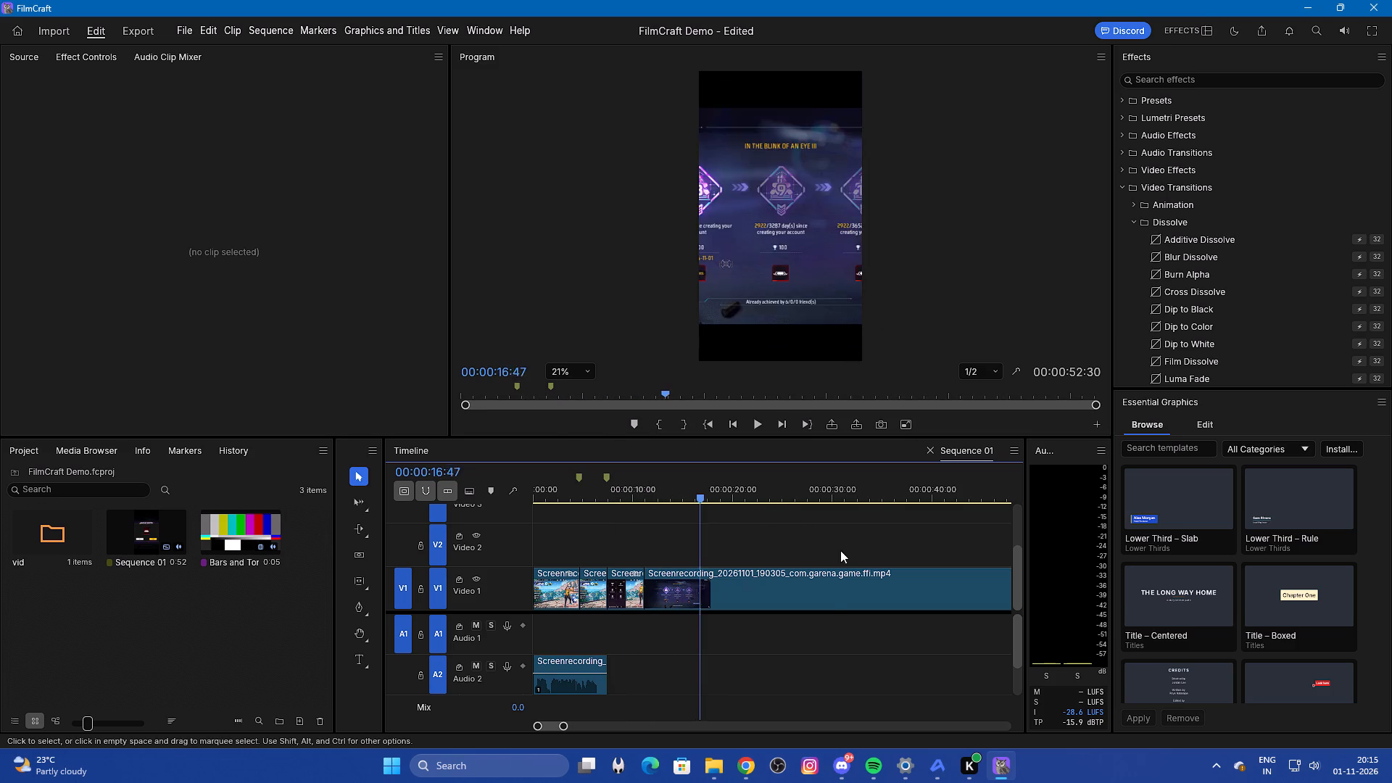
left_click_drag(840, 550, 718, 555)
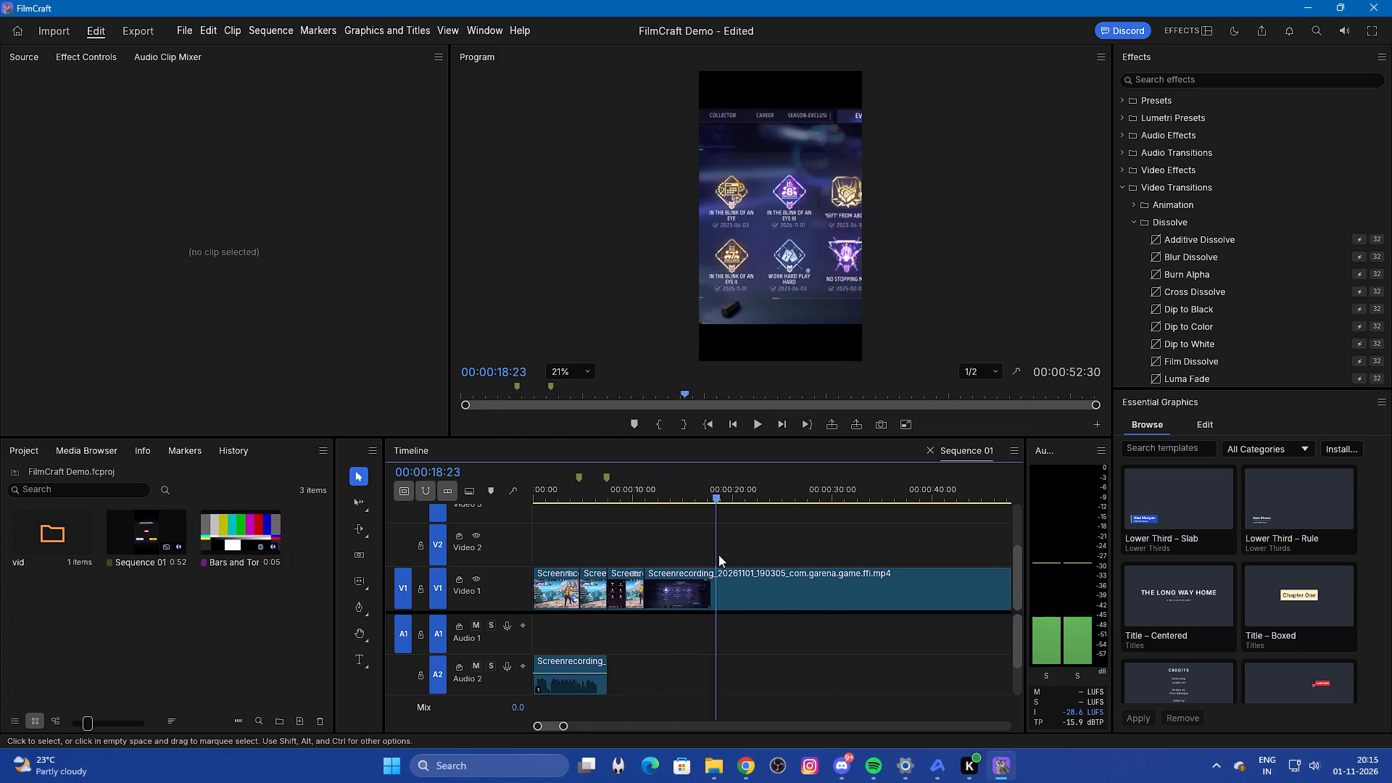
left_click_drag(718, 555, 732, 577)
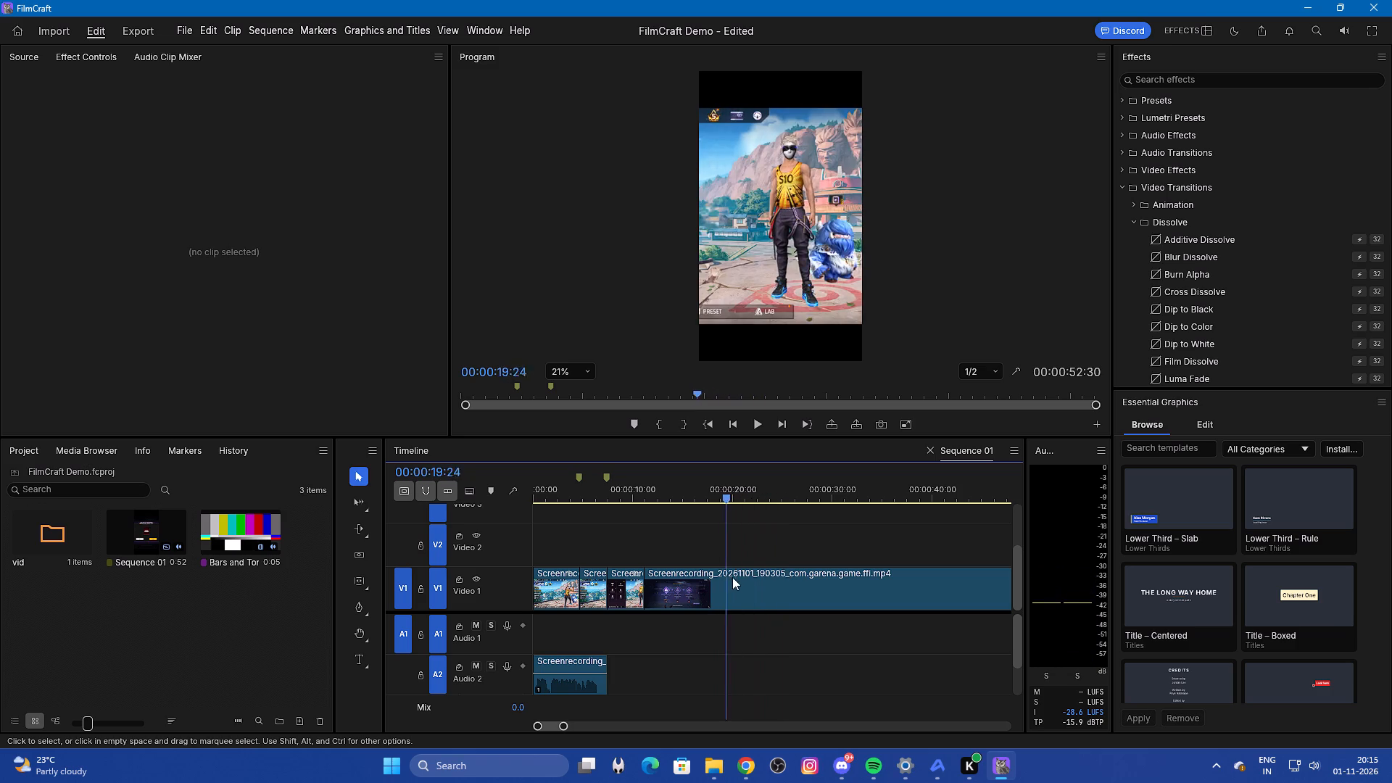
left_click_drag(732, 577, 704, 590)
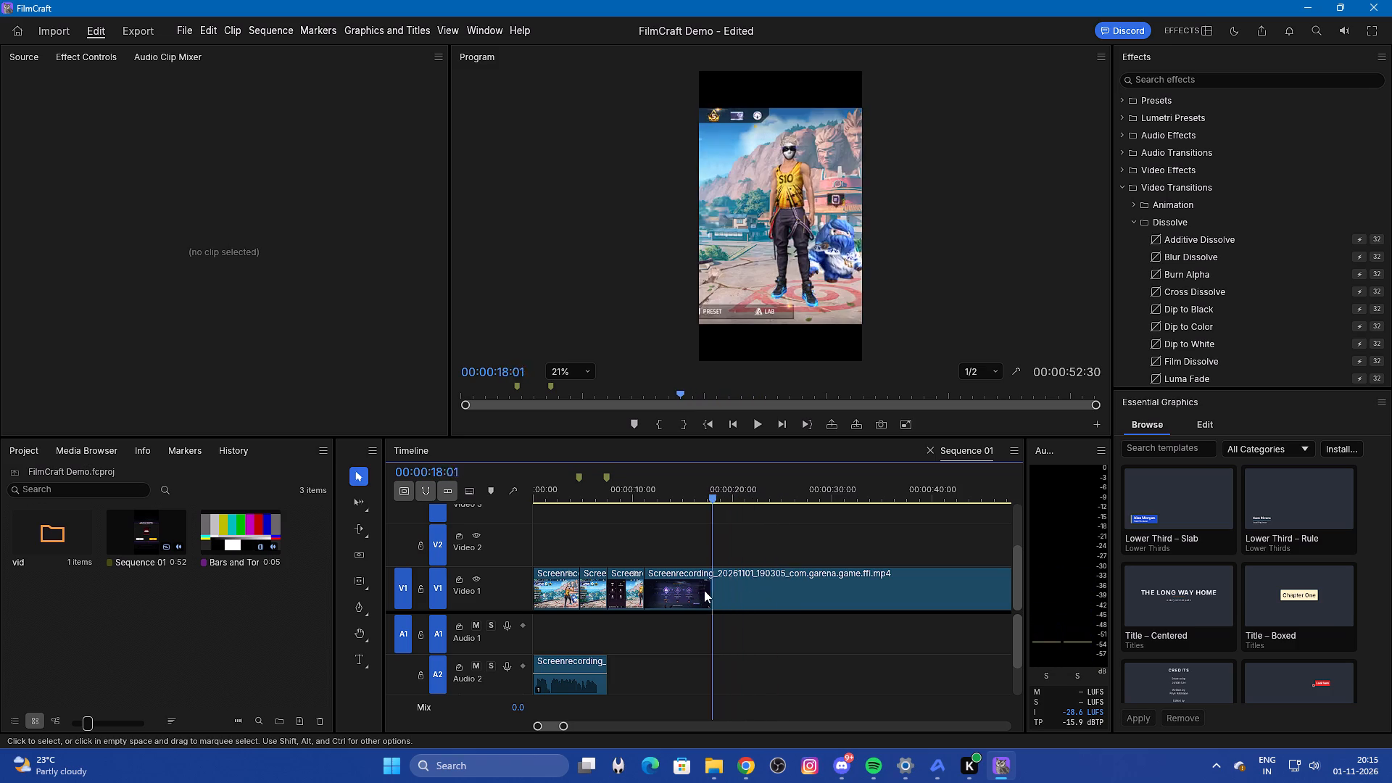
left_click_drag(704, 590, 721, 605)
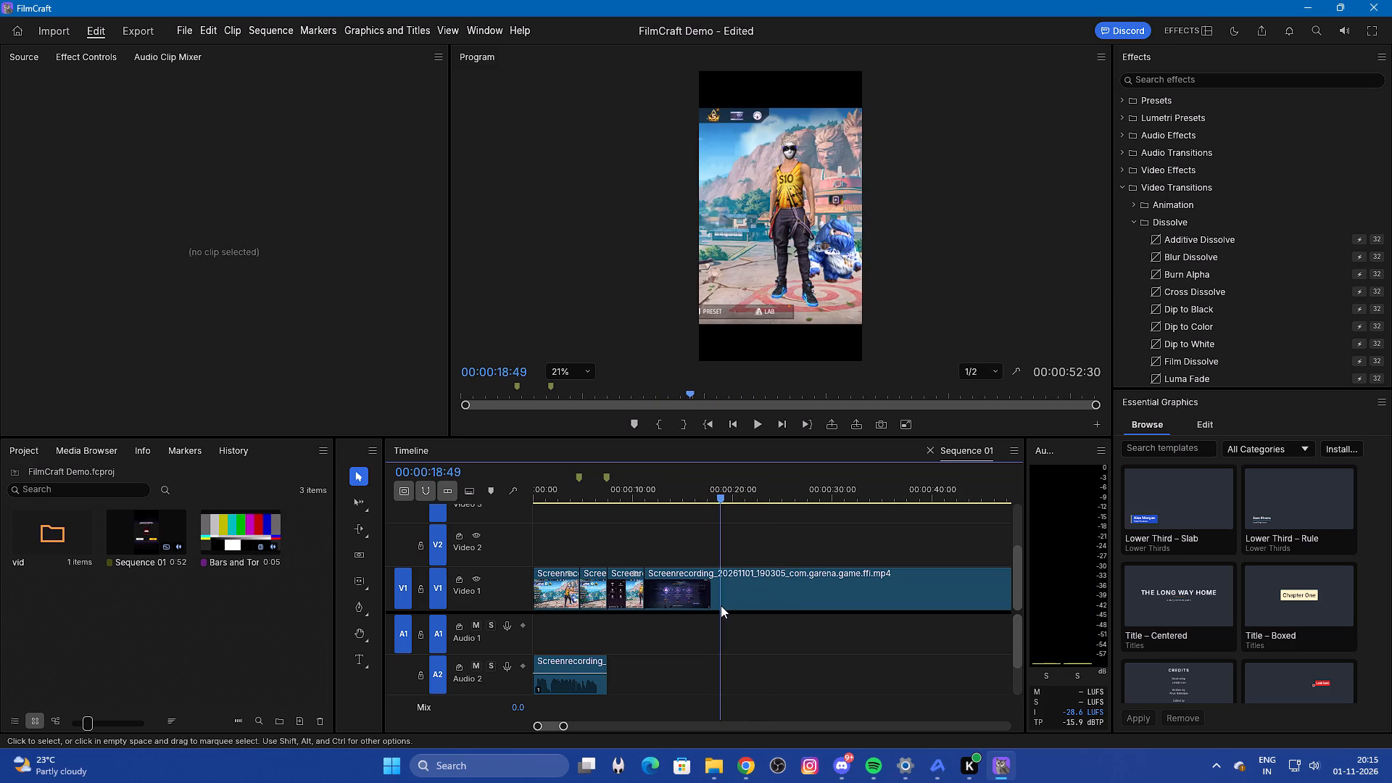
left_click_drag(721, 605, 713, 609)
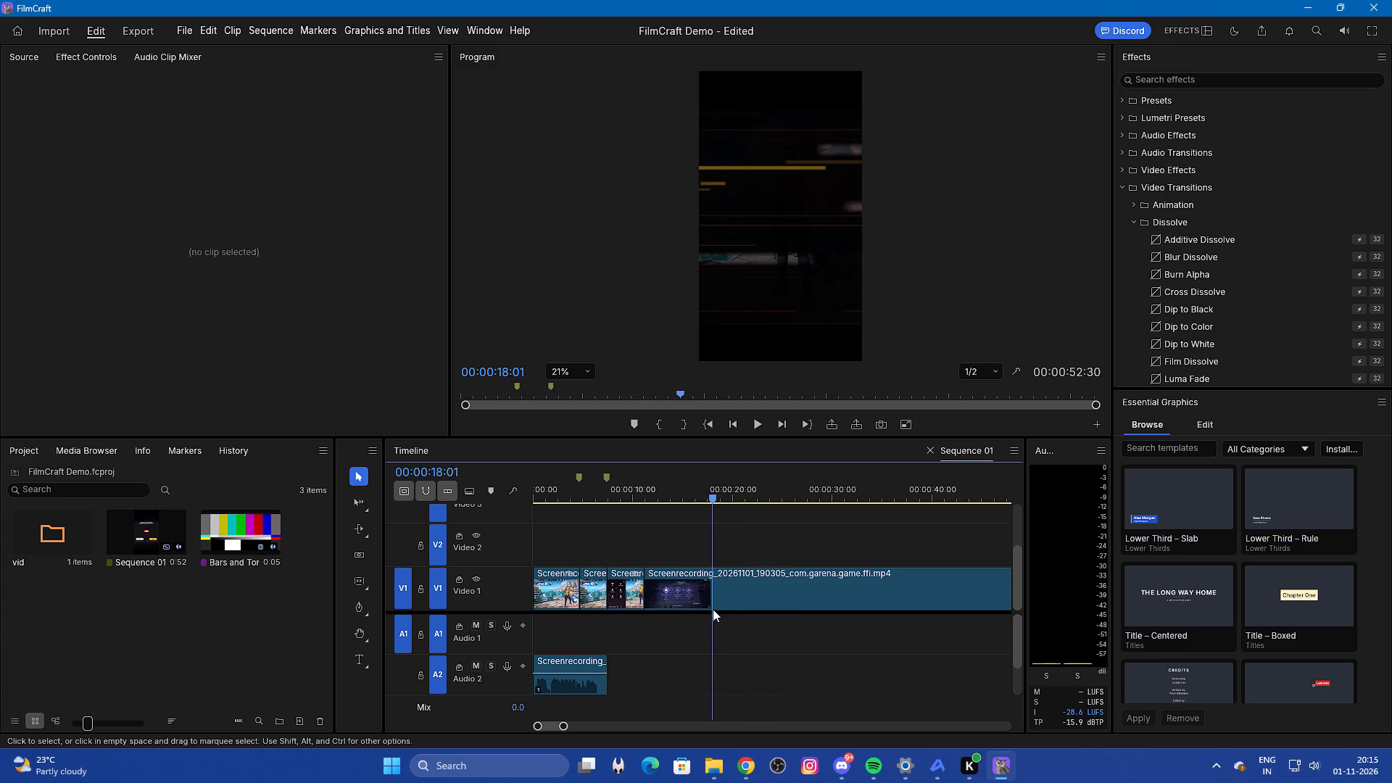
left_click_drag(713, 609, 727, 618)
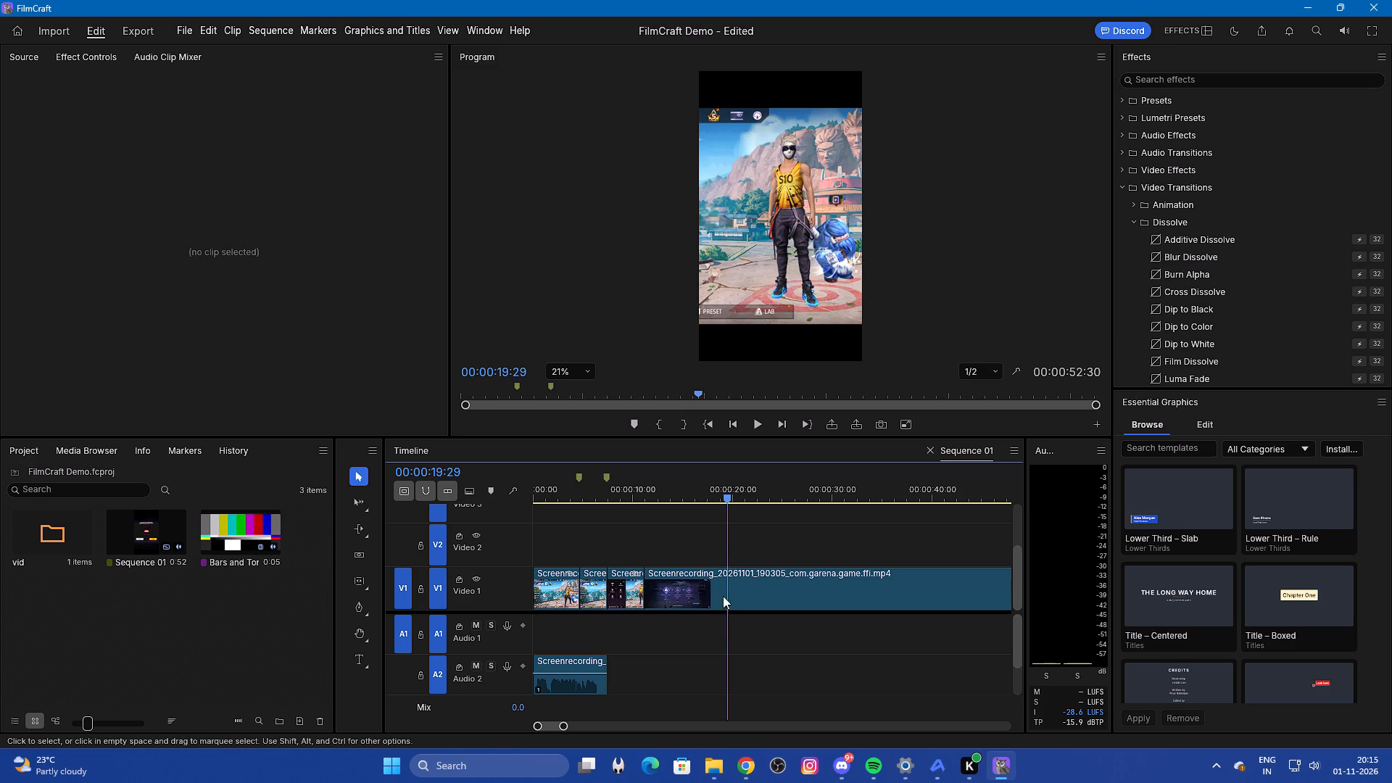
key("c")
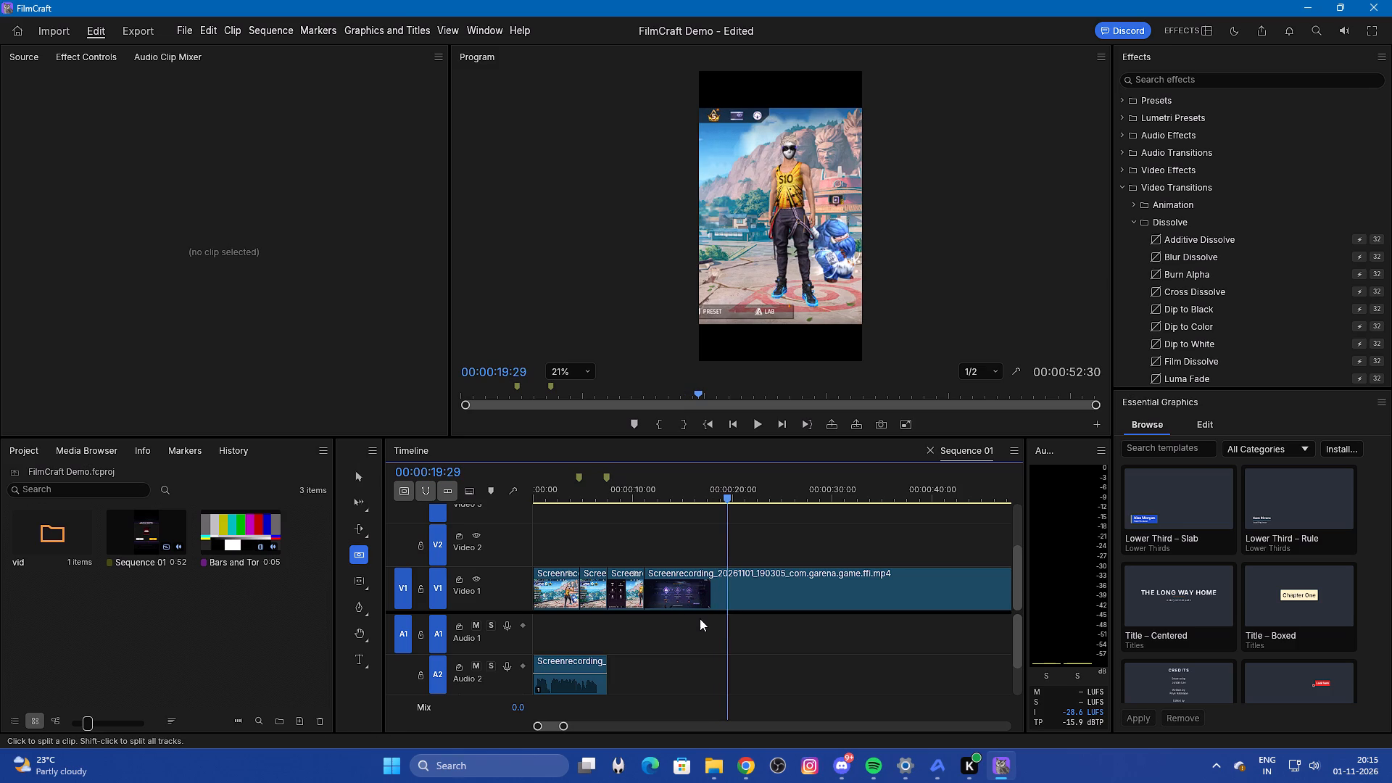
left_click(724, 597)
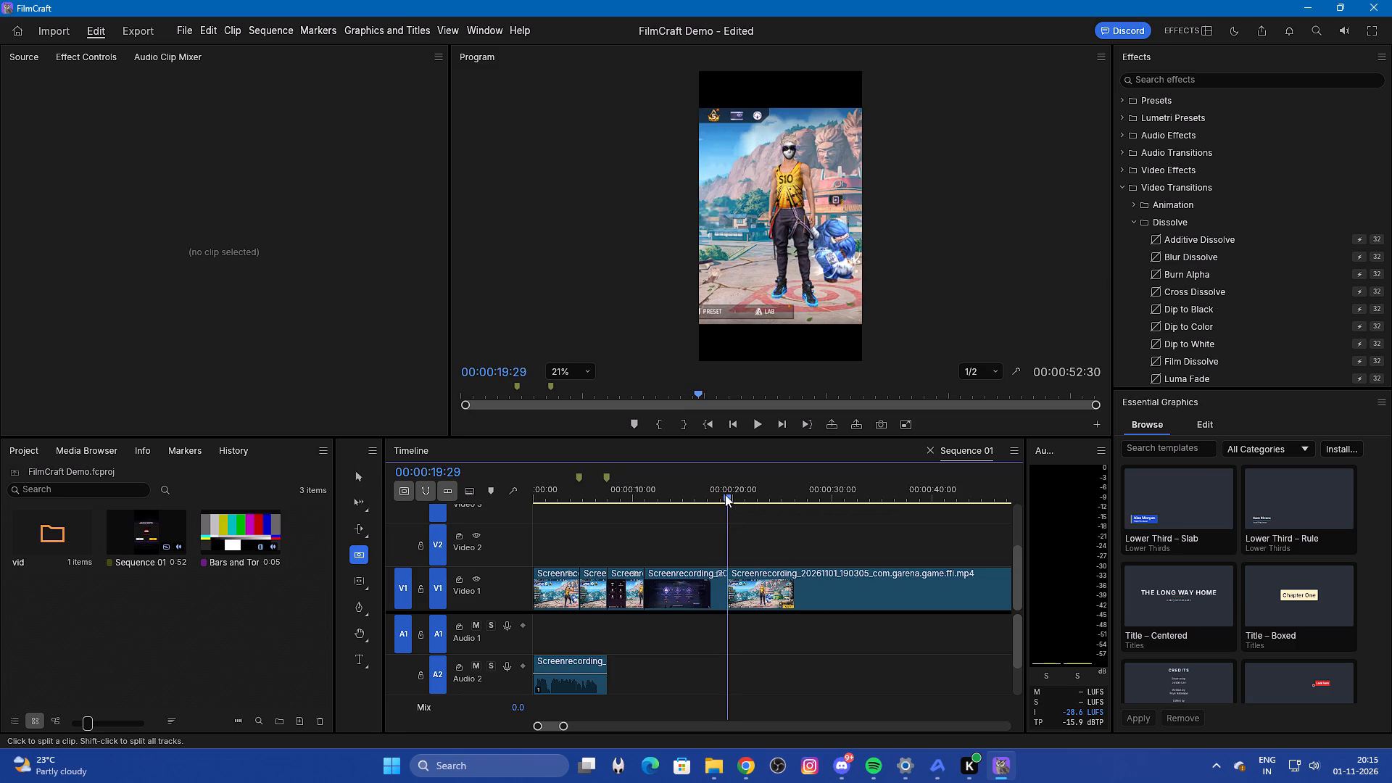
Split the last Video 1 clip at 00:00:25:31, where the titles list is shown.
left_click_drag(725, 494, 812, 507)
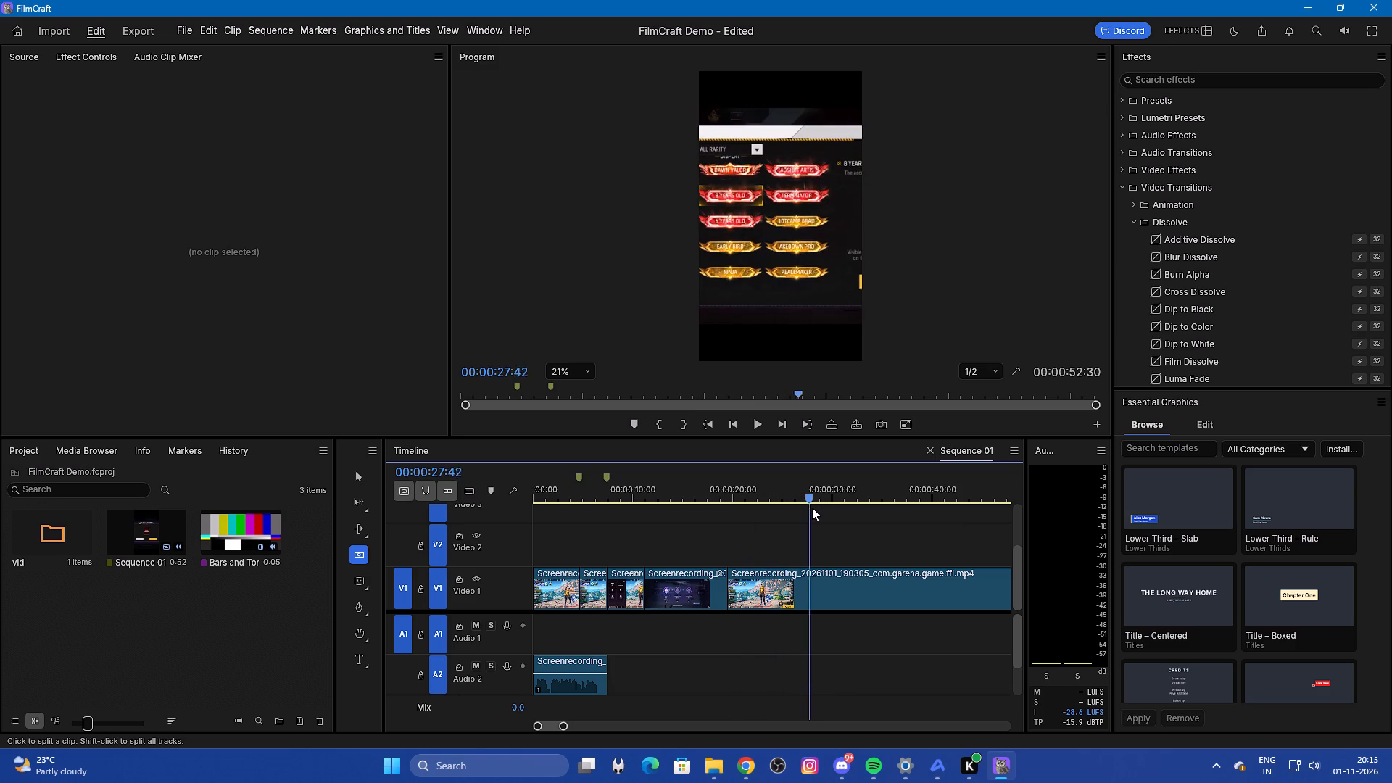
left_click_drag(812, 507, 767, 518)
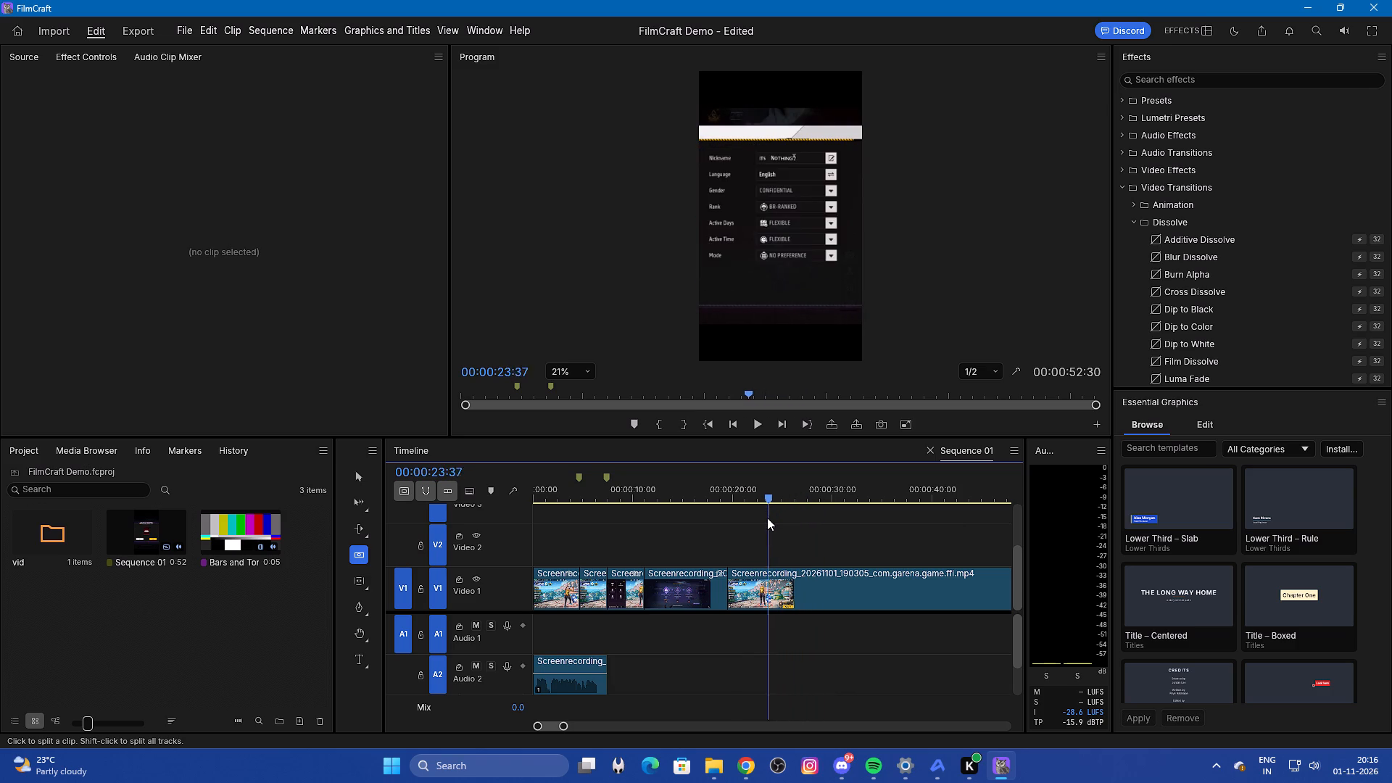
left_click_drag(767, 518, 792, 526)
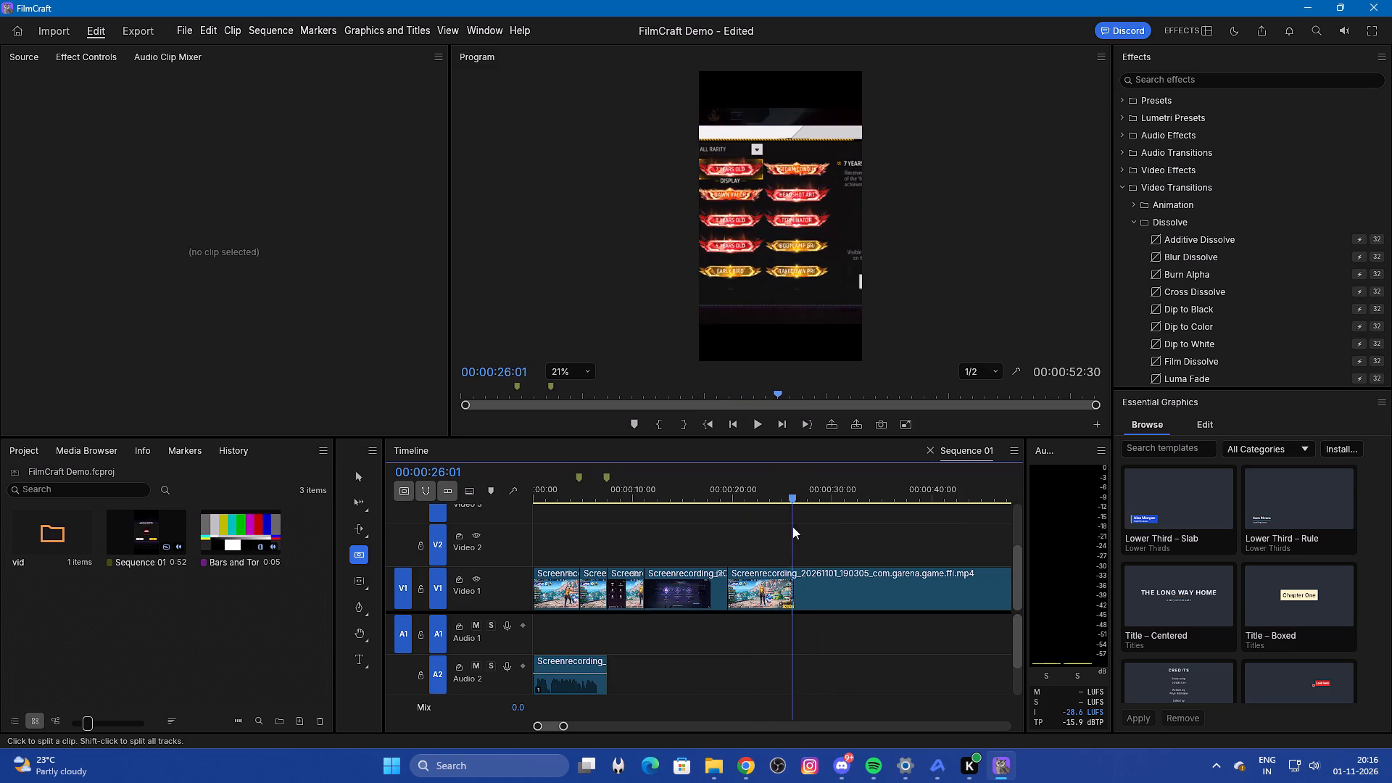
left_click_drag(792, 526, 787, 526)
left_click(787, 589)
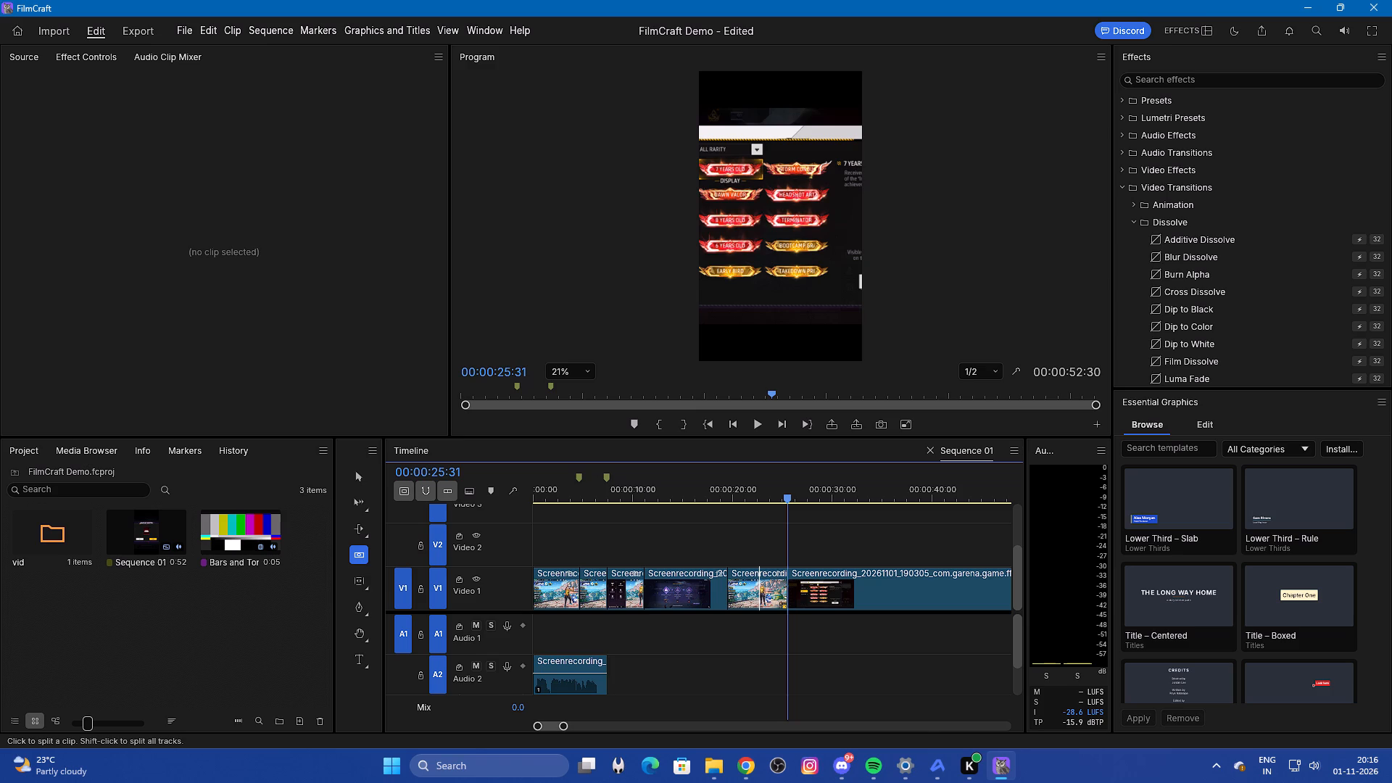
Cut the Video 1 segment between 00:00:19:29 and 00:00:25:31 out of the sequence.
right_click(759, 590)
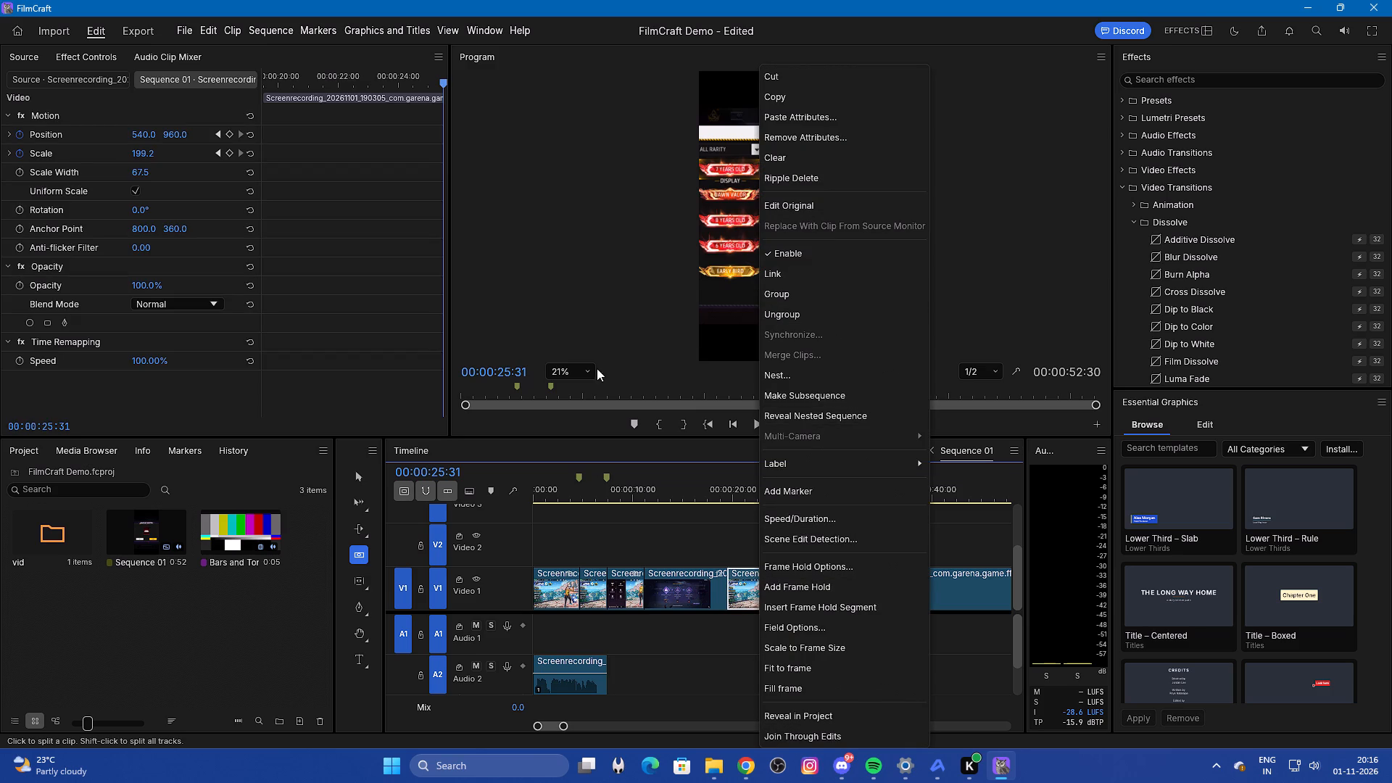
left_click(813, 83)
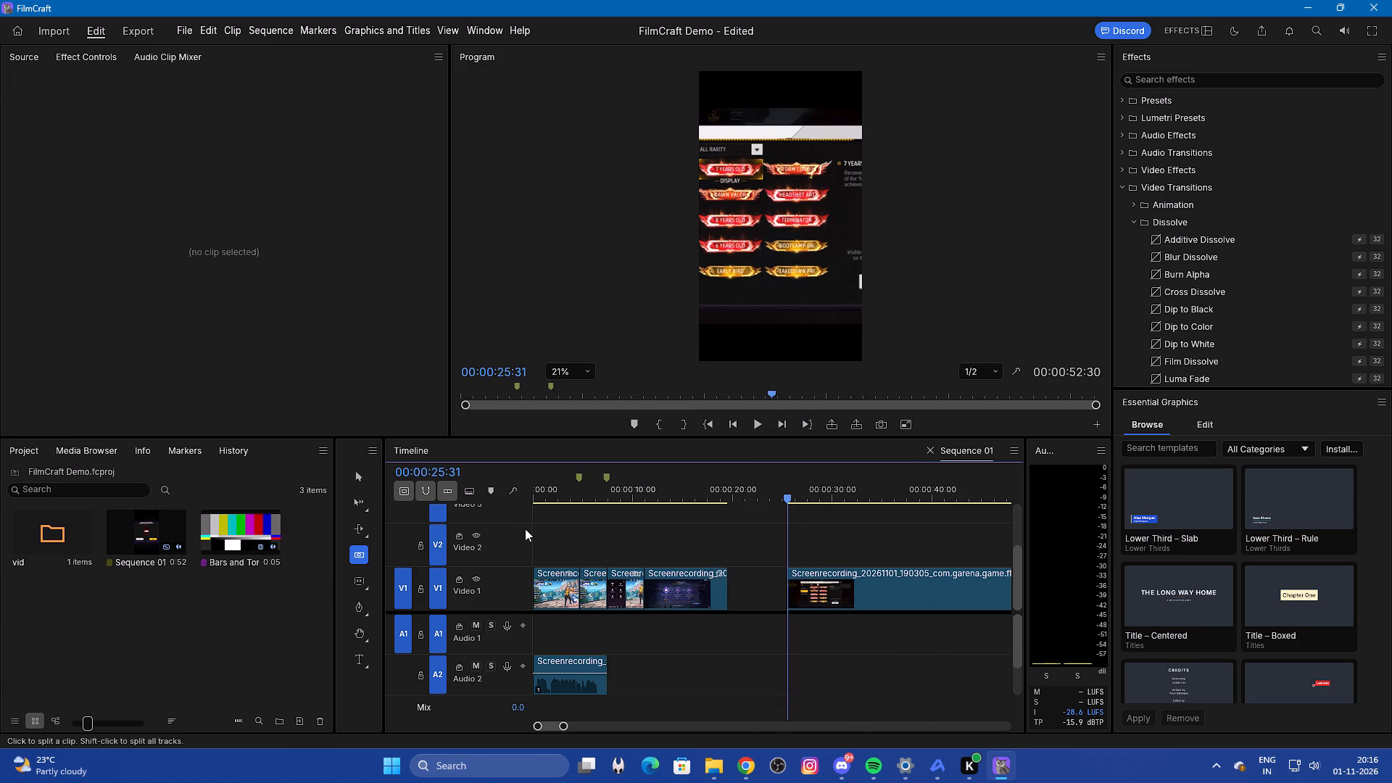
Move the last Video 1 clip earlier to 00:00:19:29 so it closes the gap after the preceding clip.
key("v")
left_click_drag(866, 599, 791, 605)
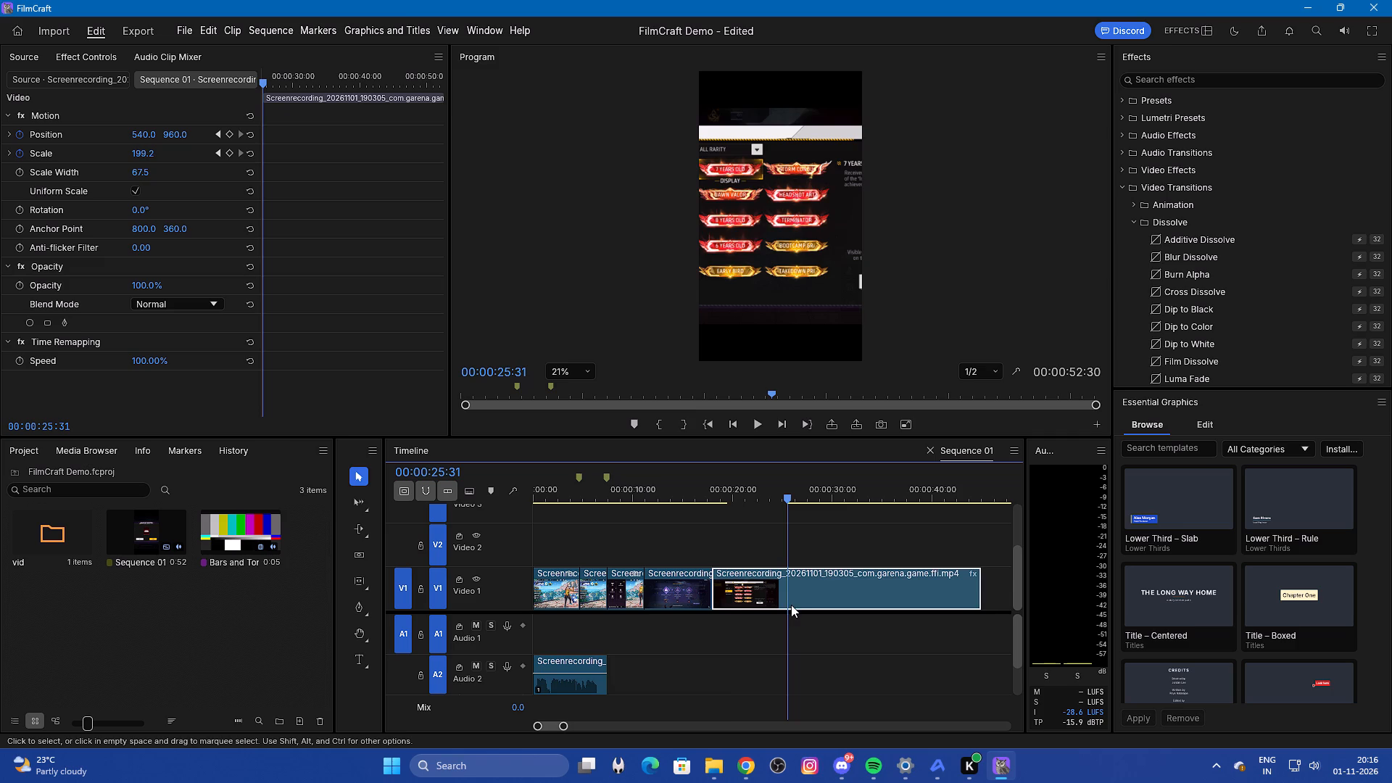
left_click_drag(791, 605, 805, 608)
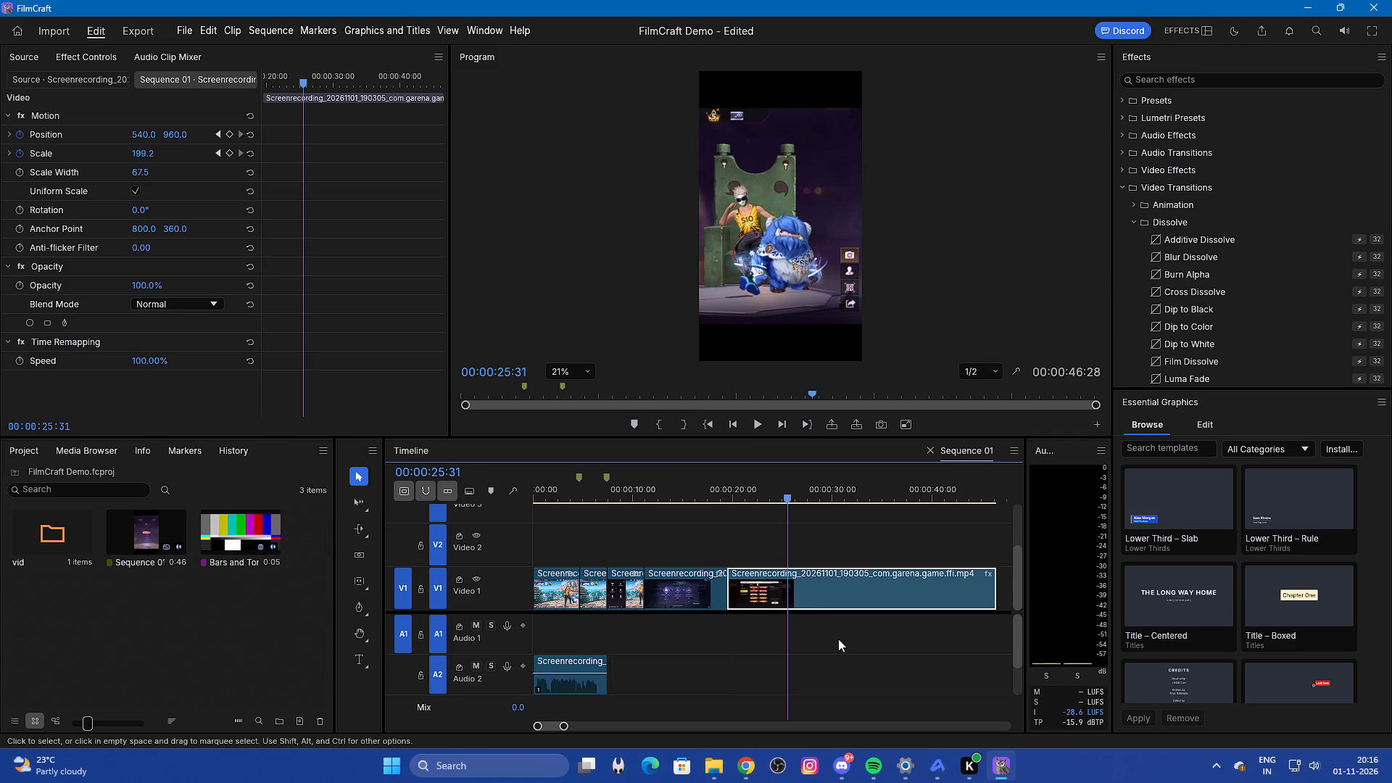
Play the sequence from 00:00:18:28 to review the new join and the footage following it.
left_click_drag(788, 501, 717, 521)
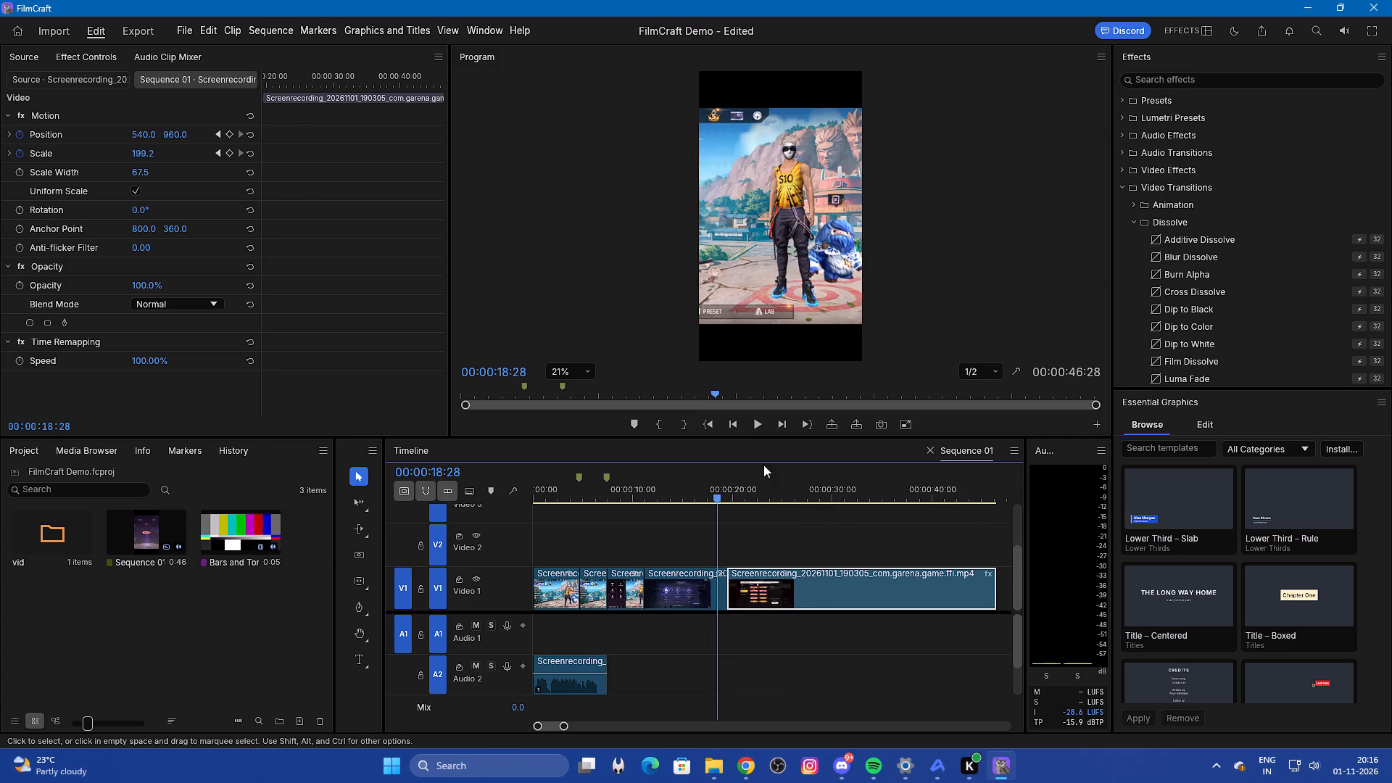
left_click(753, 428)
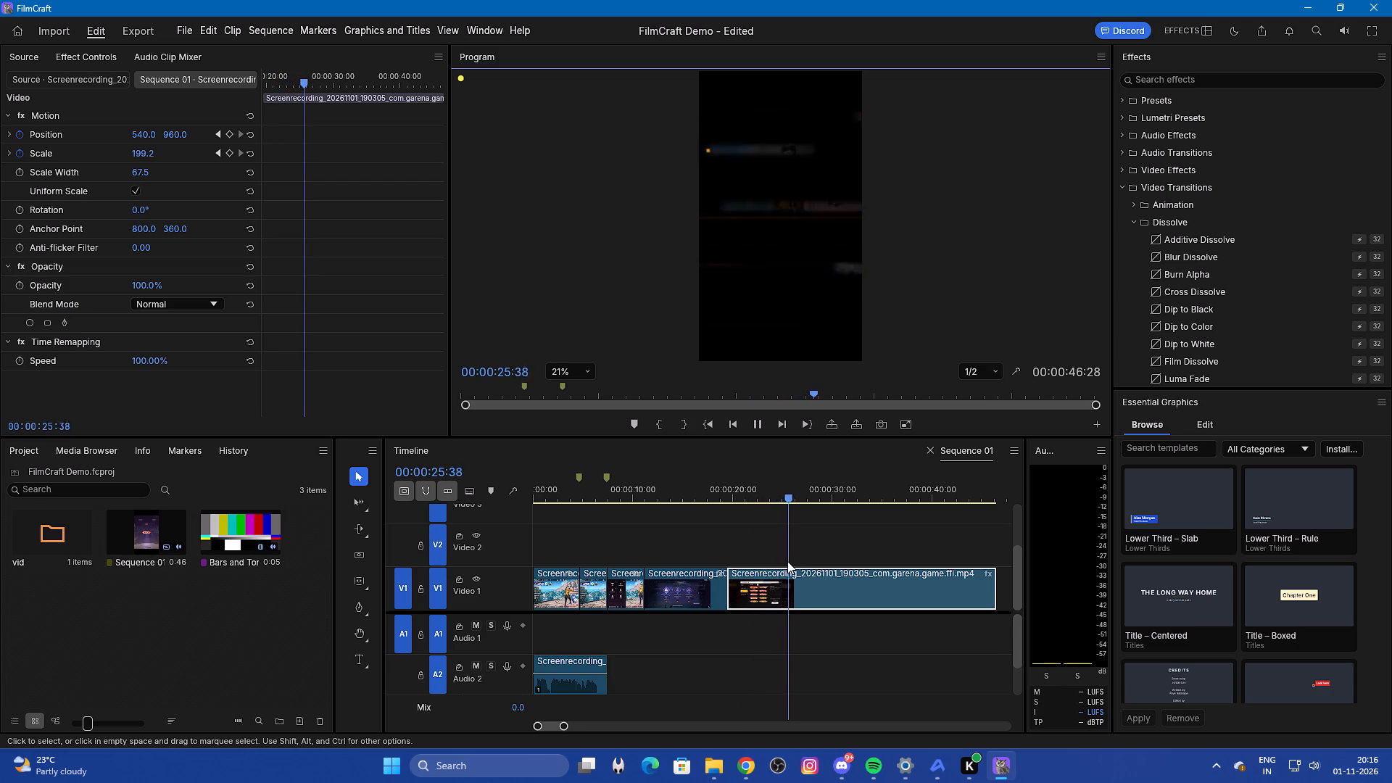
left_click_drag(800, 544, 779, 534)
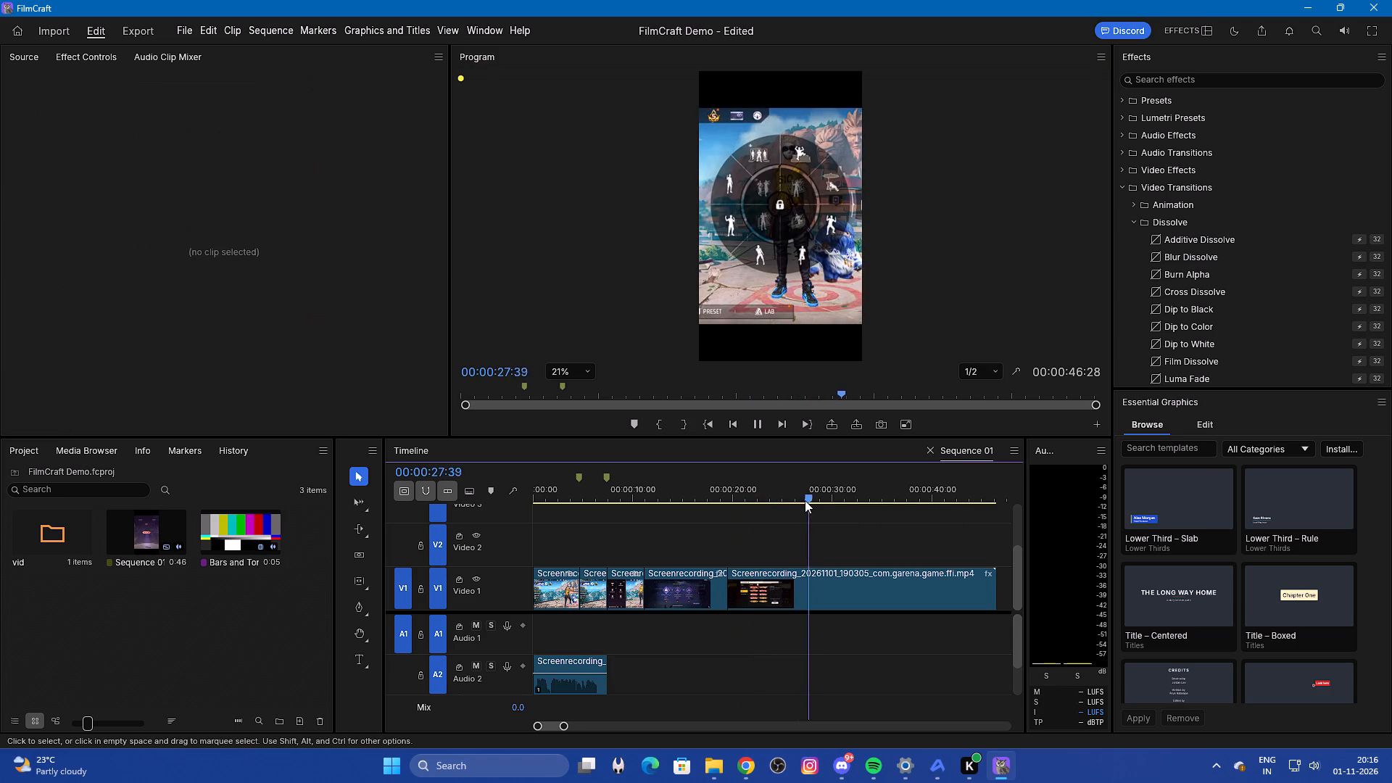
Split the last Video 1 clip at 00:00:23:24, where the character sits on the throne against the red background.
left_click_drag(807, 499, 766, 517)
key("c")
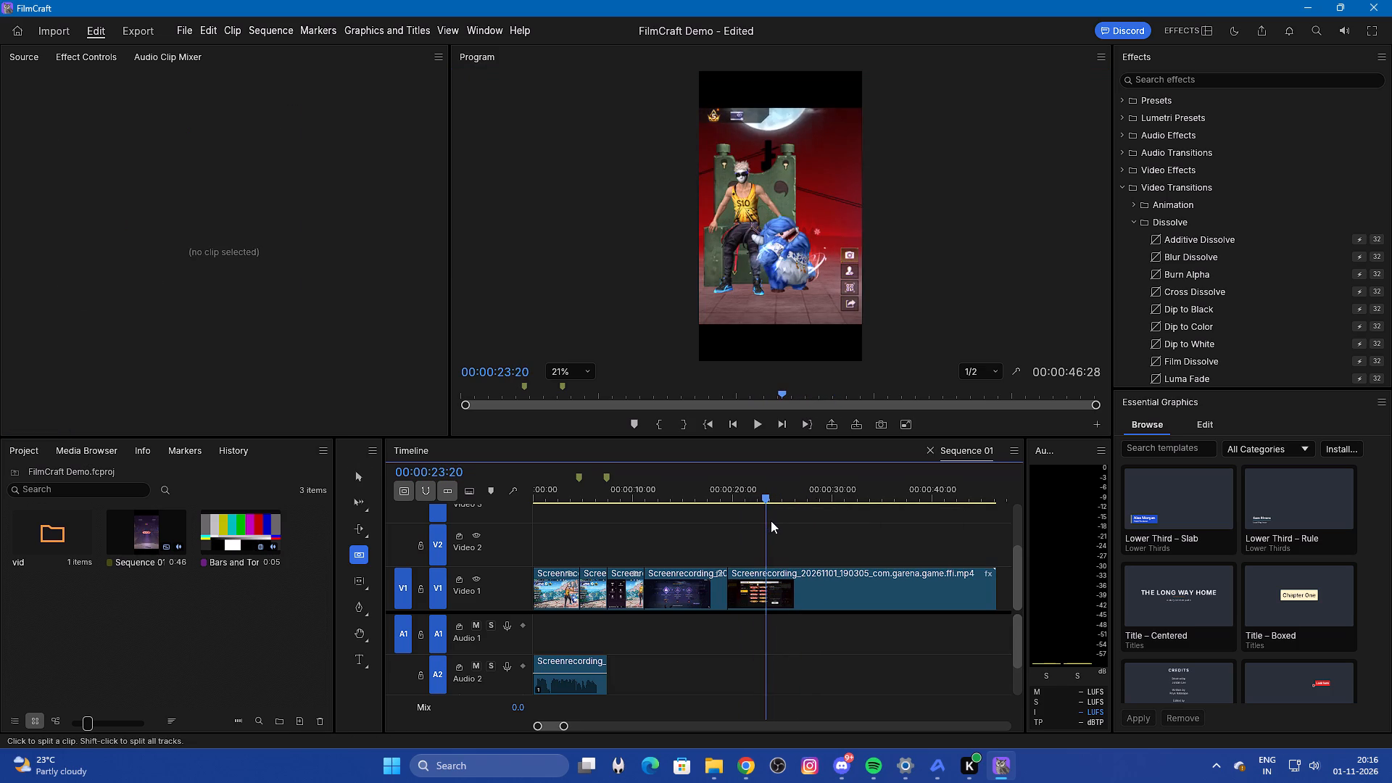
left_click_drag(766, 498, 760, 503)
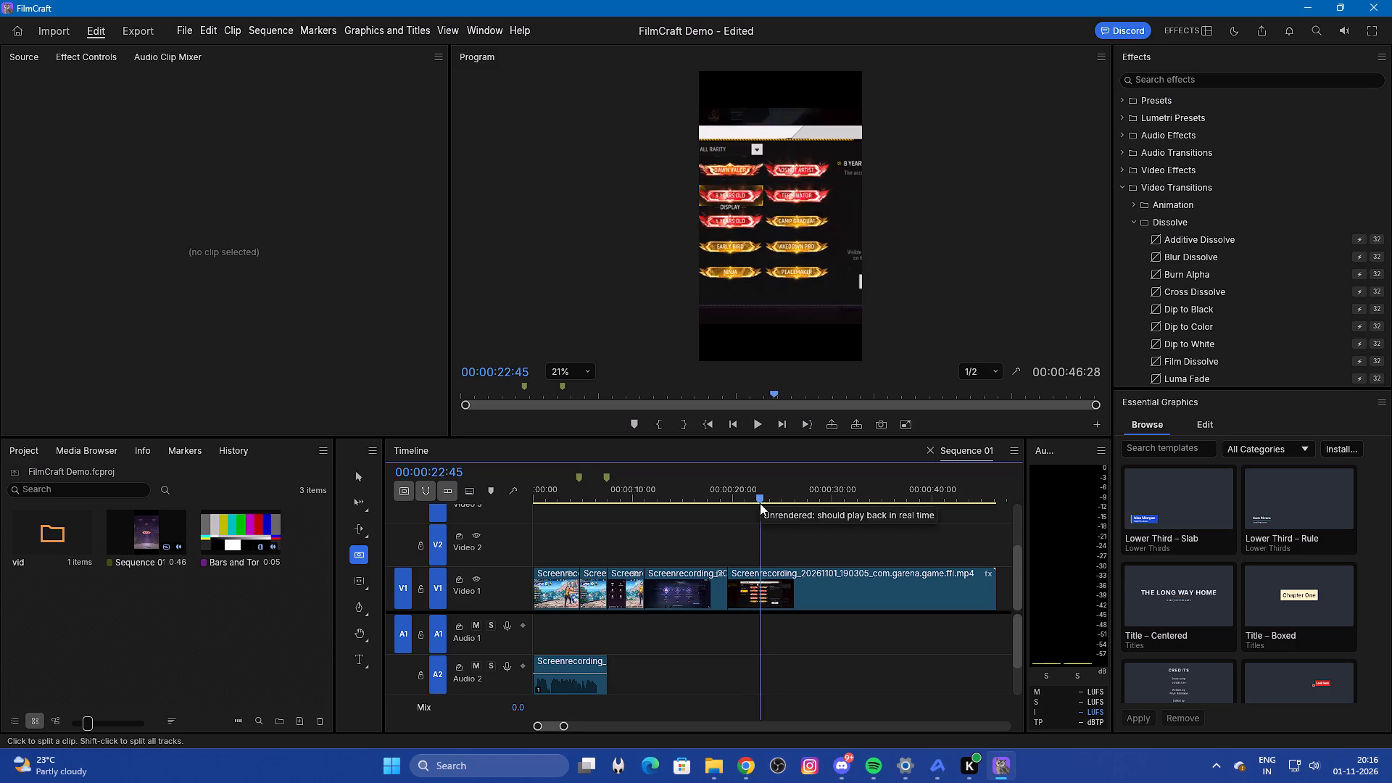
left_click_drag(760, 503, 766, 506)
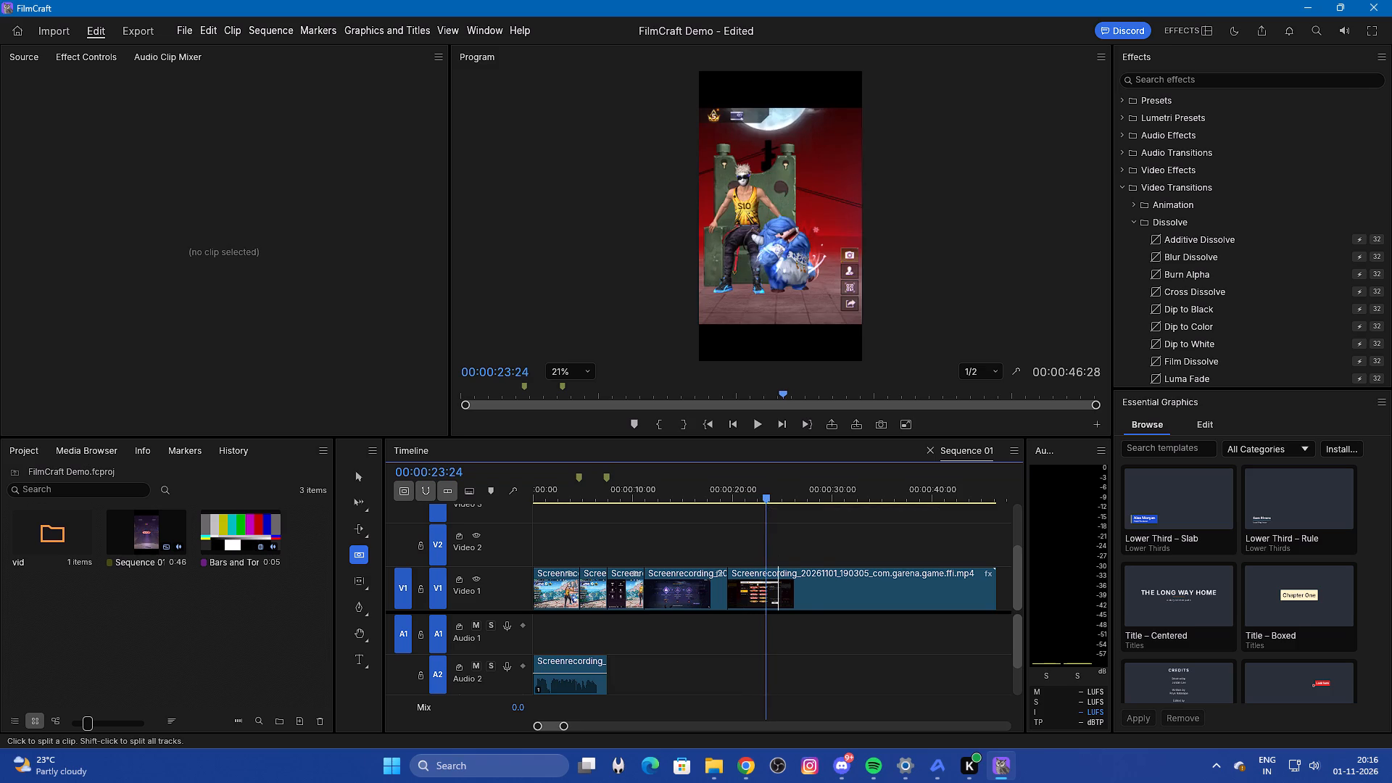
left_click(770, 590)
Split the last Video 1 clip at 00:00:25:53, where the character stands in the lobby scene.
left_click_drag(765, 500, 778, 504)
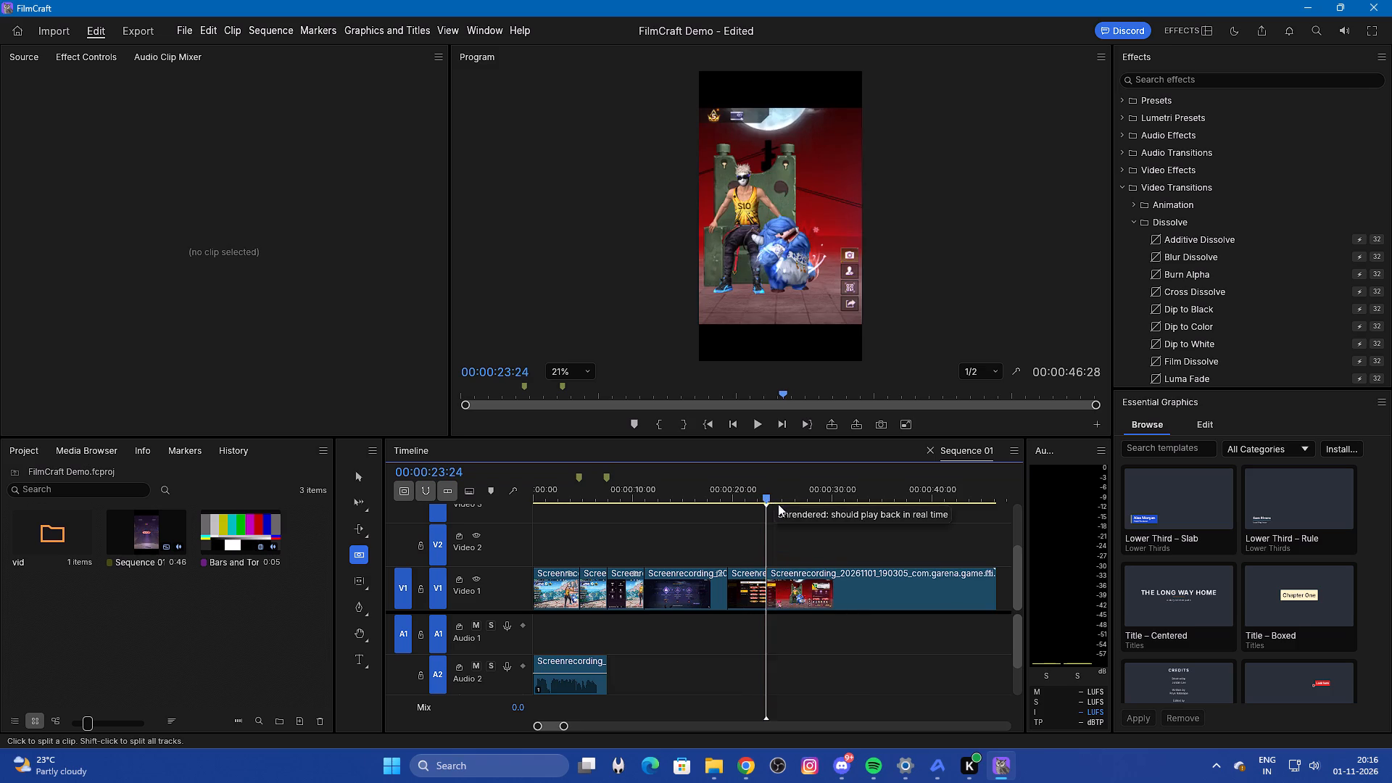
left_click_drag(778, 504, 790, 506)
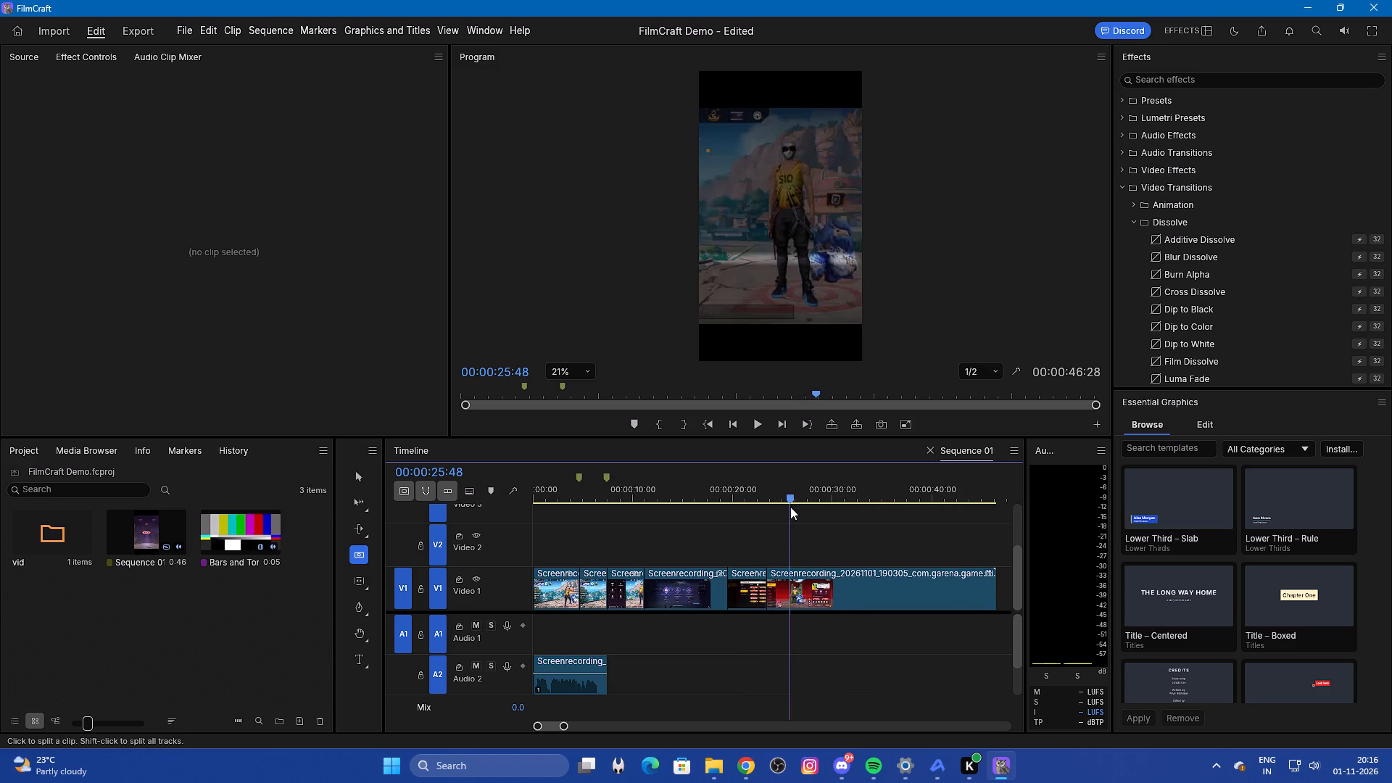
left_click(792, 501)
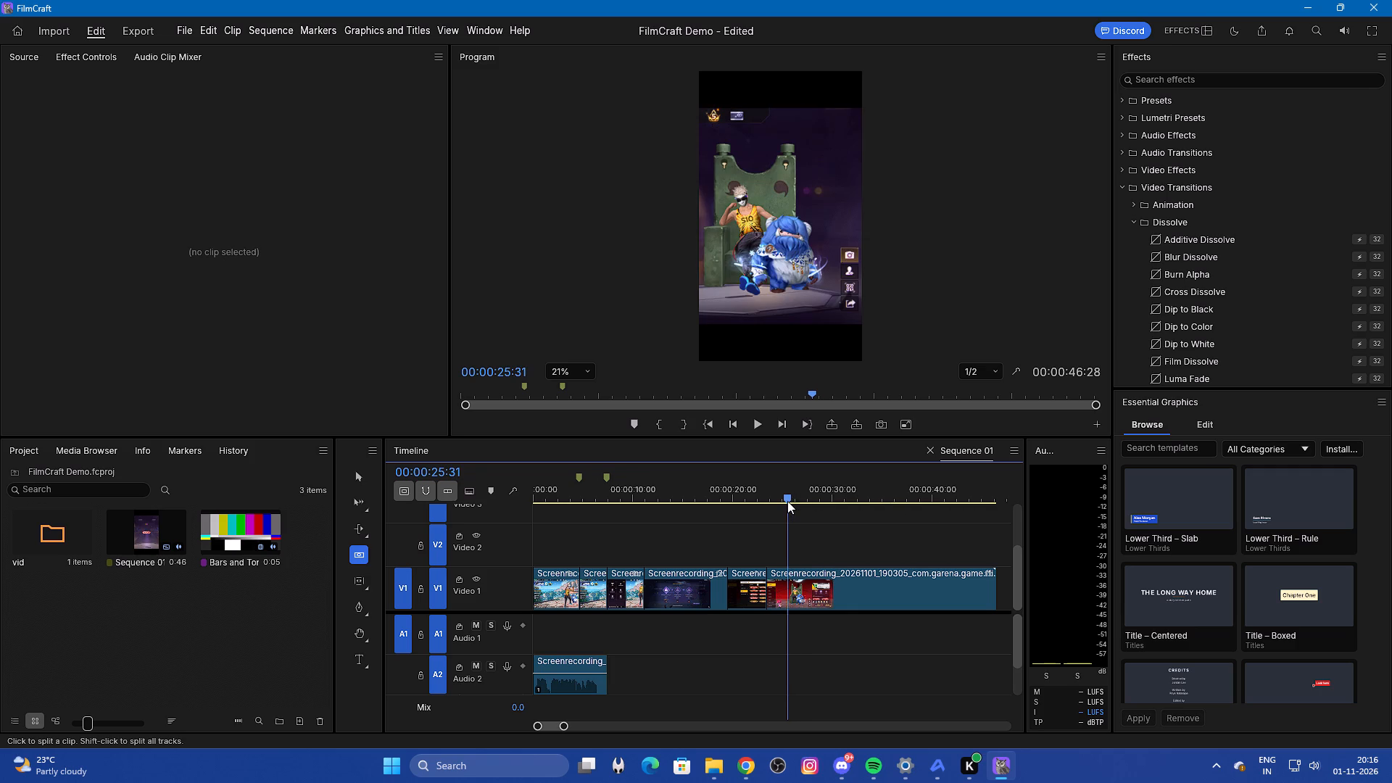
left_click(787, 500)
left_click(793, 591)
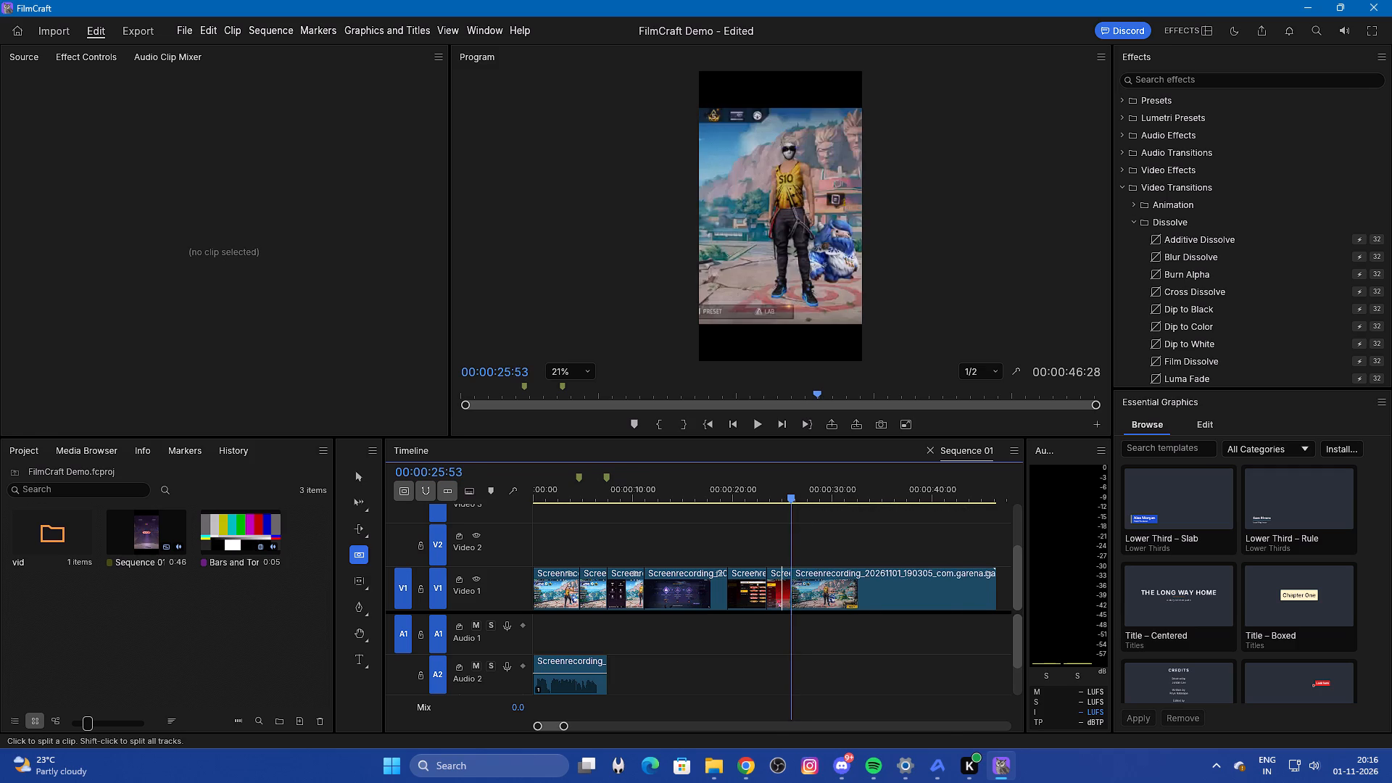
Cut the Video 1 segment between 00:00:23:24 and 00:00:25:53 out of the sequence.
right_click(782, 584)
left_click(819, 83)
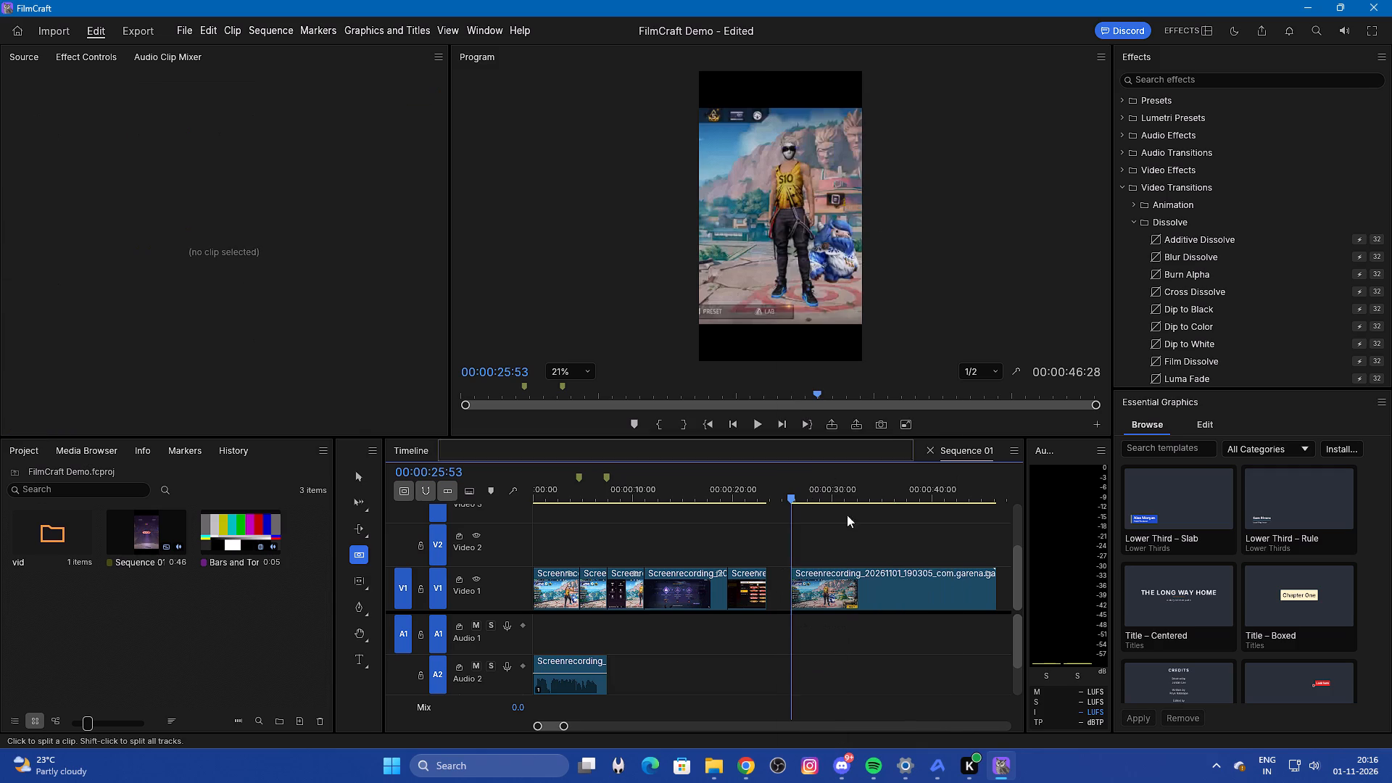
Move the last Video 1 clip earlier to 00:00:23:24 so it closes the gap after the preceding clip.
key("v")
left_click_drag(861, 571, 821, 592)
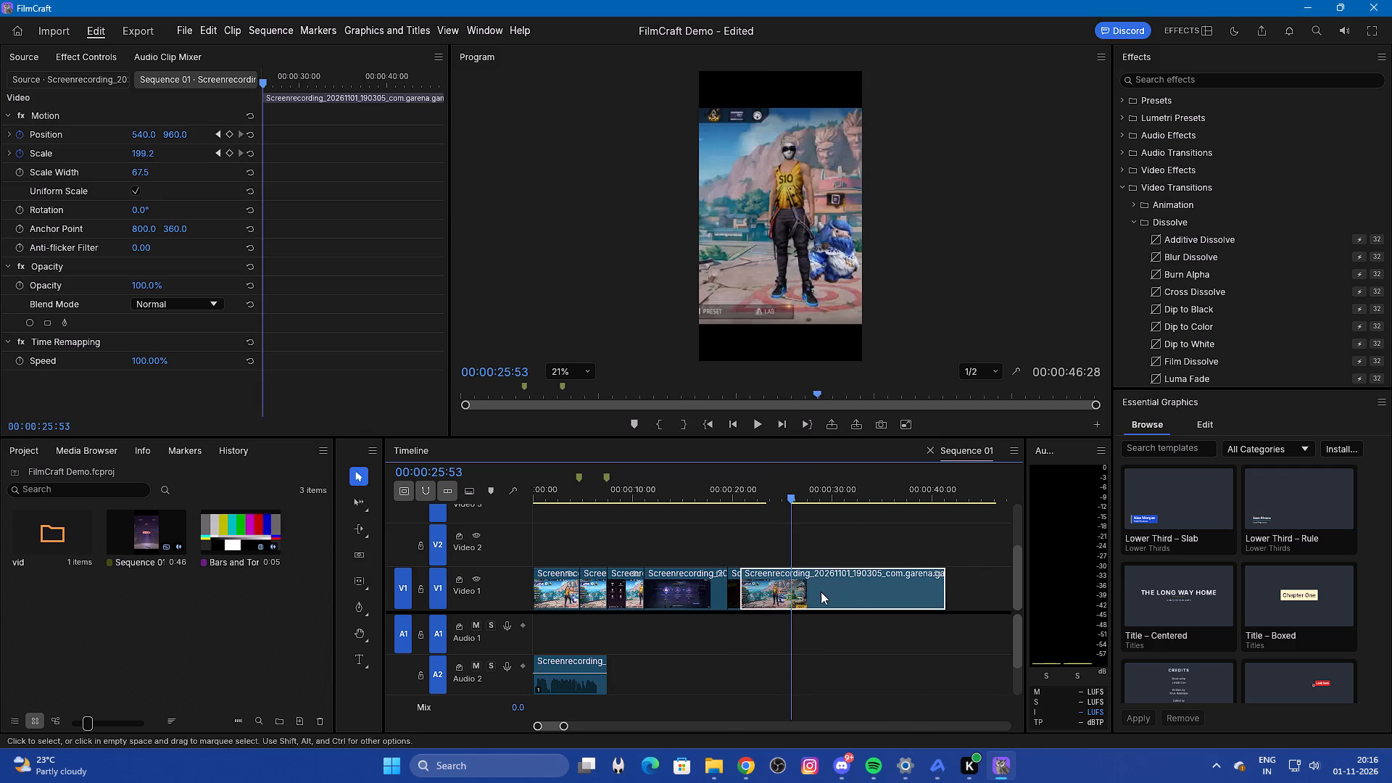
left_click_drag(821, 592, 837, 596)
Scrub through the last Video 1 clip to examine where the emote wheel and the character's dance appear.
left_click_drag(795, 497, 794, 498)
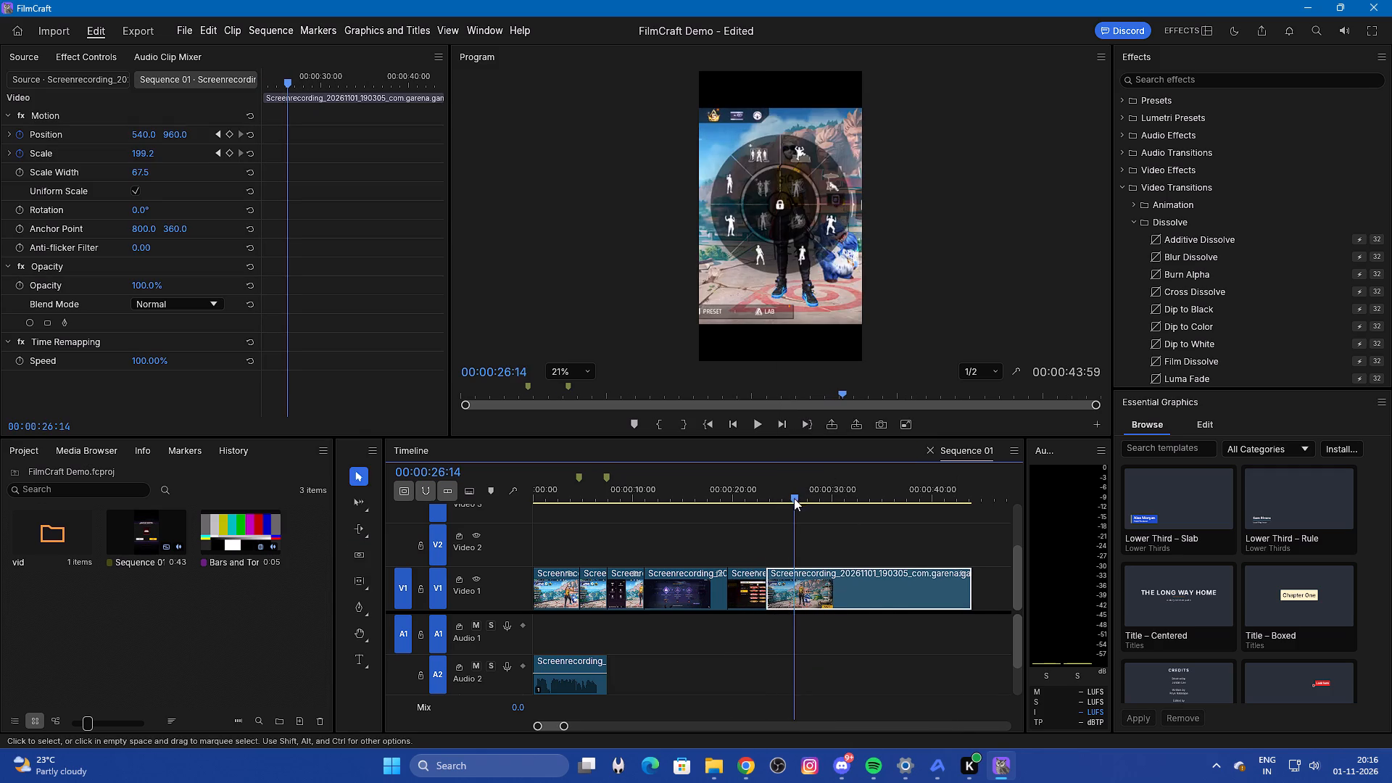
left_click_drag(794, 498, 841, 535)
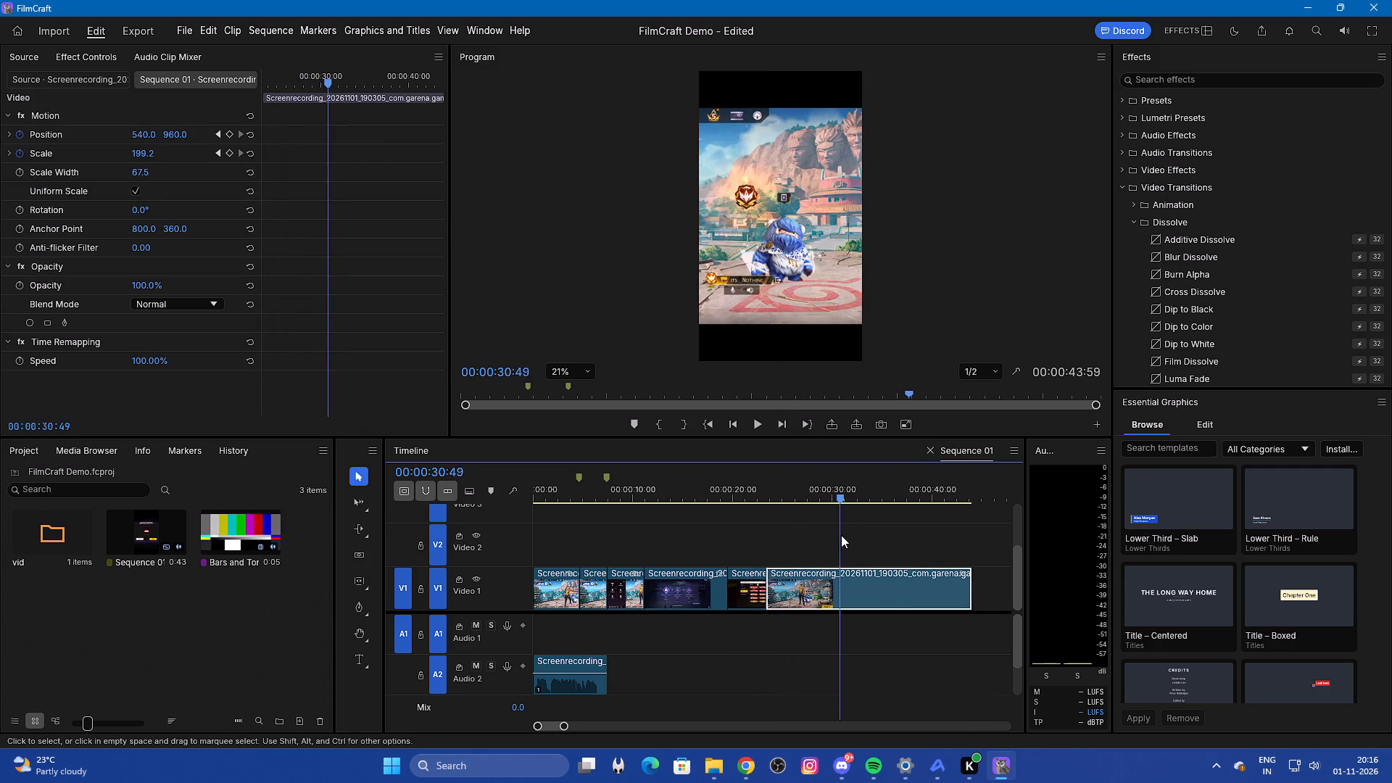
left_click_drag(841, 535, 888, 542)
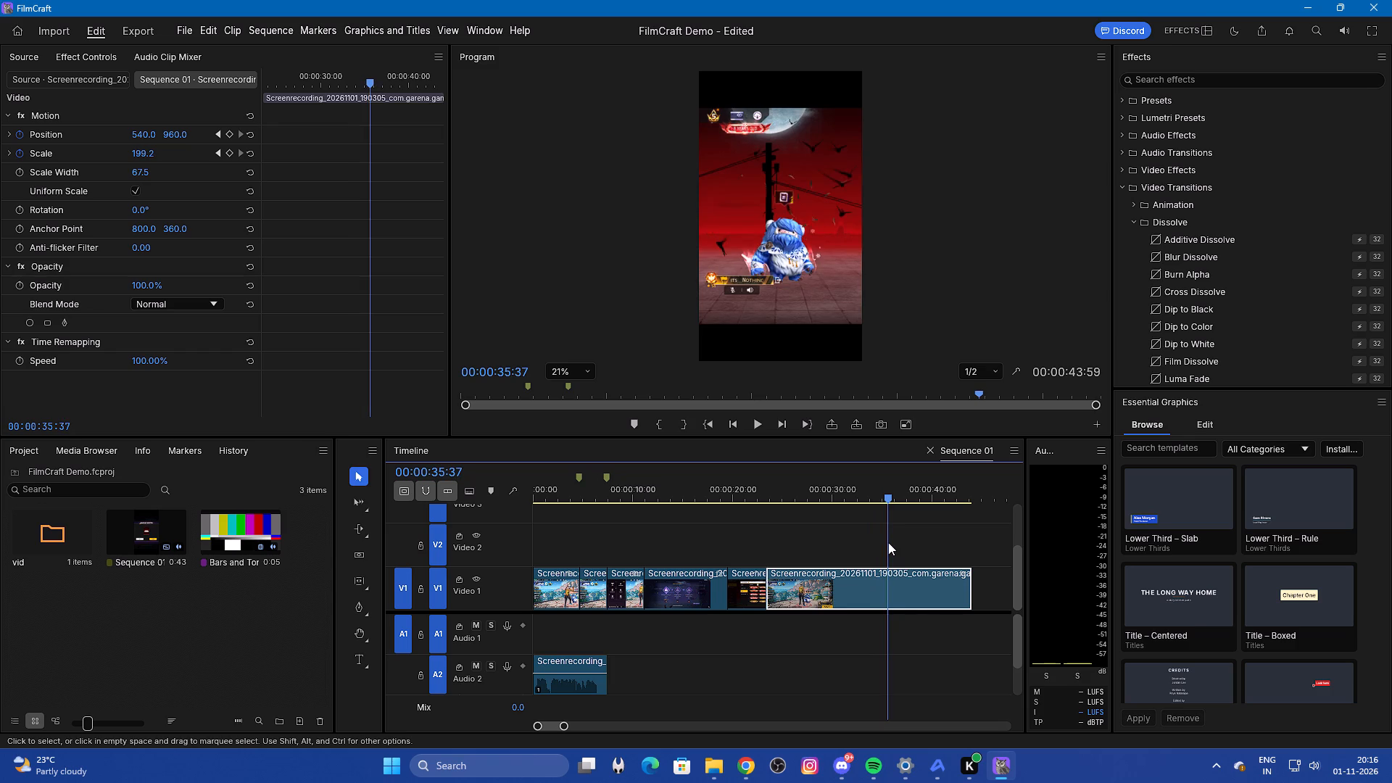
left_click_drag(888, 542, 811, 573)
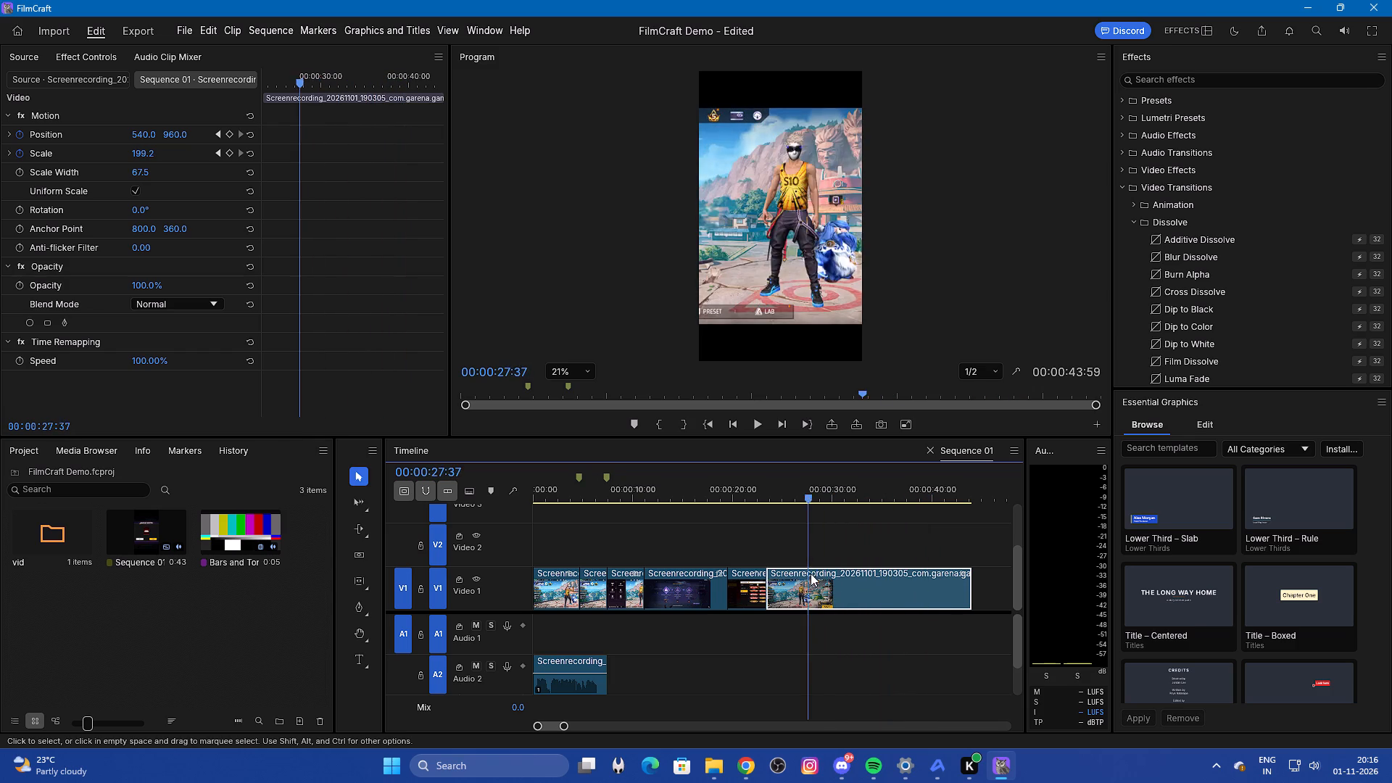
left_click_drag(811, 573, 799, 573)
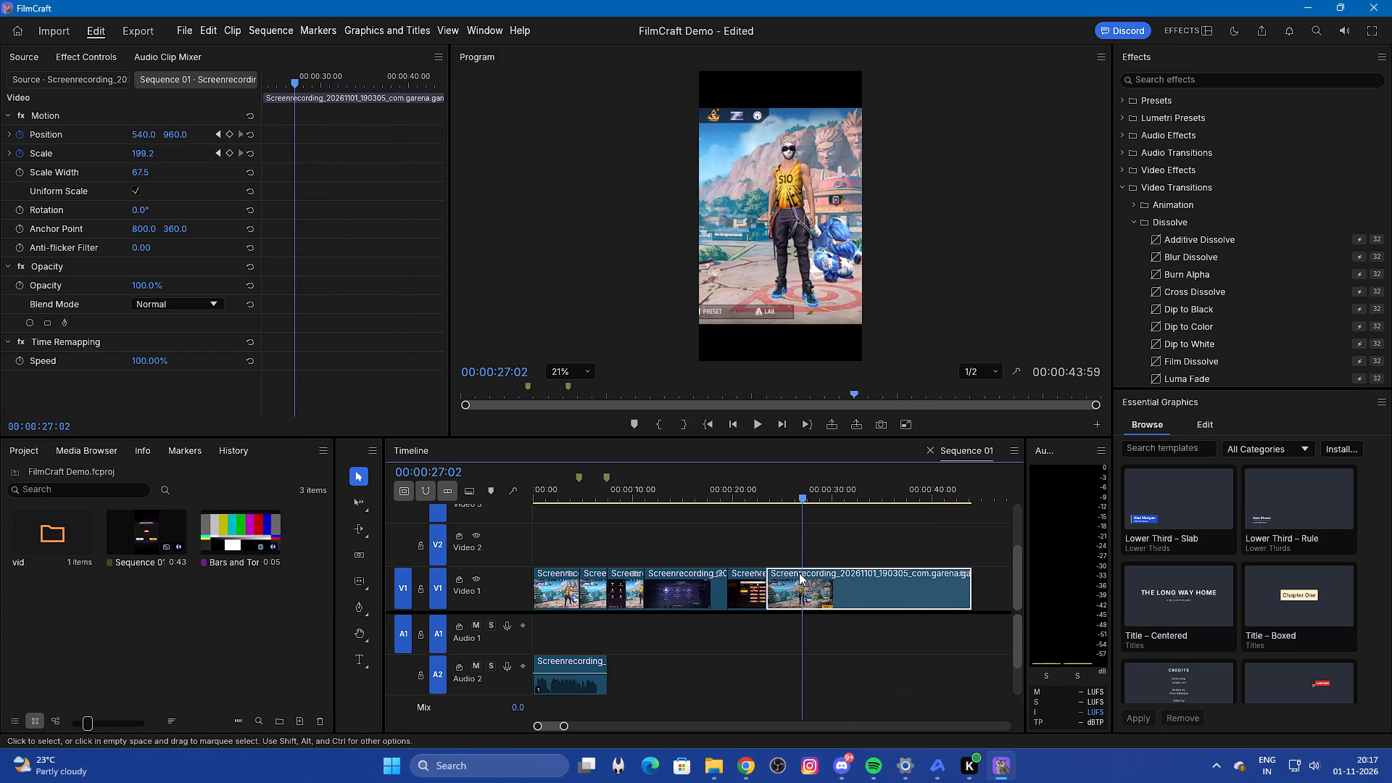
left_click_drag(799, 573, 775, 585)
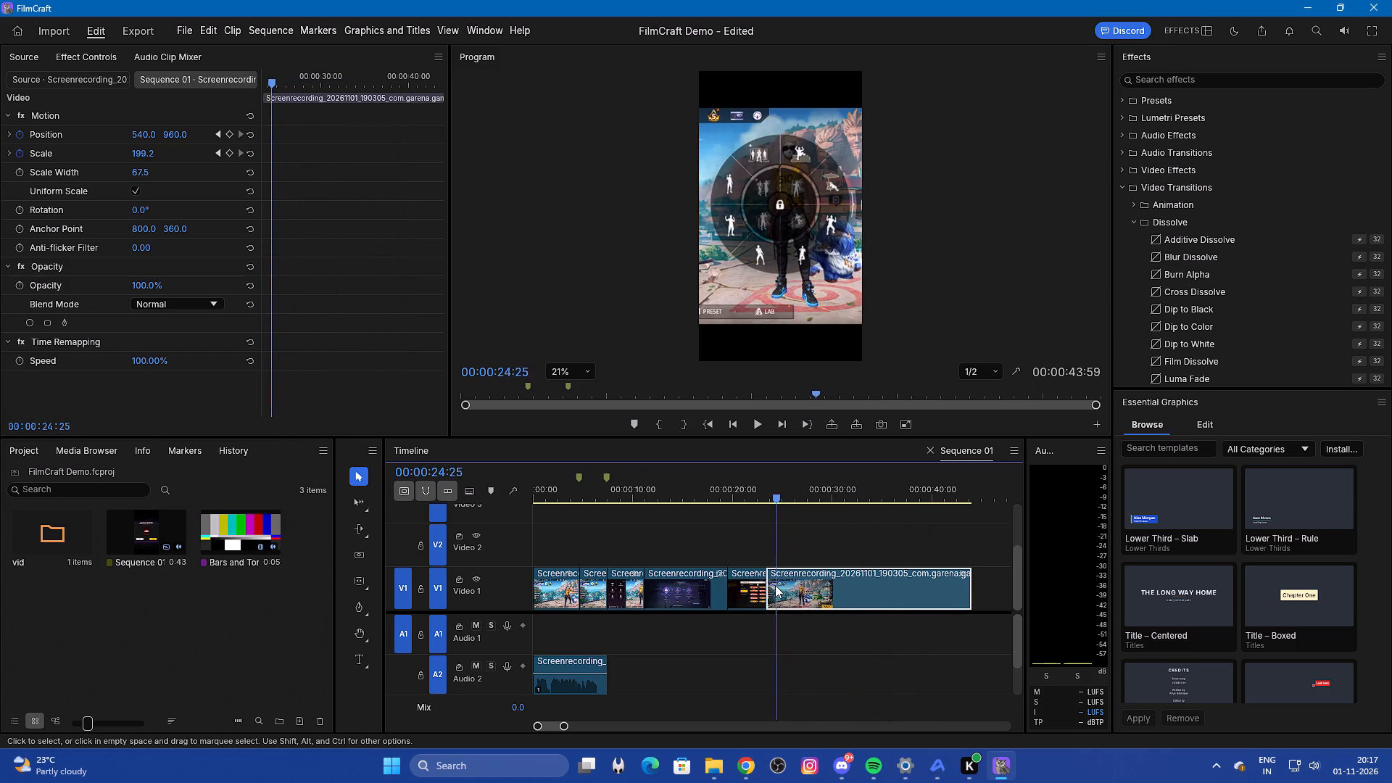
left_click_drag(775, 585, 816, 588)
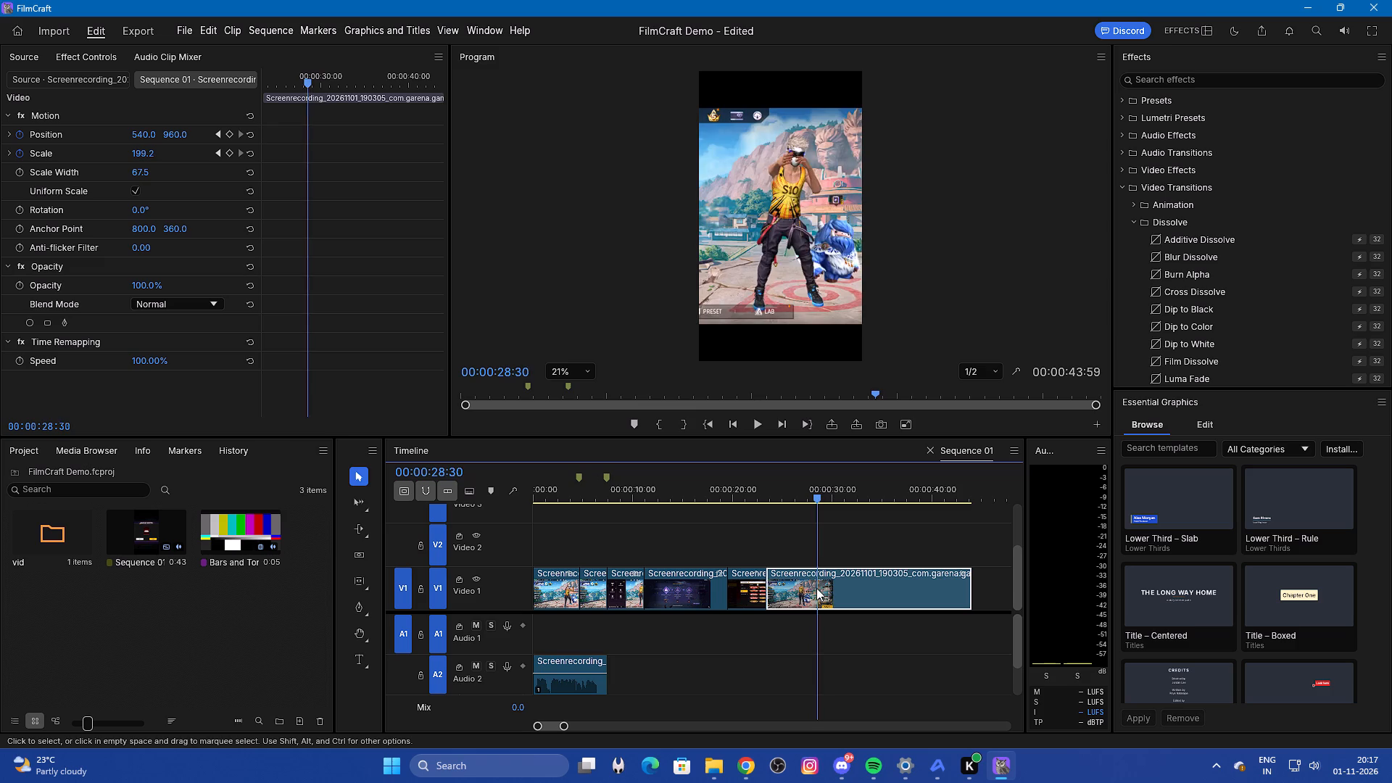
left_click_drag(816, 588, 872, 587)
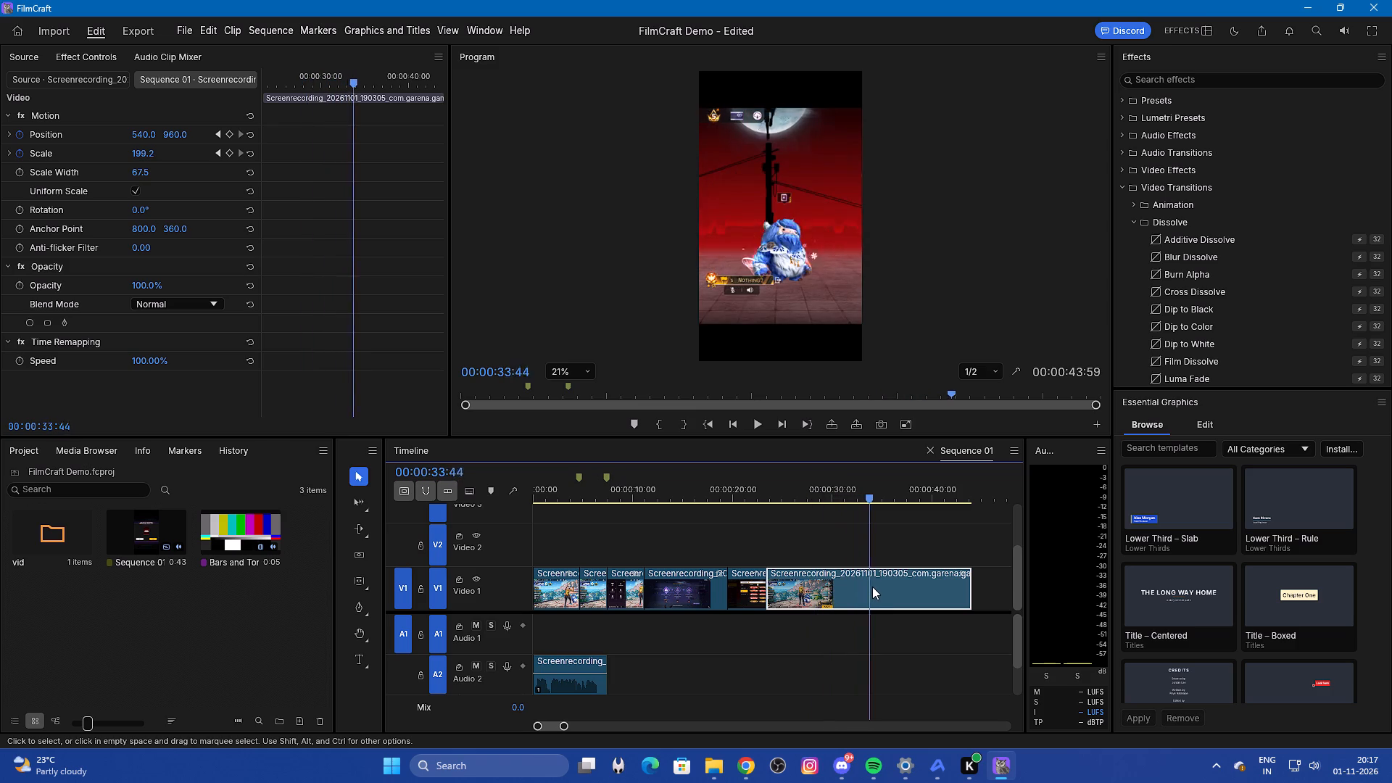
left_click_drag(872, 587, 769, 592)
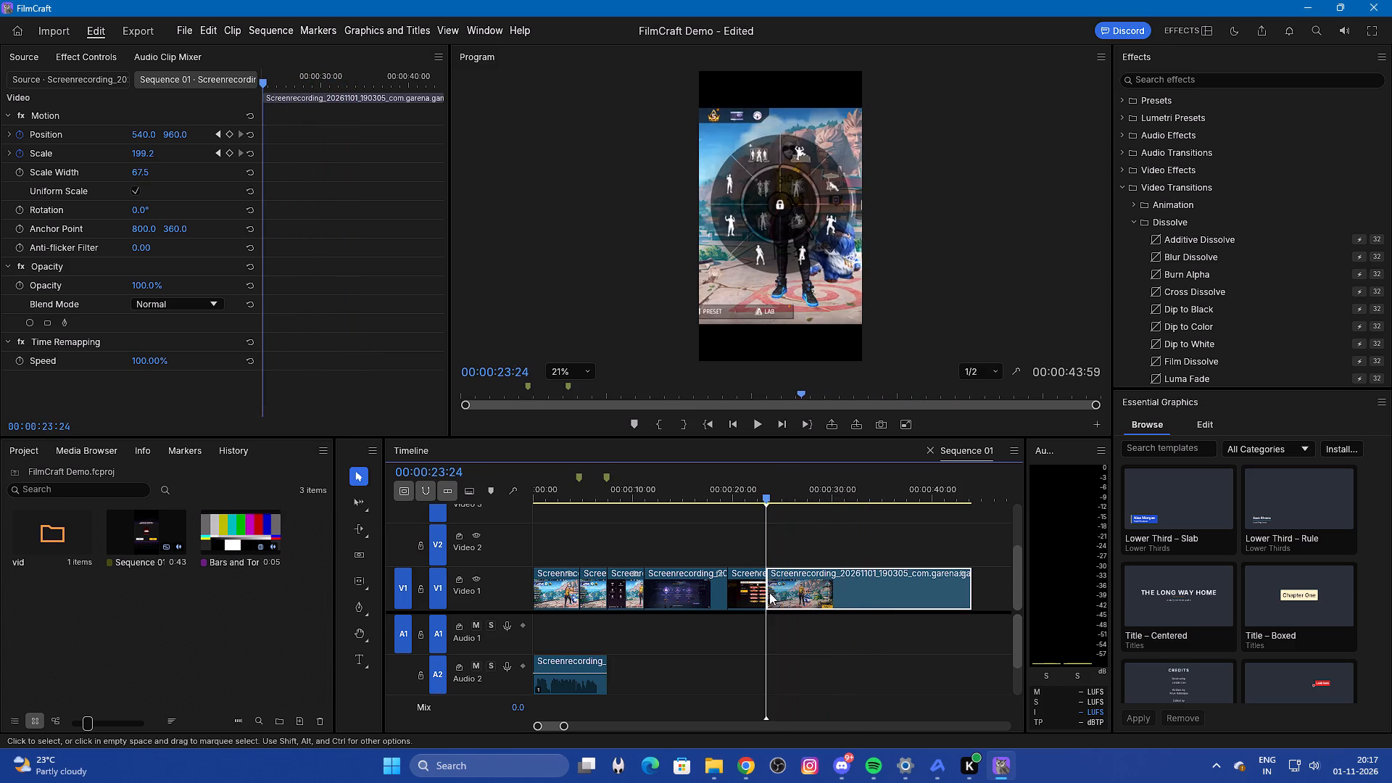
left_click_drag(769, 592, 830, 591)
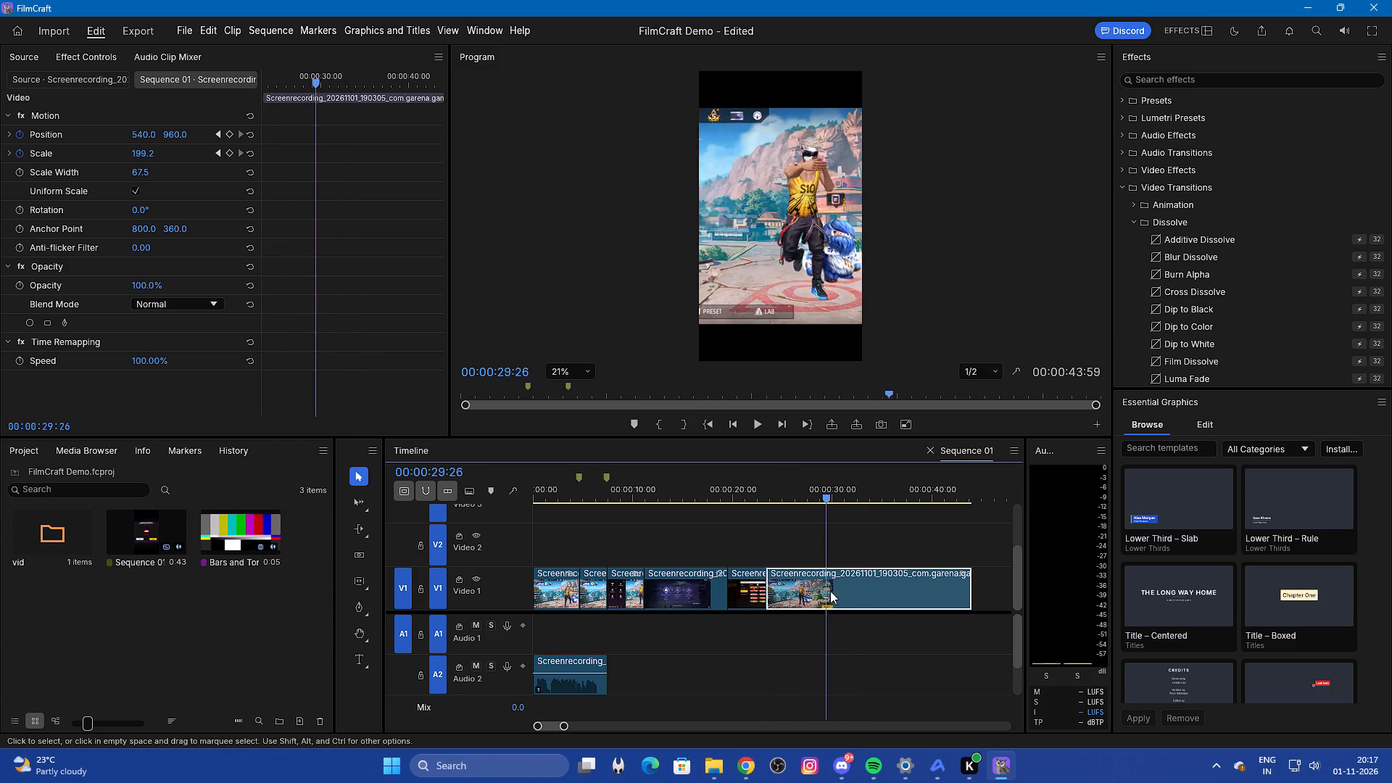
left_click_drag(830, 591, 823, 594)
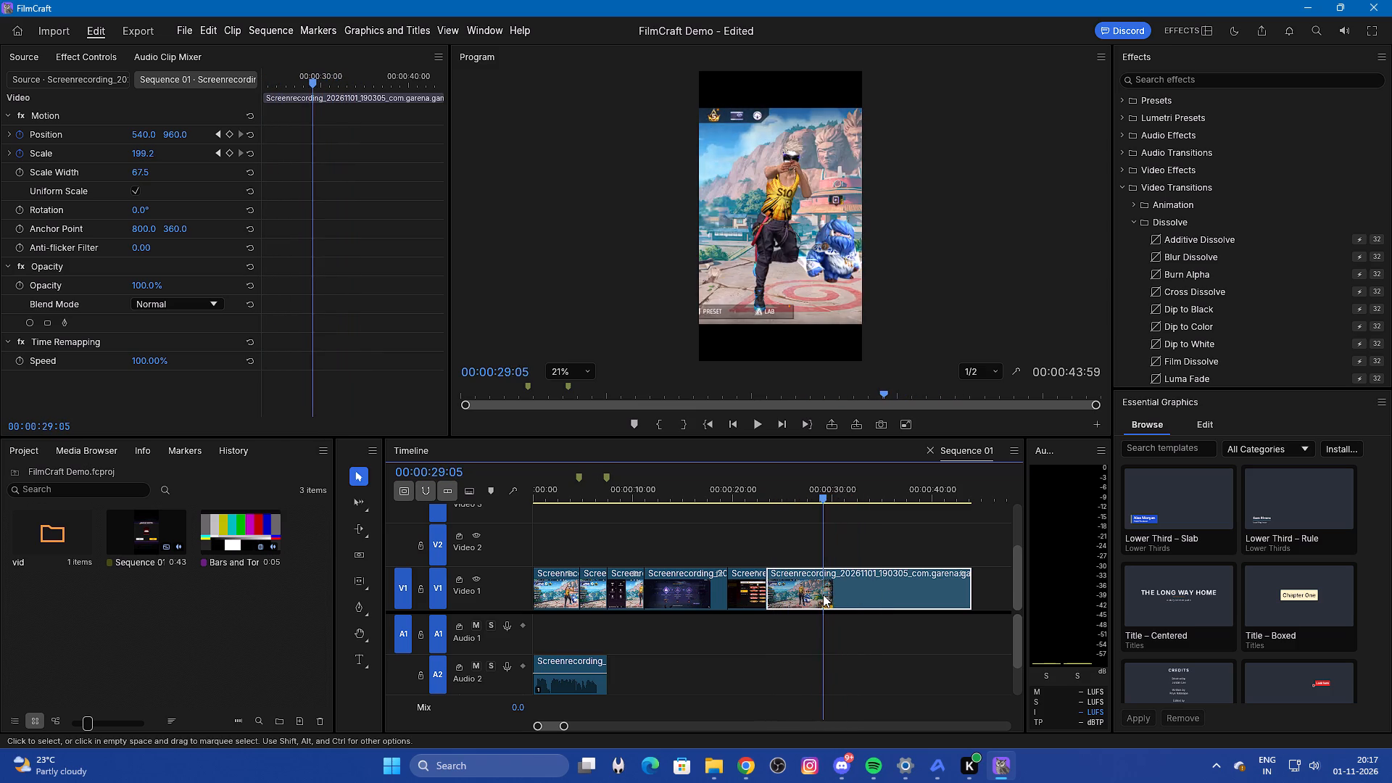
left_click_drag(823, 594, 806, 597)
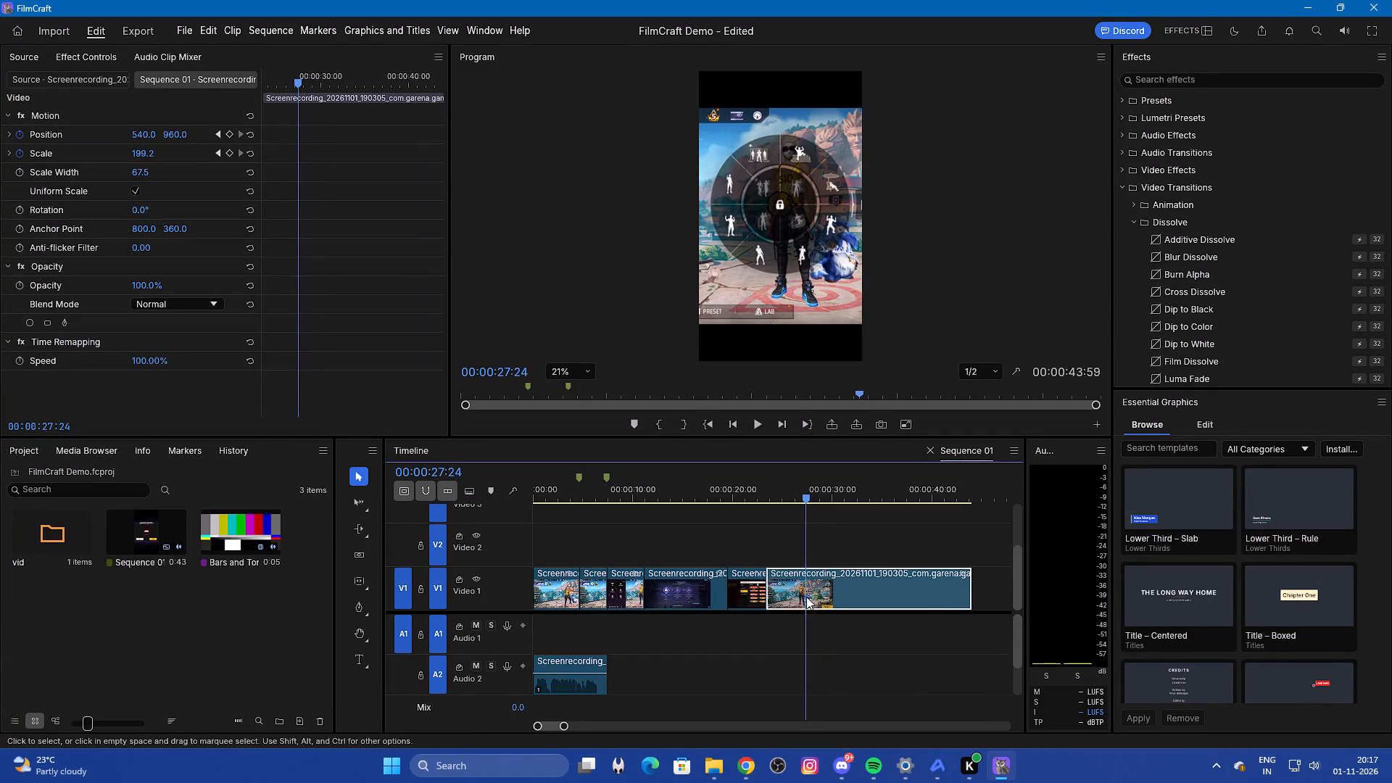
left_click_drag(806, 597, 787, 596)
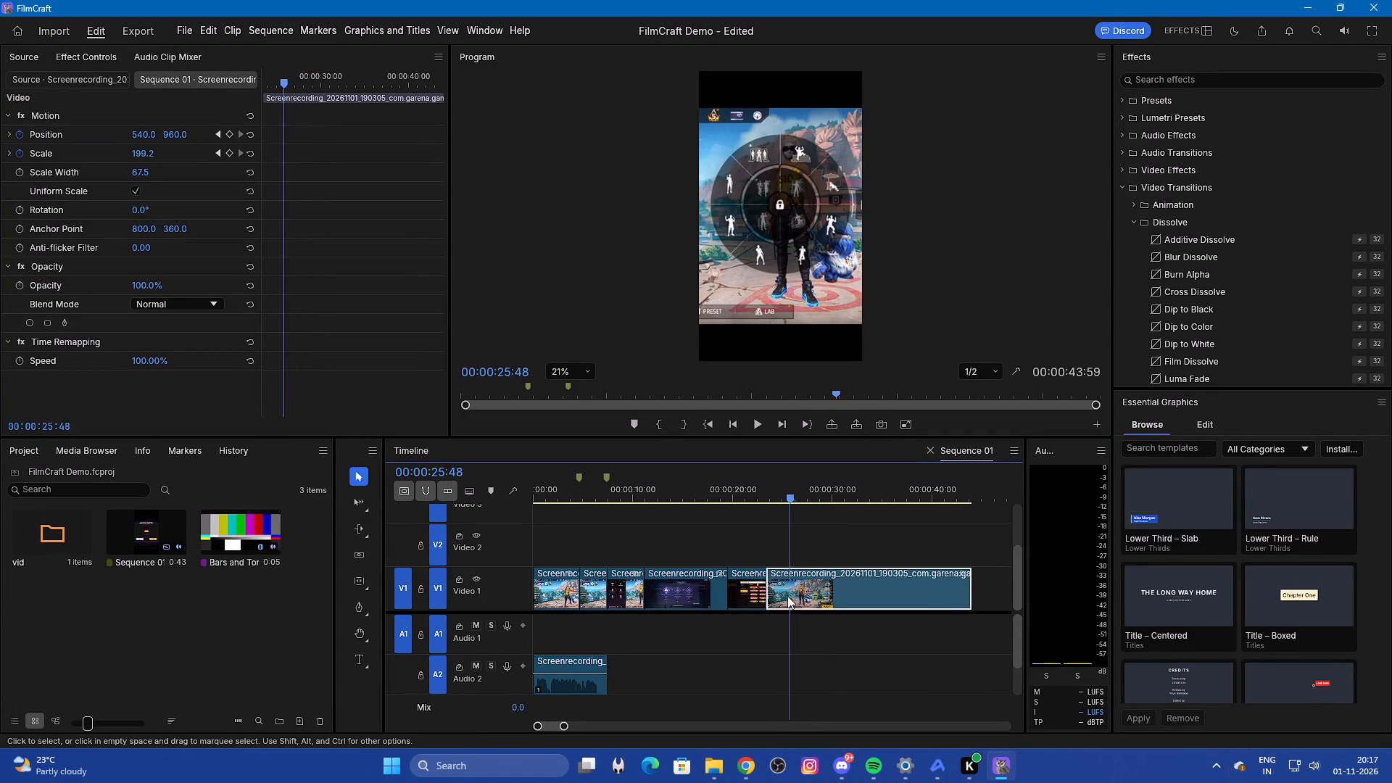
Split the last Video 1 clip at 00:00:24:12, near its start, where the emote wheel is shown.
left_click_drag(787, 596, 773, 598)
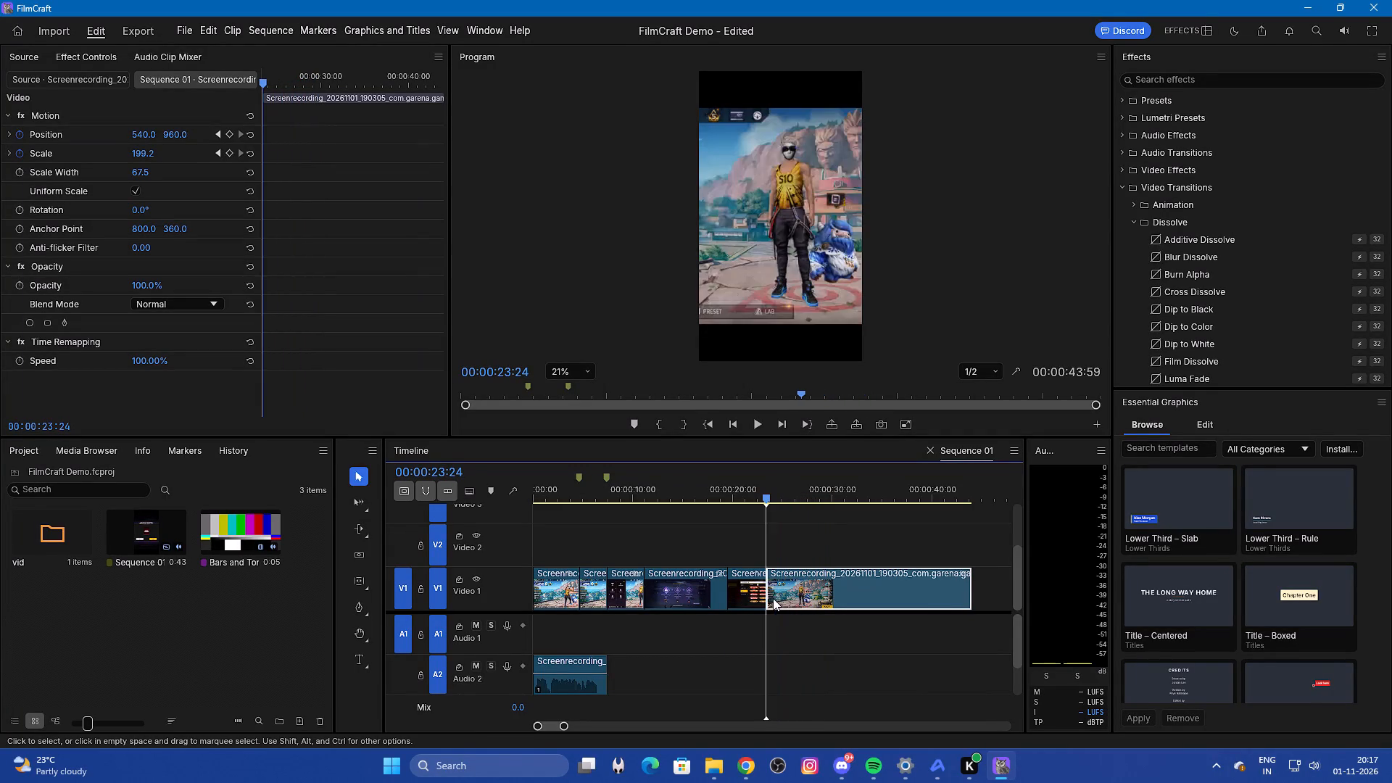
left_click_drag(773, 598, 776, 598)
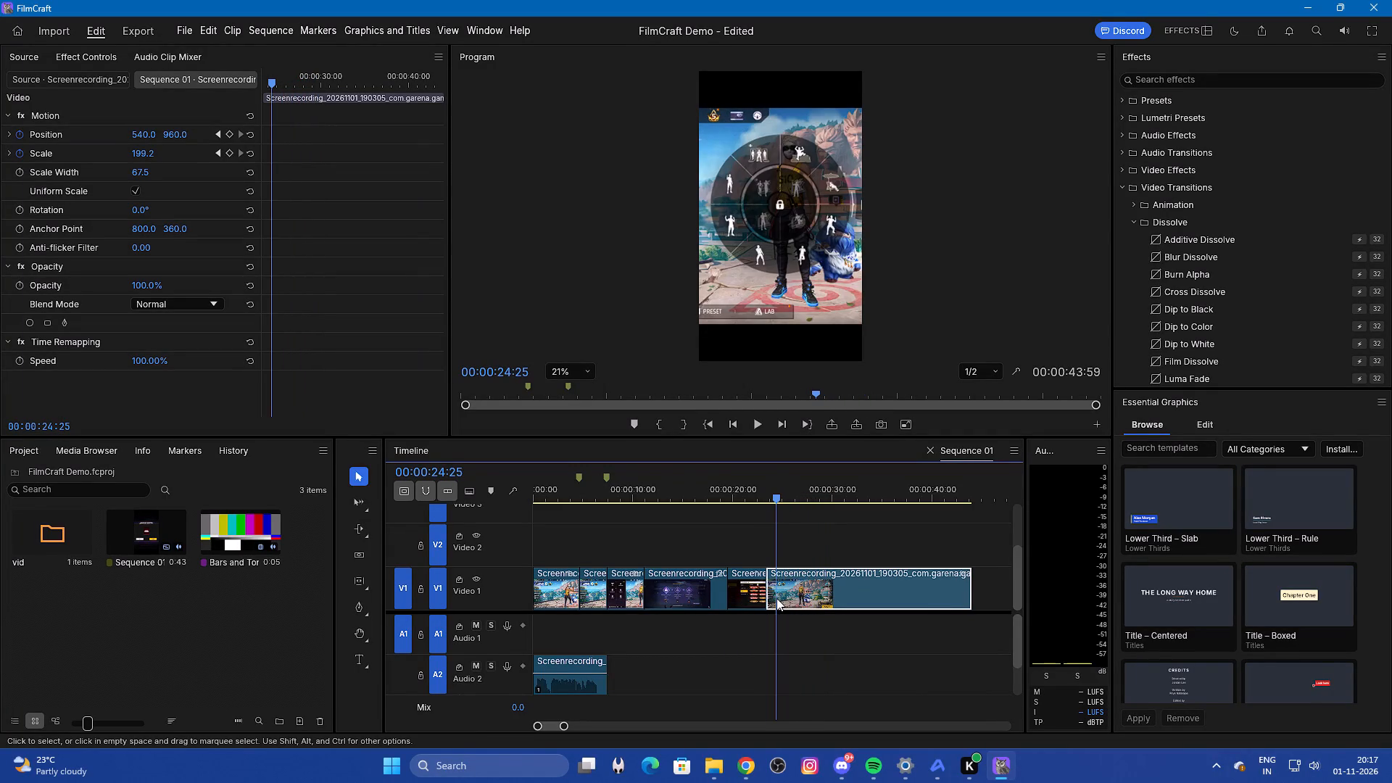
left_click_drag(776, 598, 774, 598)
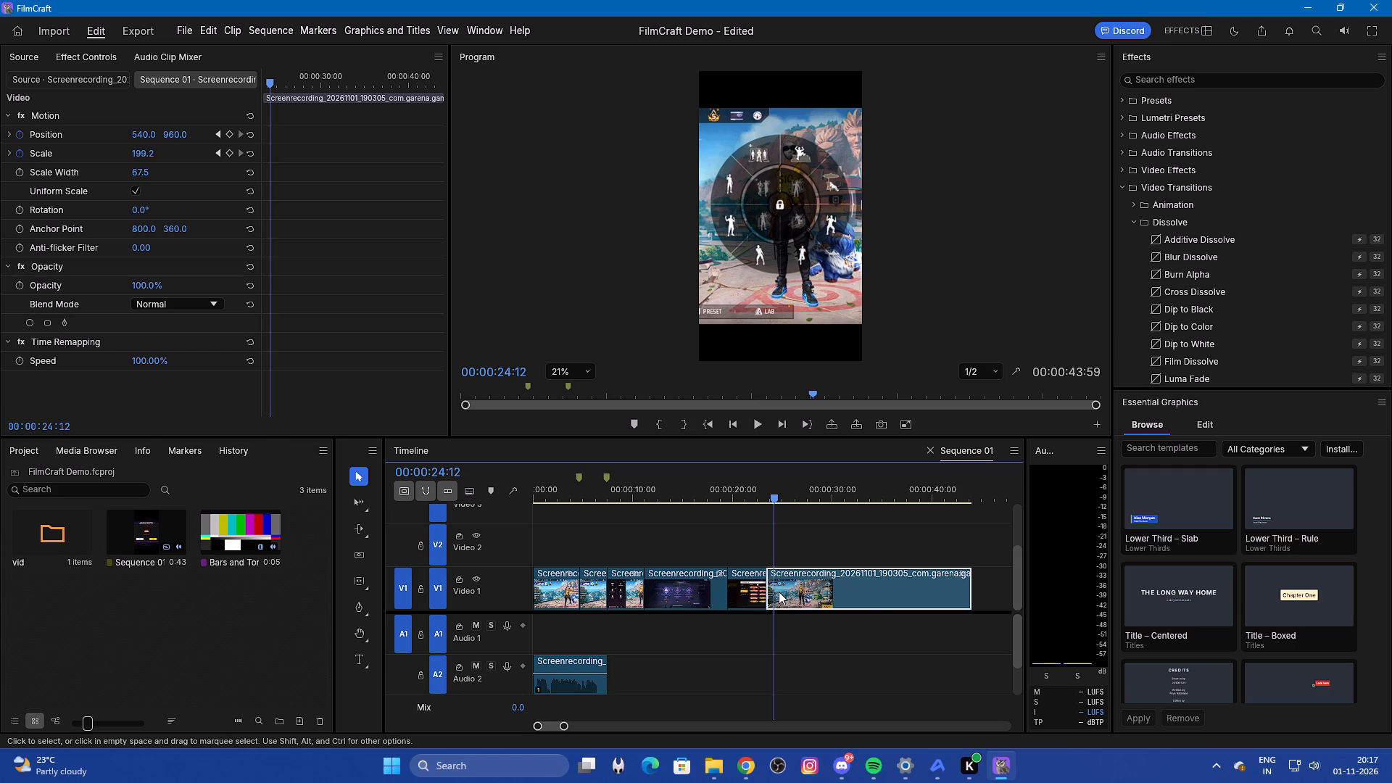
scroll(780, 588, "up", 1)
scroll(784, 589, "down", 1)
left_click_drag(563, 726, 554, 727)
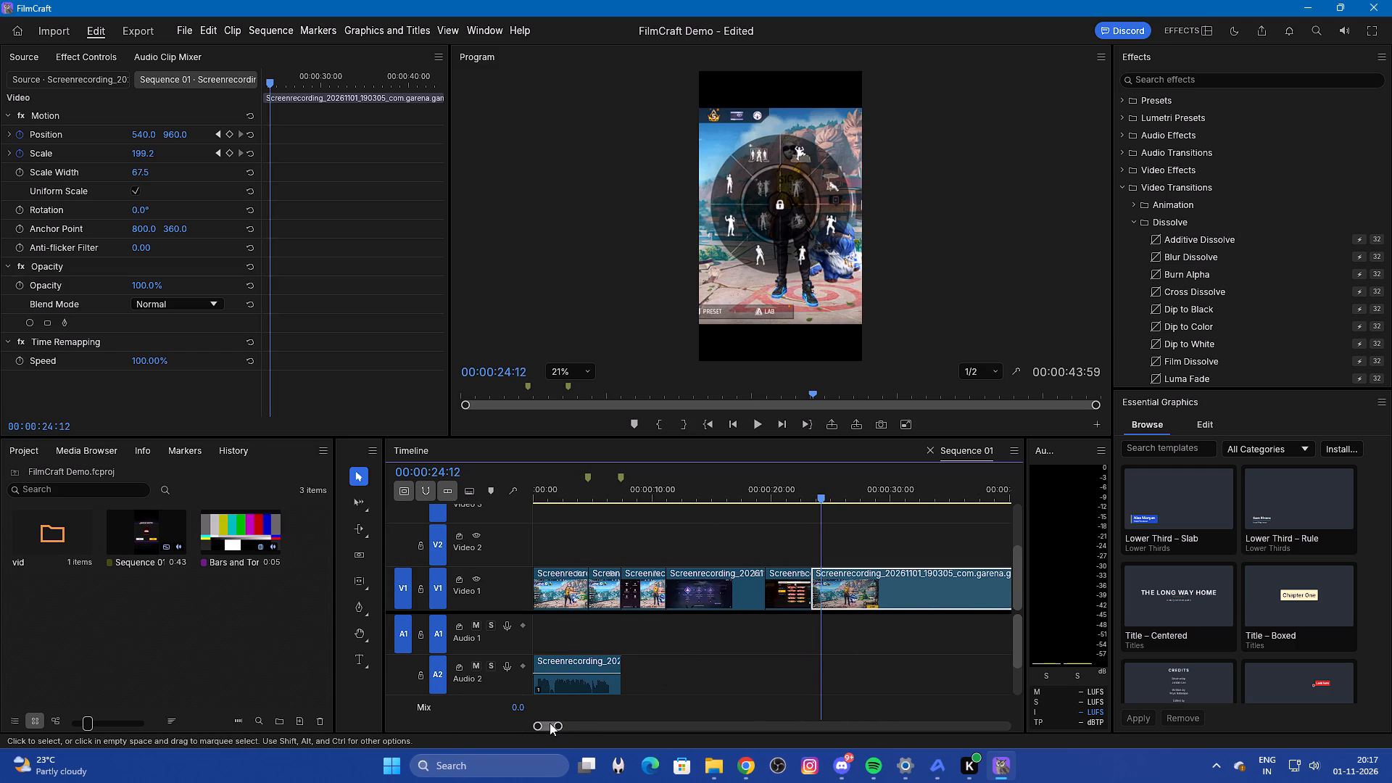
left_click_drag(544, 724, 554, 730)
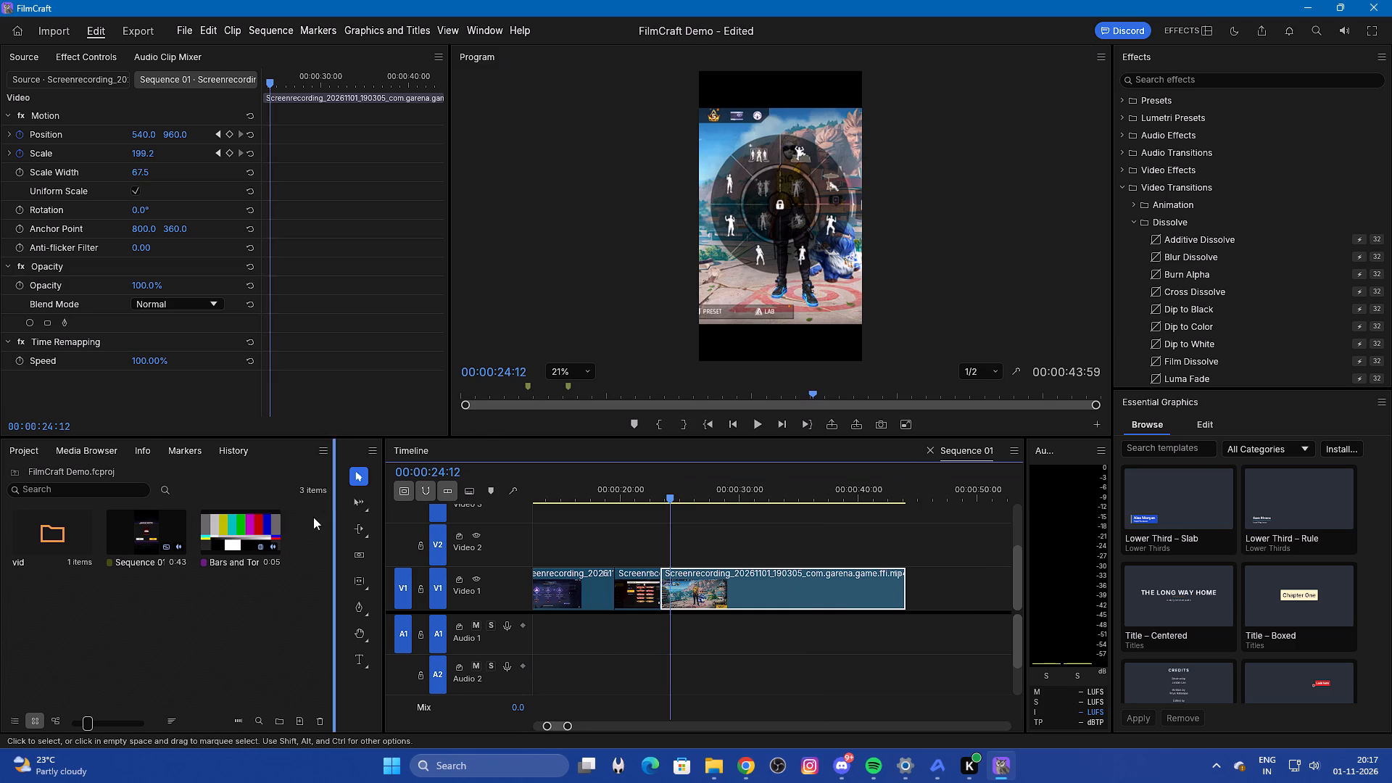
left_click(357, 551)
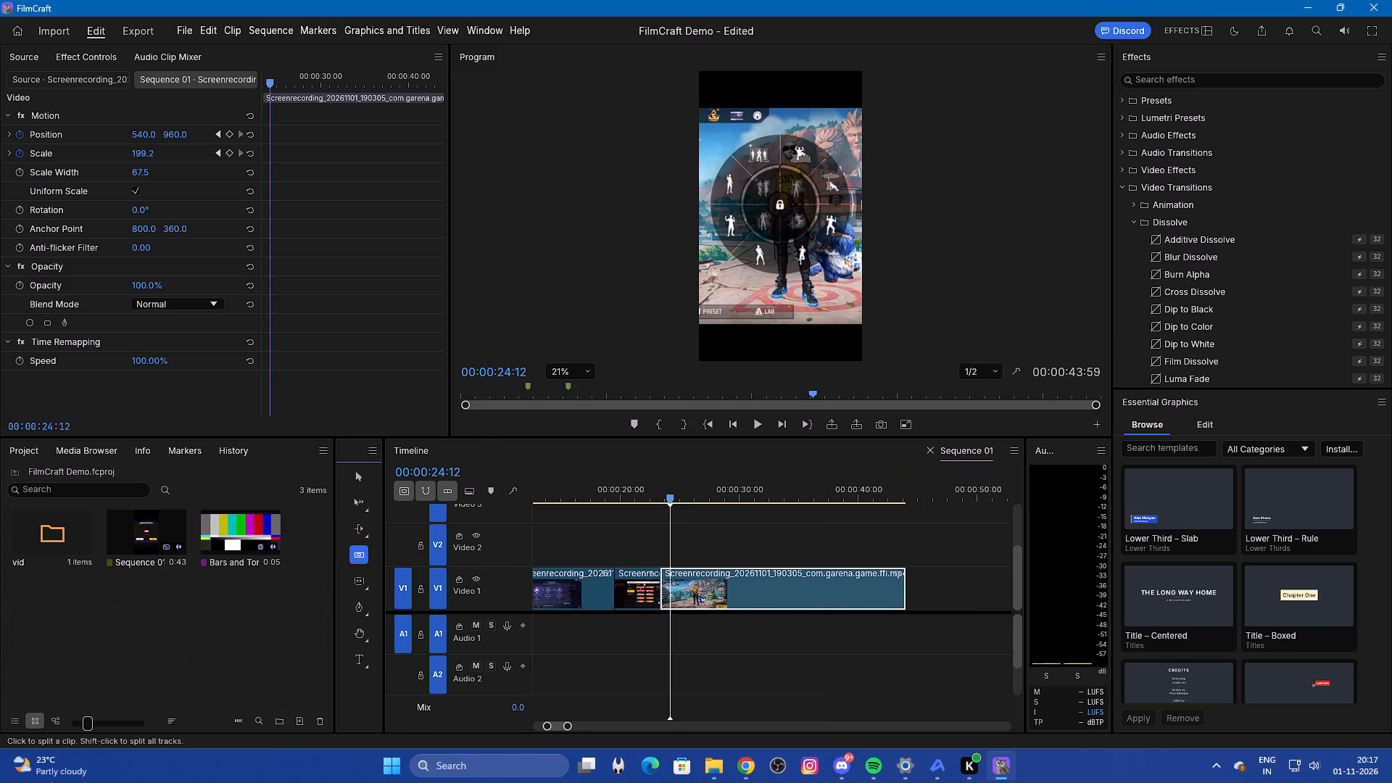
left_click(668, 594)
Split the last Video 1 clip at 00:00:27:21, while the emote wheel is shown just before the dance.
left_click_drag(670, 496, 676, 501)
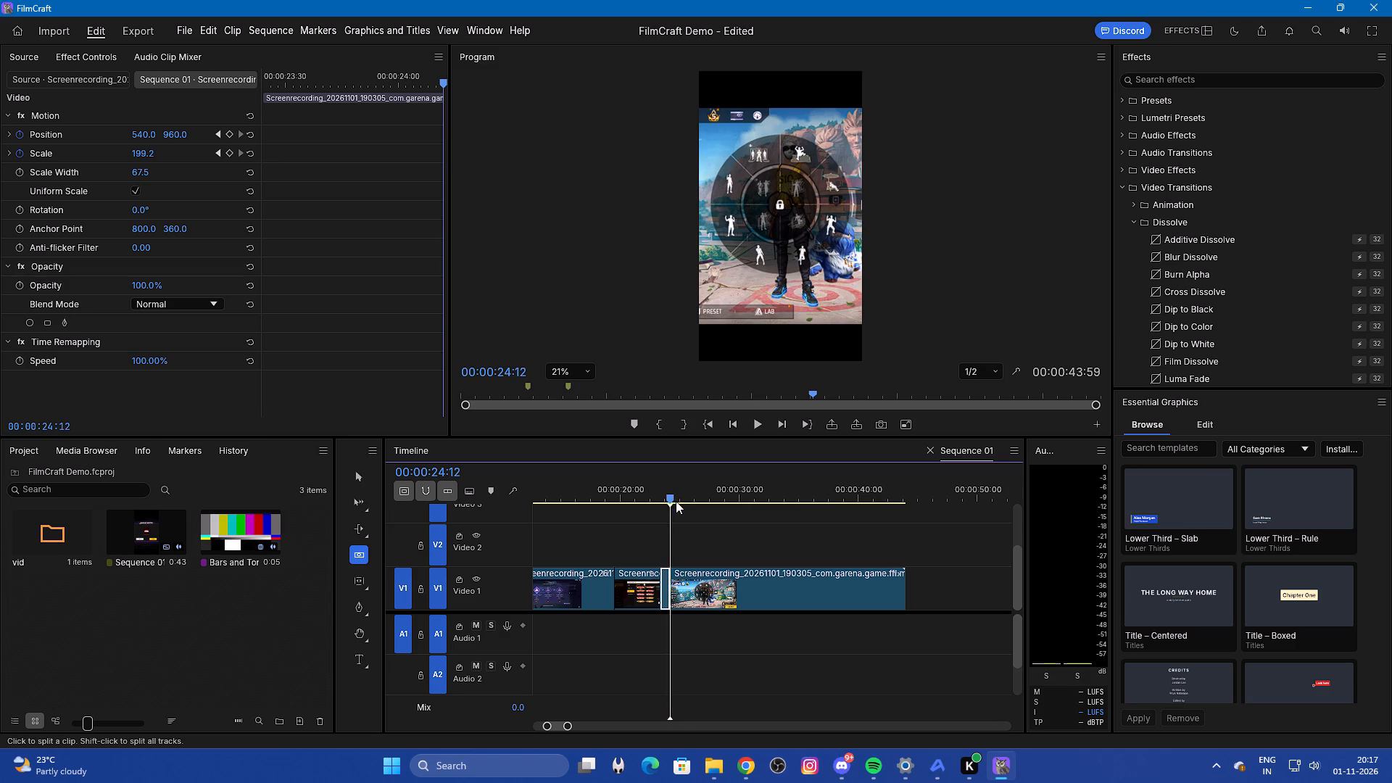
left_click_drag(676, 501, 677, 501)
left_click_drag(676, 495, 690, 494)
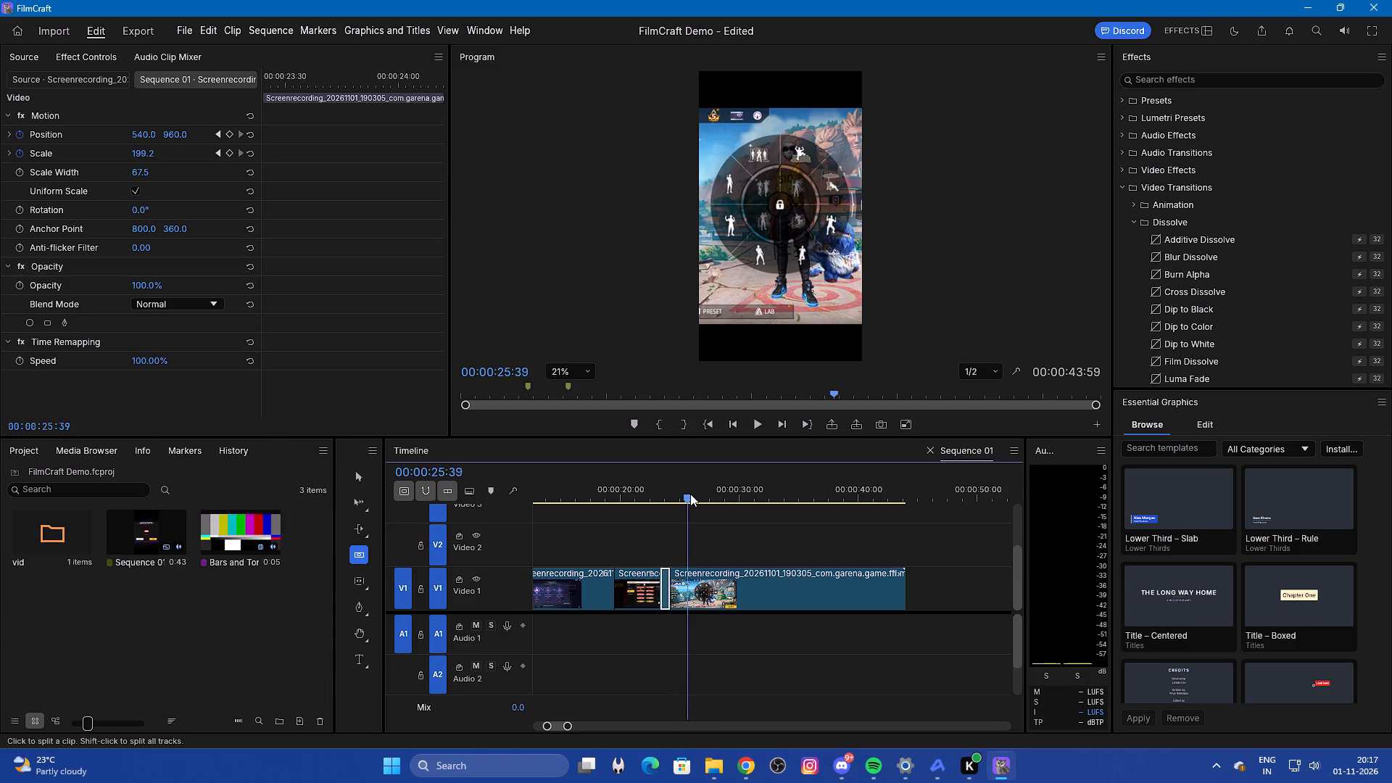
left_click_drag(690, 494, 714, 497)
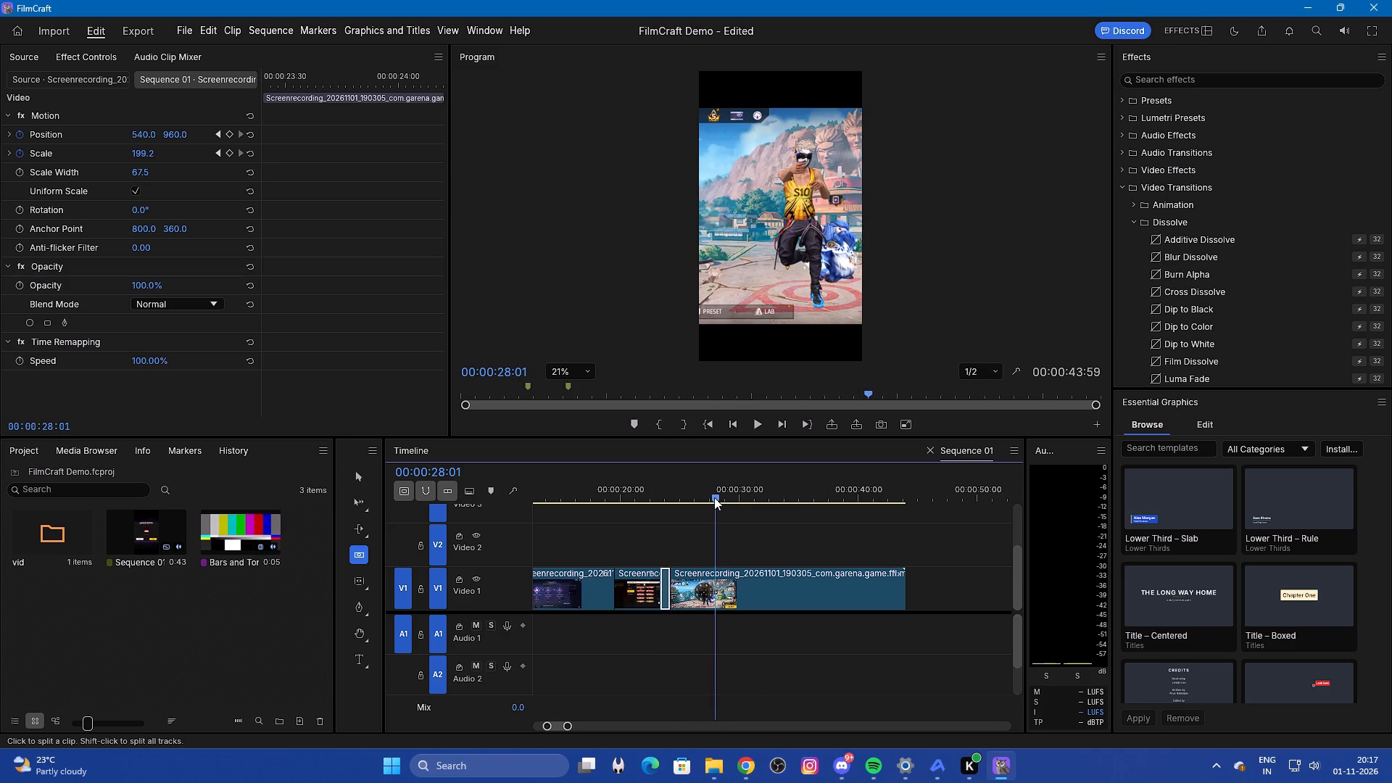
left_click_drag(714, 497, 708, 498)
left_click(706, 584)
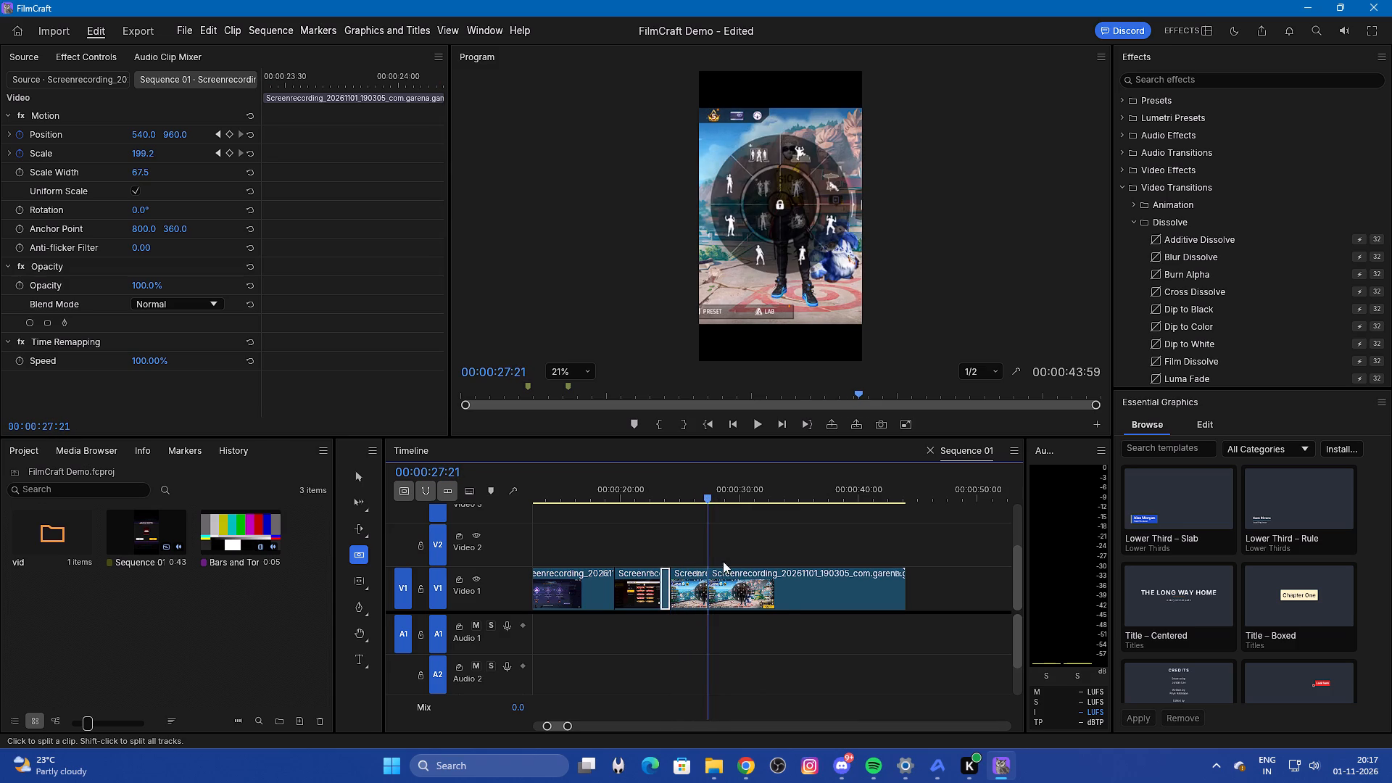
Cut the short emote-wheel clip between 00:00:24:12 and 00:00:27:21 out of Video 1.
right_click(692, 584)
left_click(753, 80)
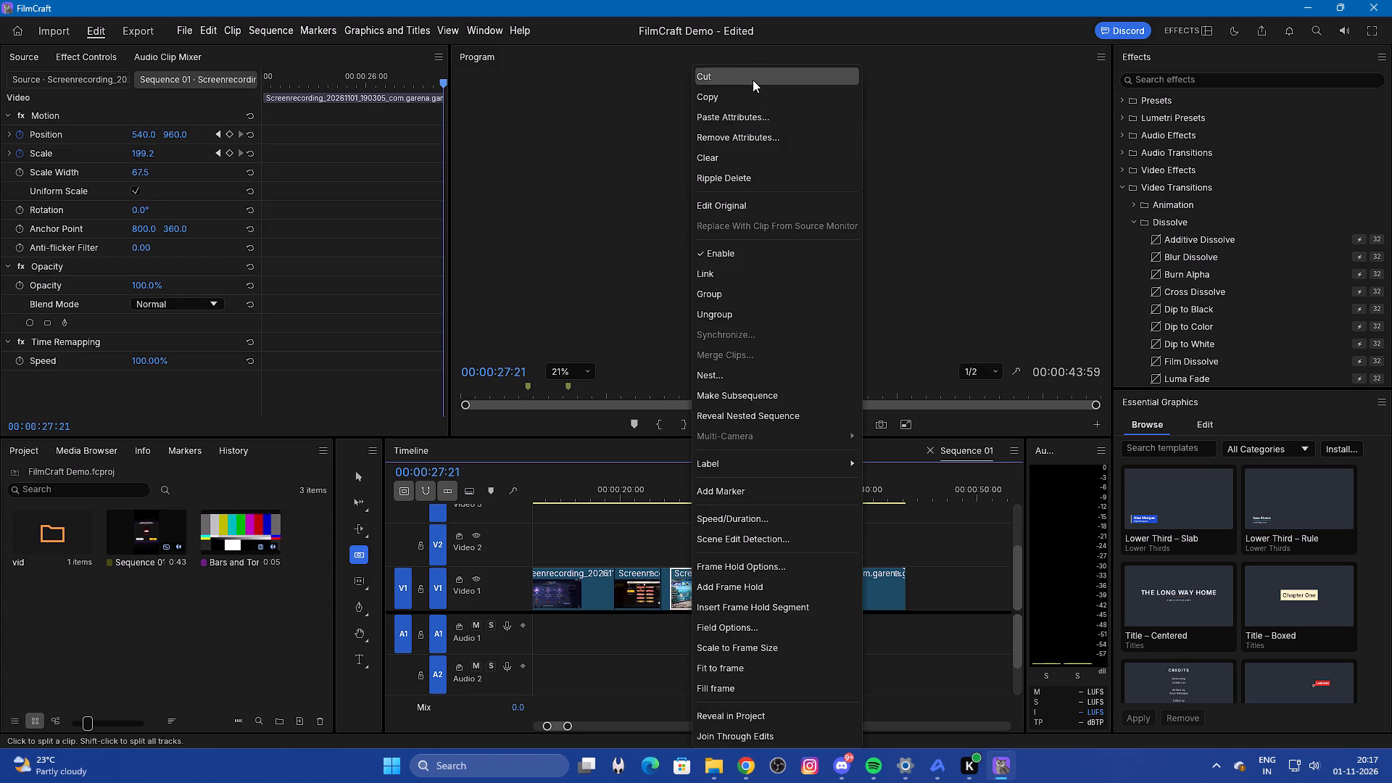
Move the last Video 1 clip earlier to 00:00:24:12 so it closes the gap left by the cut.
key("v")
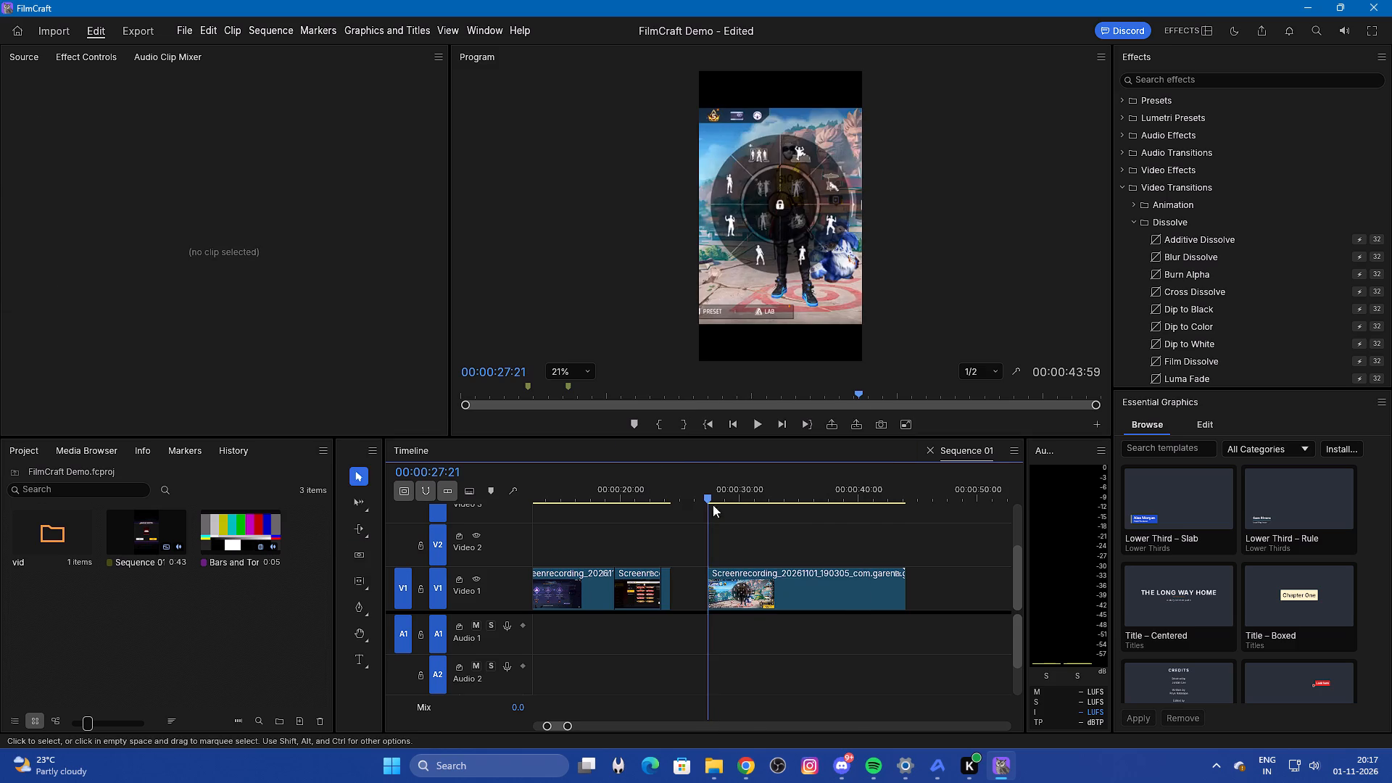
left_click_drag(739, 572, 708, 583)
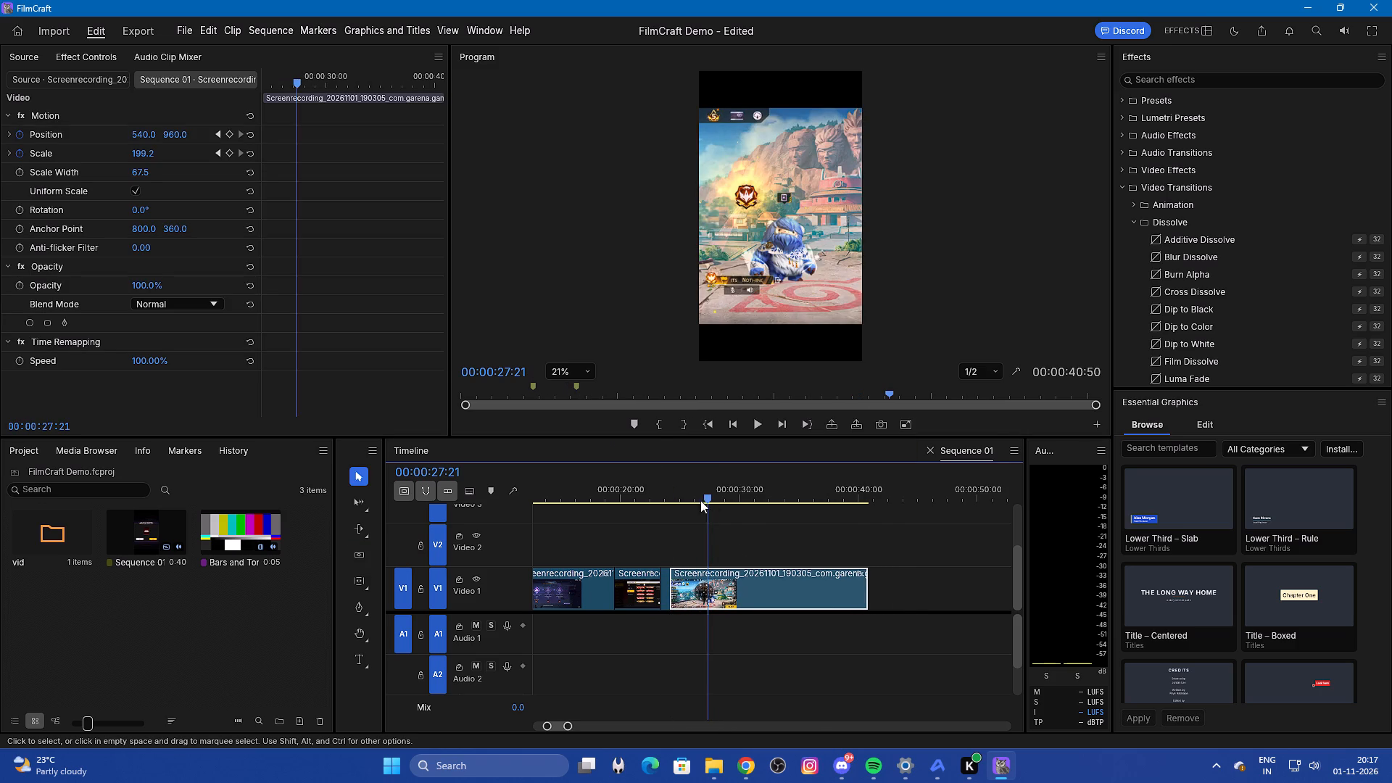
Play the last Video 1 clip from its start and keyframe its Position to 775.0, 960.0 at 00:00:31:28.
left_click_drag(708, 501, 673, 504)
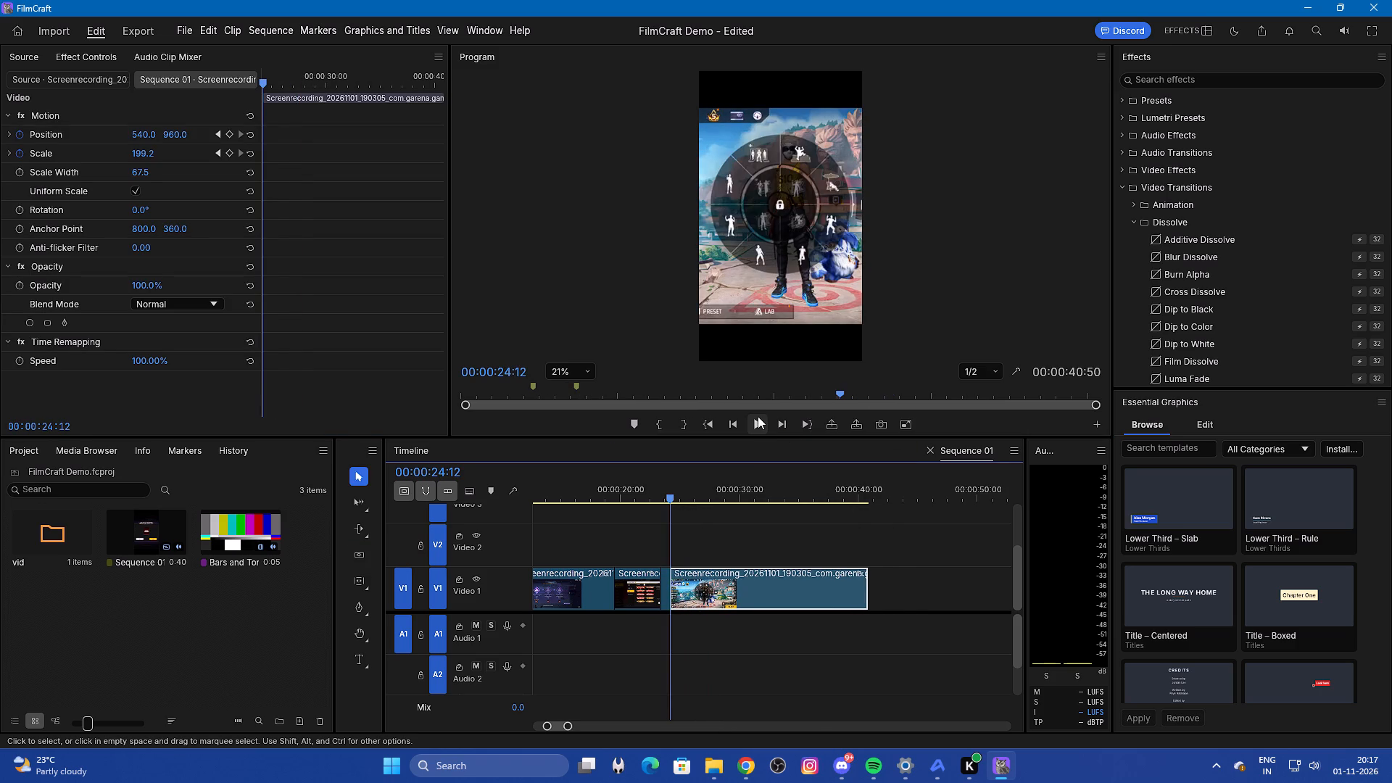
left_click(758, 416)
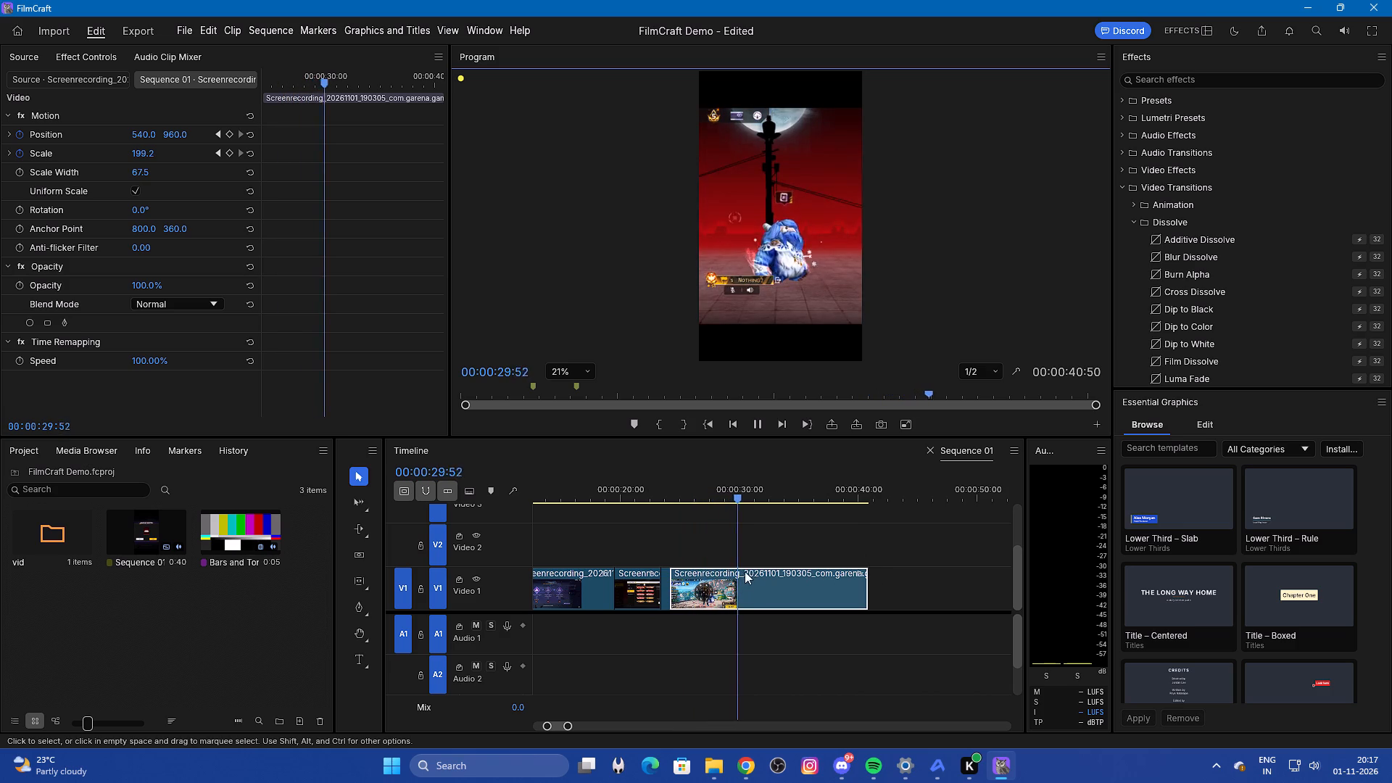
left_click(732, 592)
left_click(753, 433)
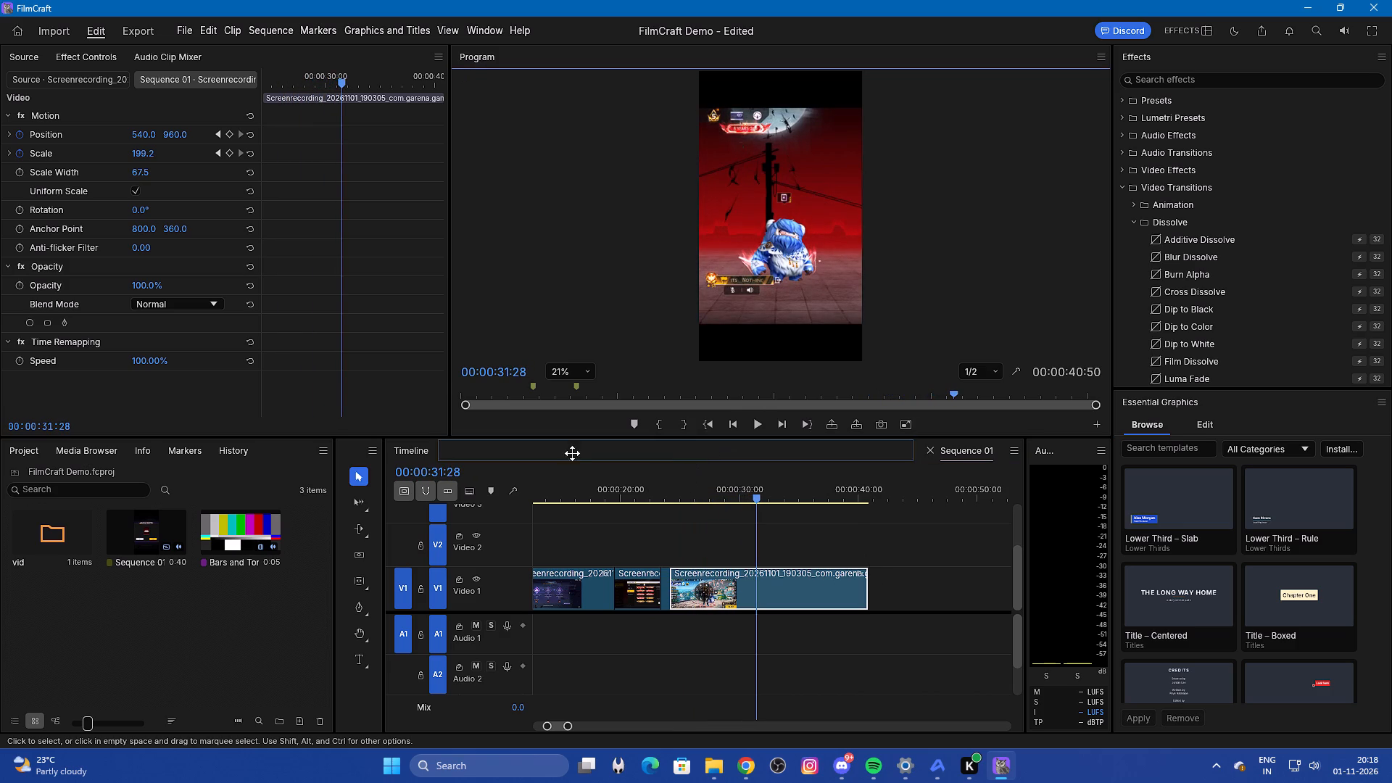
left_click_drag(152, 136, 159, 139)
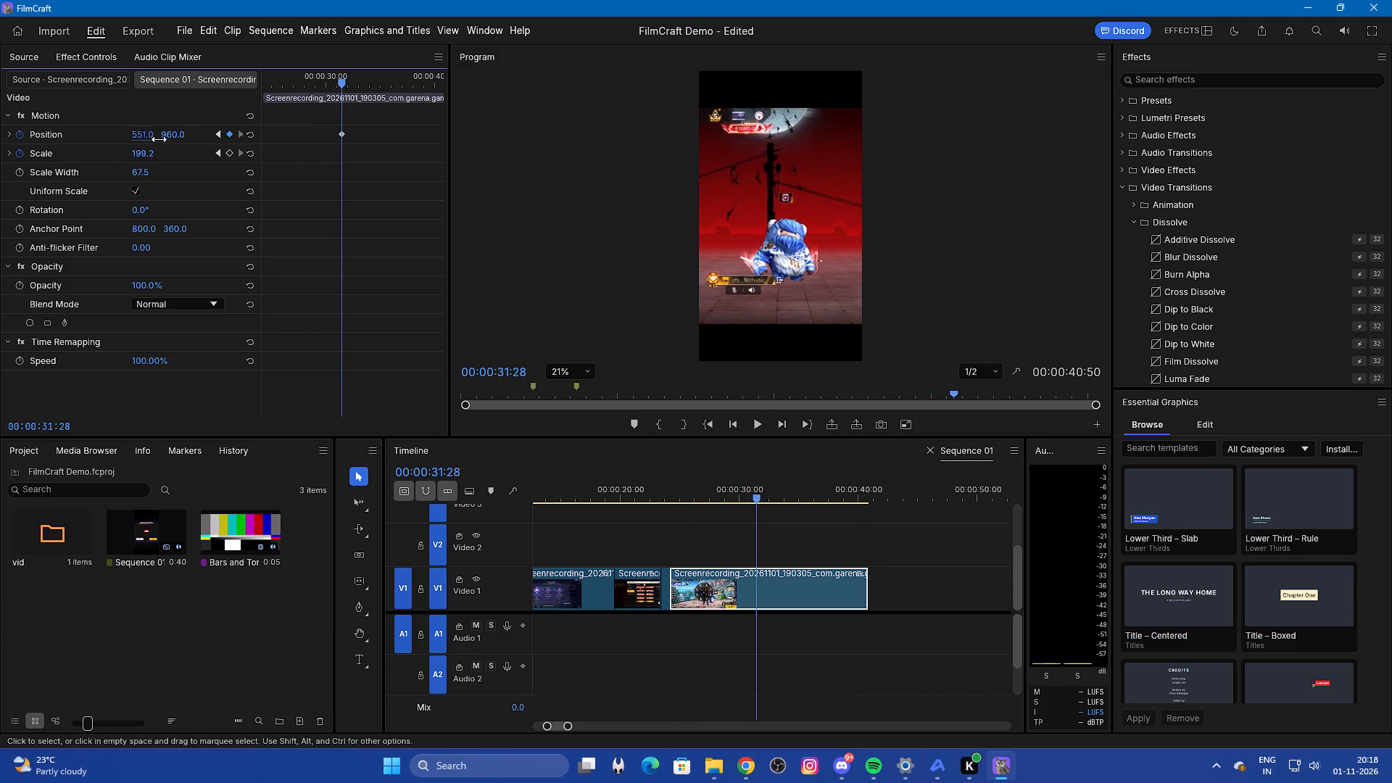
left_click_drag(159, 139, 318, 173)
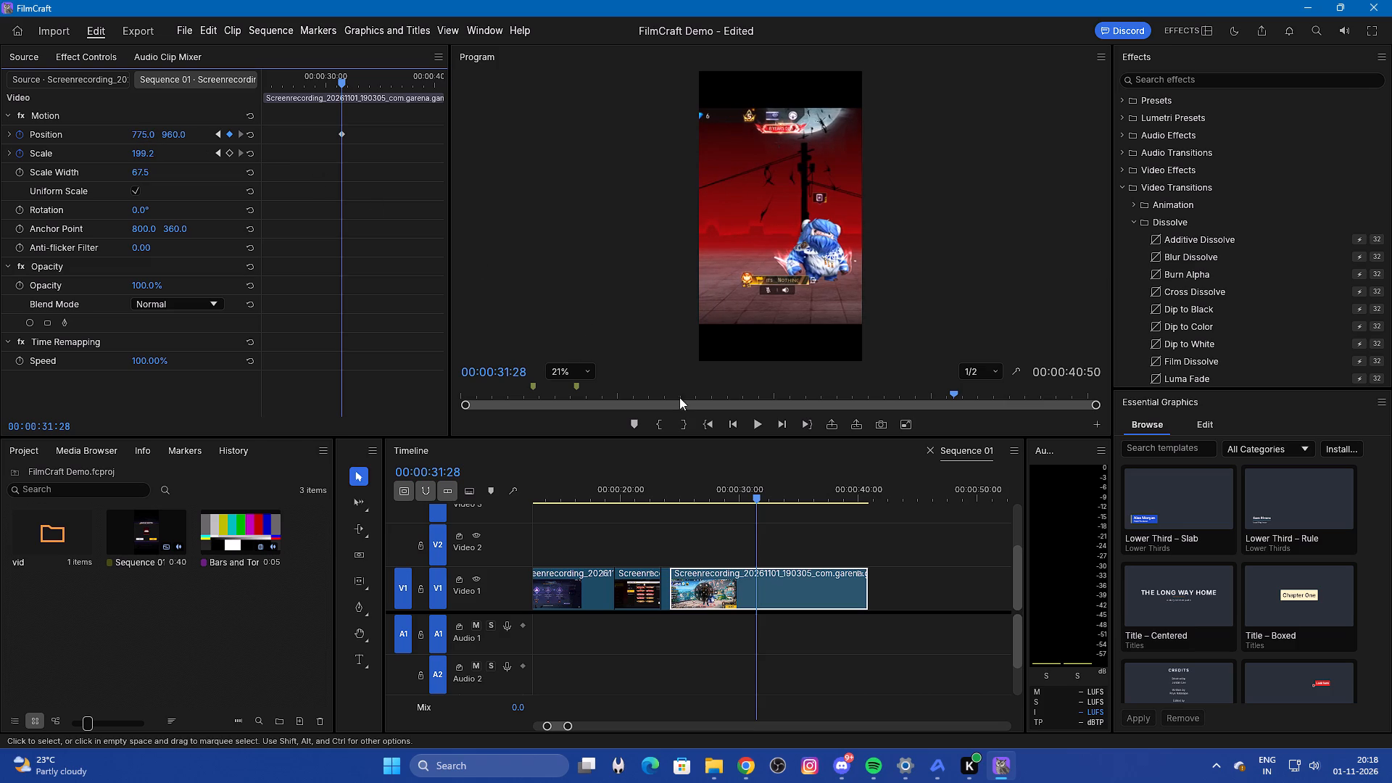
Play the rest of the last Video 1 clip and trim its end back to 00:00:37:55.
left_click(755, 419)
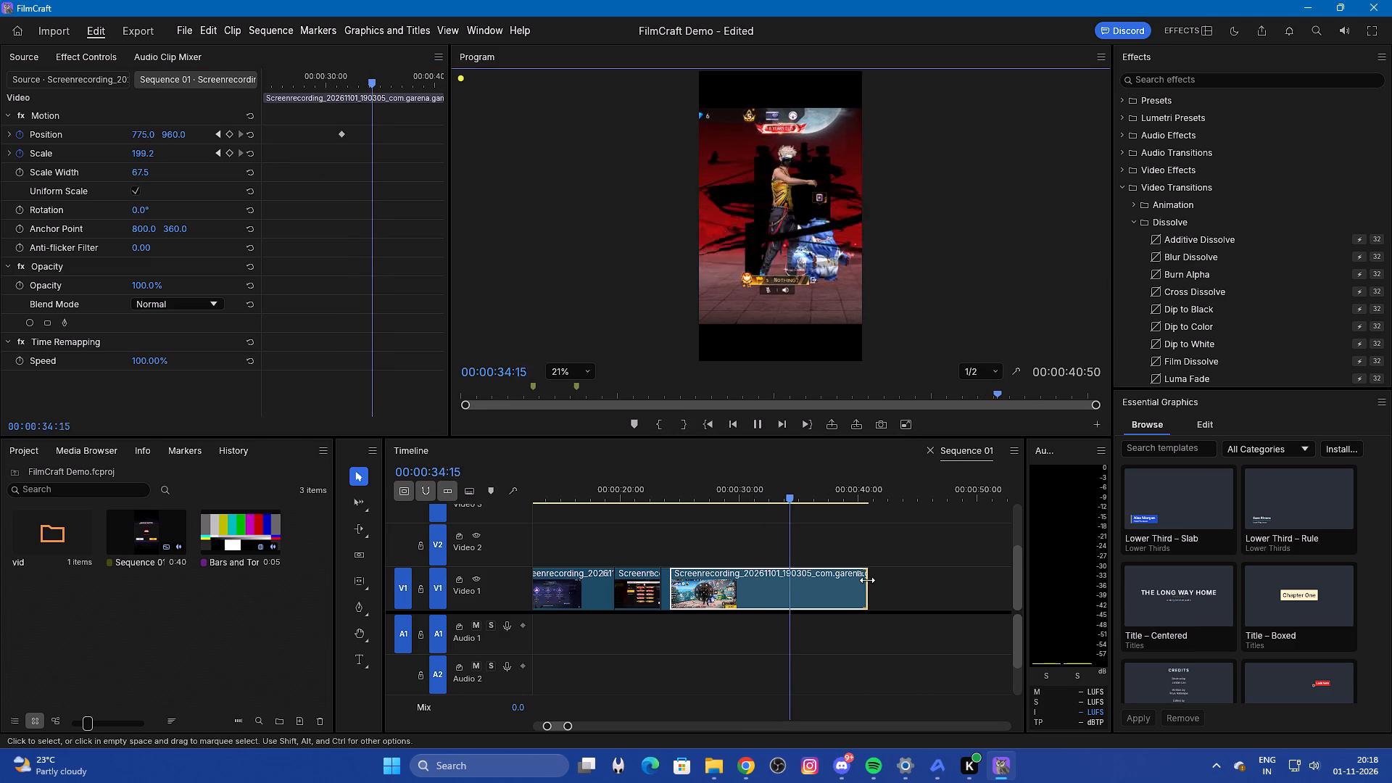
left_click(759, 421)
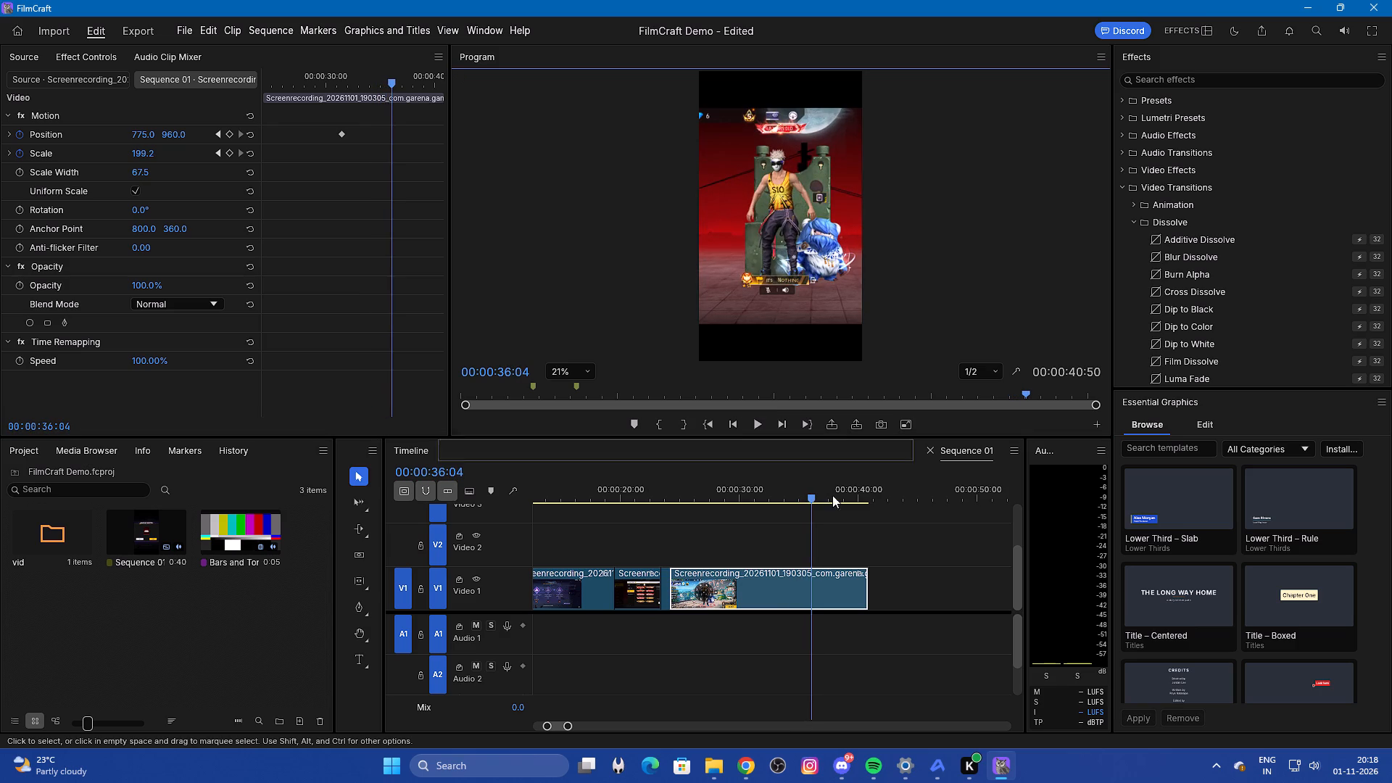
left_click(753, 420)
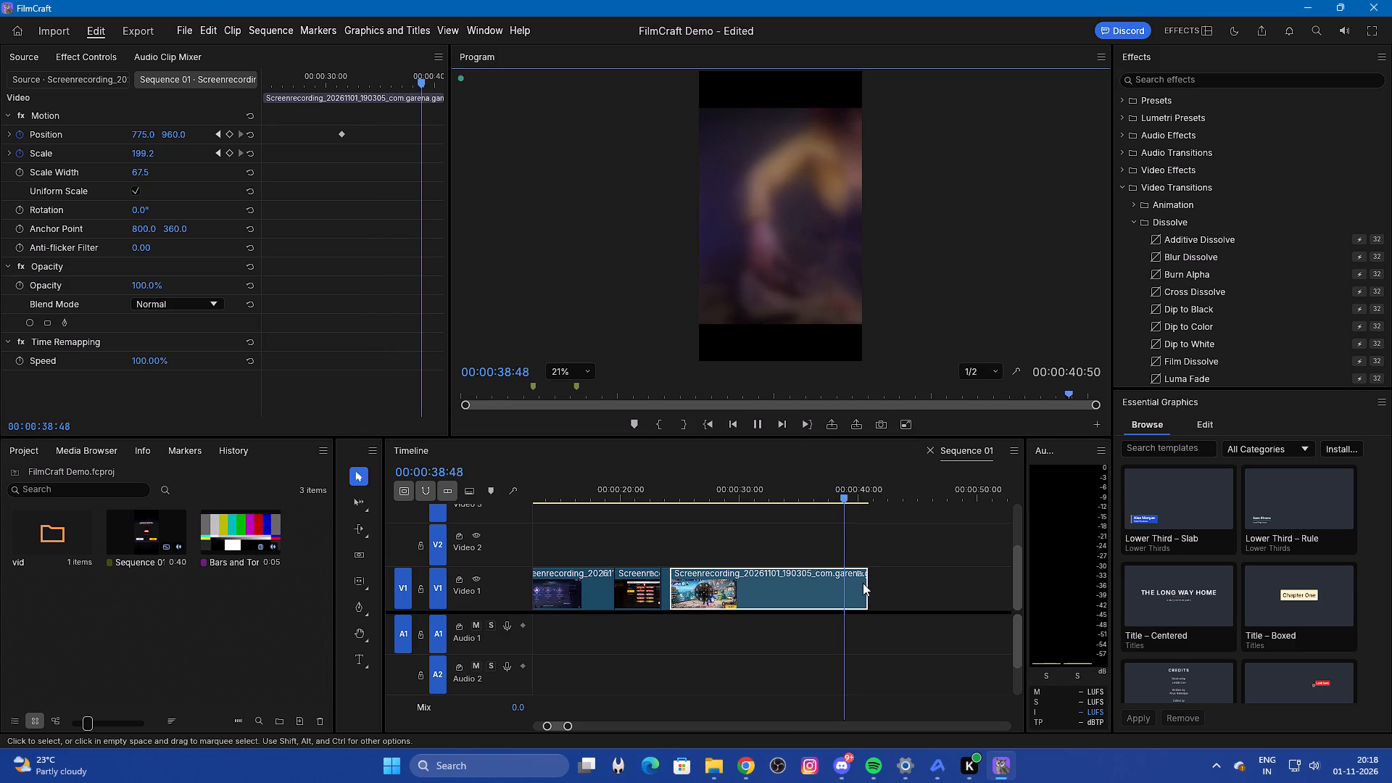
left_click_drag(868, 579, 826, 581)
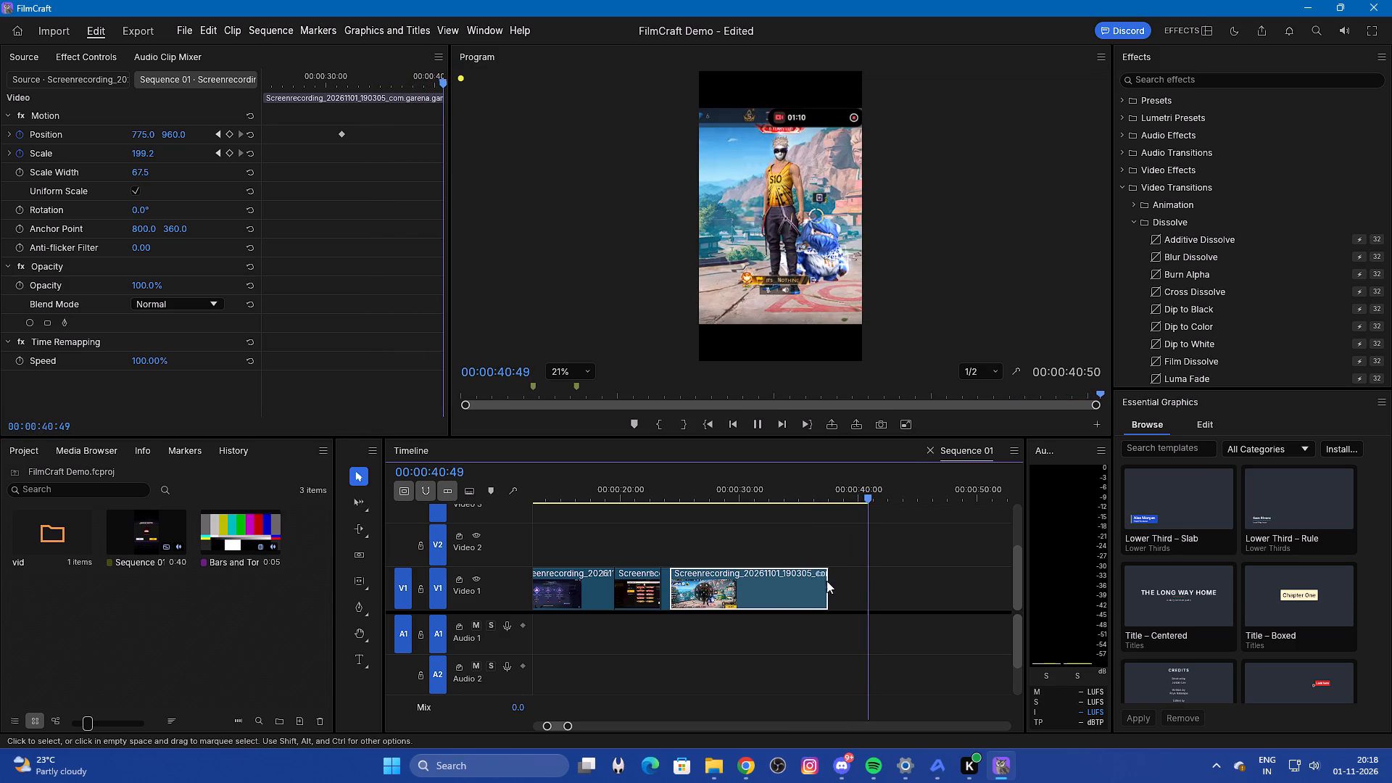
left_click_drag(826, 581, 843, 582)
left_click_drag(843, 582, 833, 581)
Trim the last Video 1 clip's end to 00:00:35:25 and add a frame hold at 00:00:34:36, where the outfit change flashes.
left_click_drag(863, 501, 782, 522)
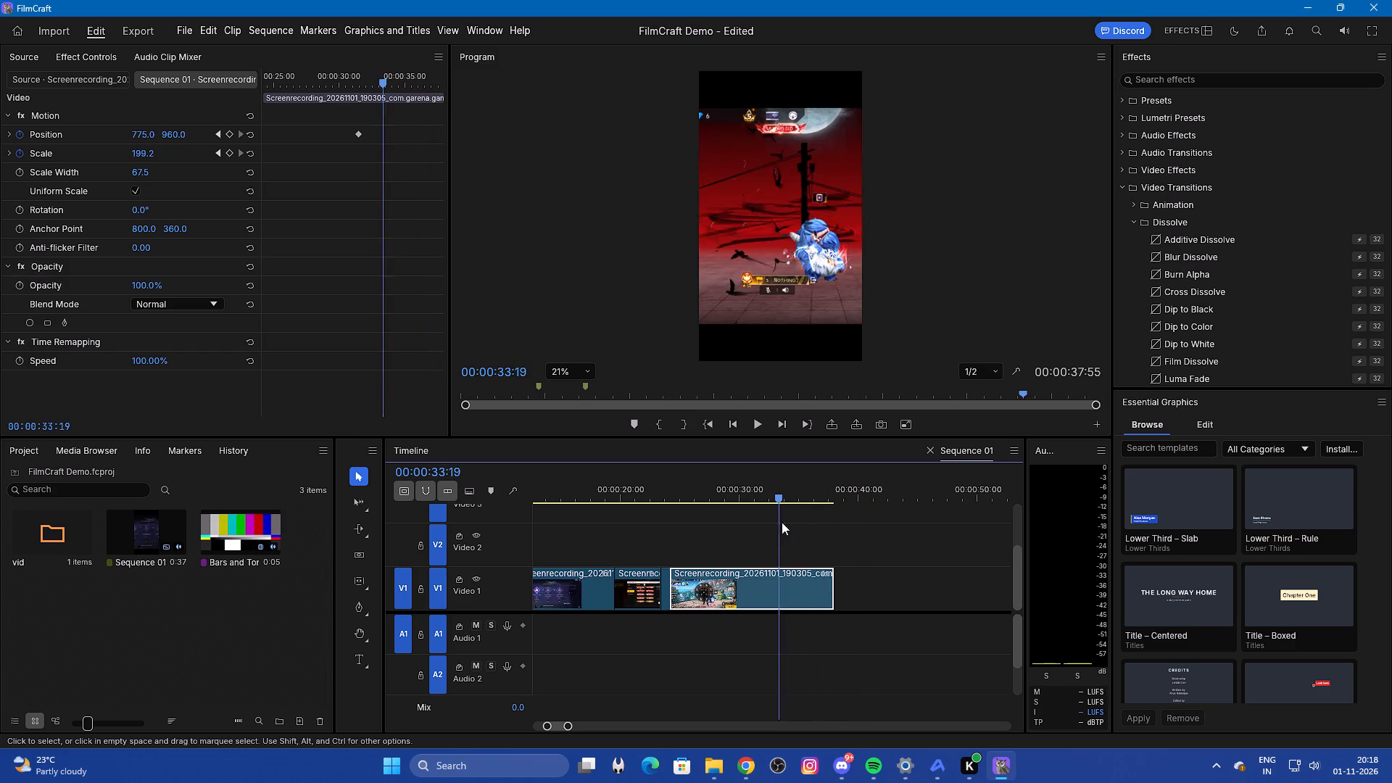
left_click_drag(782, 522, 776, 527)
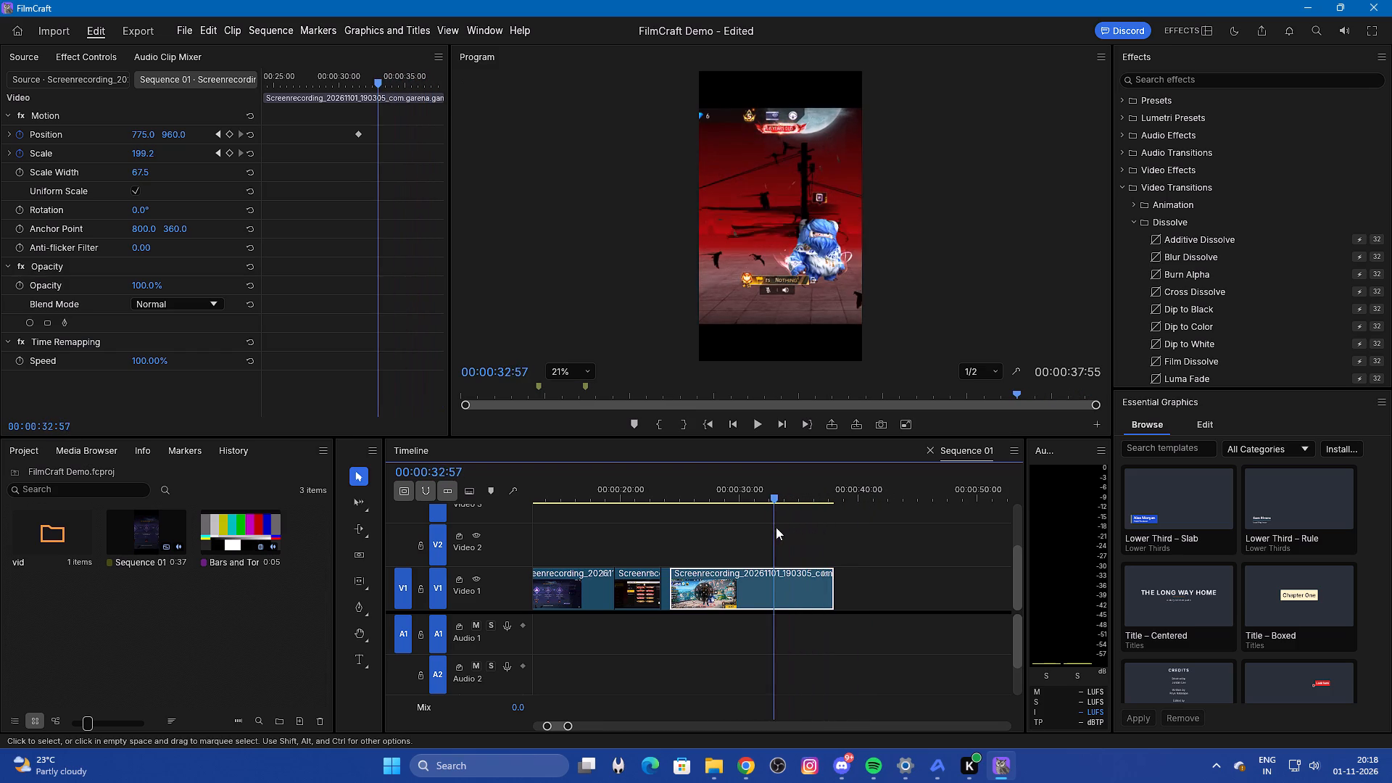
left_click_drag(776, 527, 790, 529)
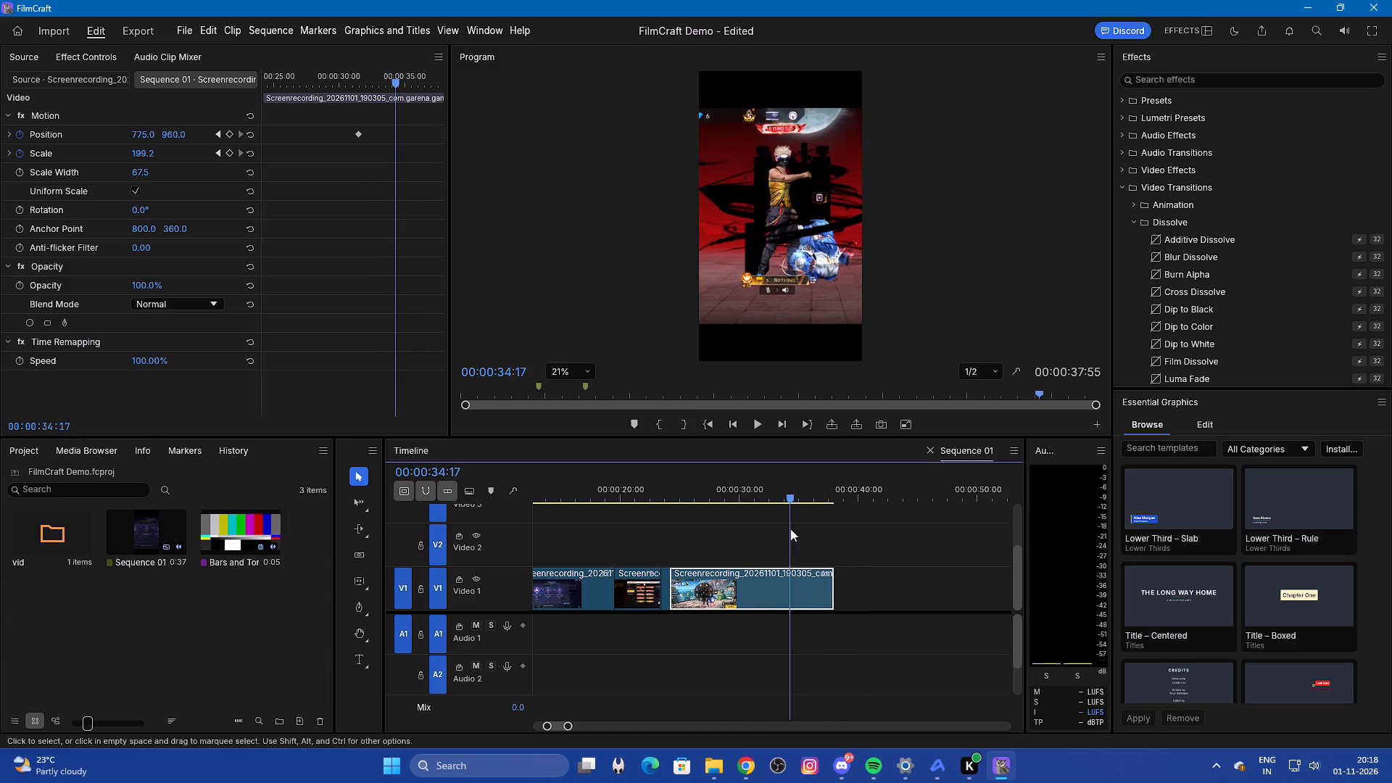
left_click_drag(790, 529, 794, 529)
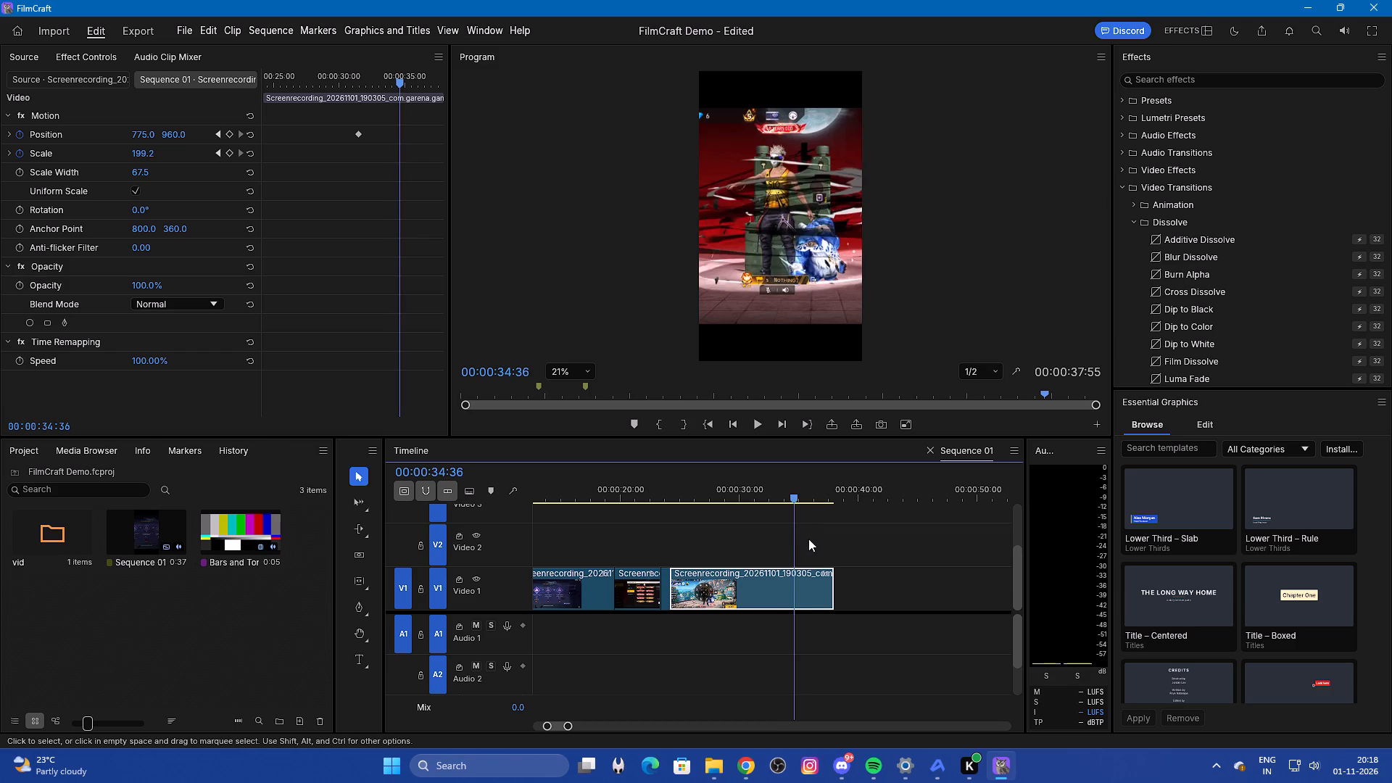
left_click_drag(833, 578, 803, 584)
right_click(797, 581)
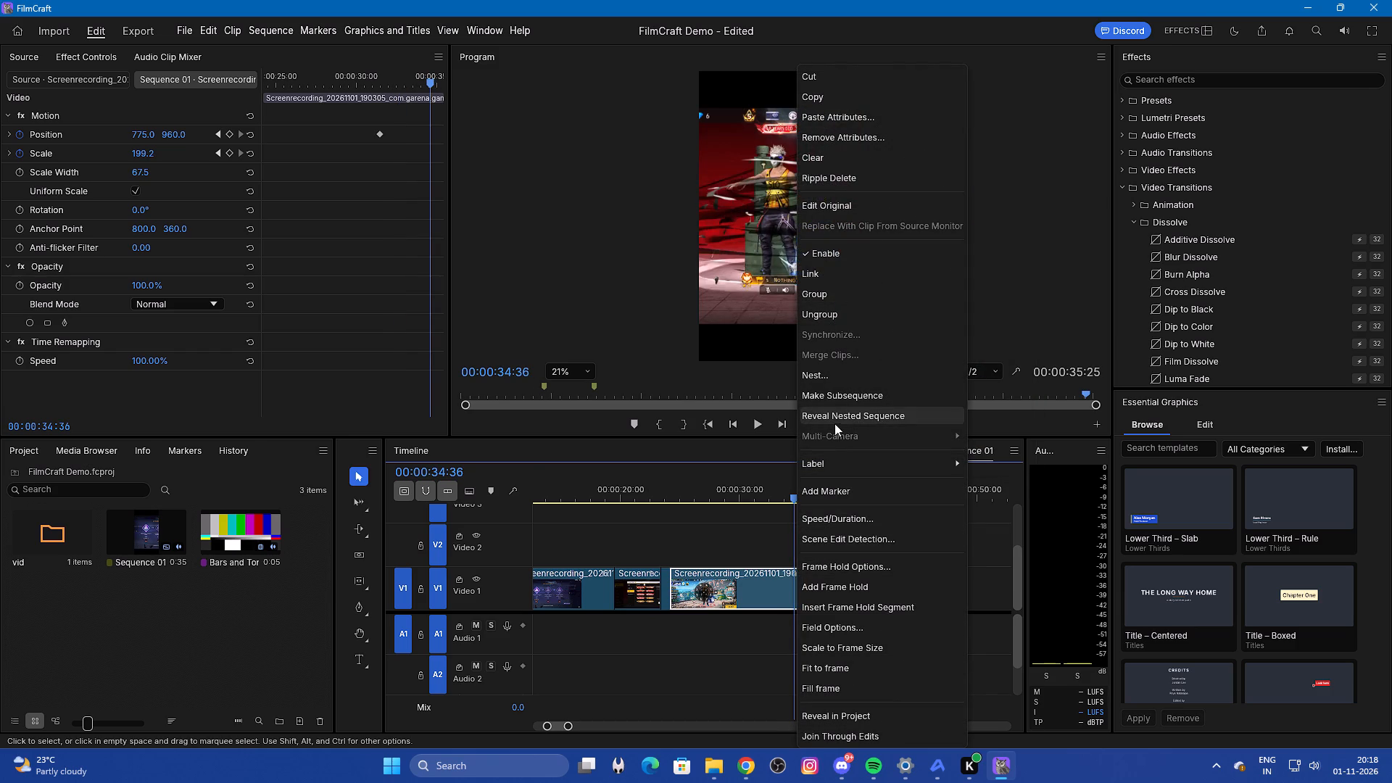
left_click(861, 586)
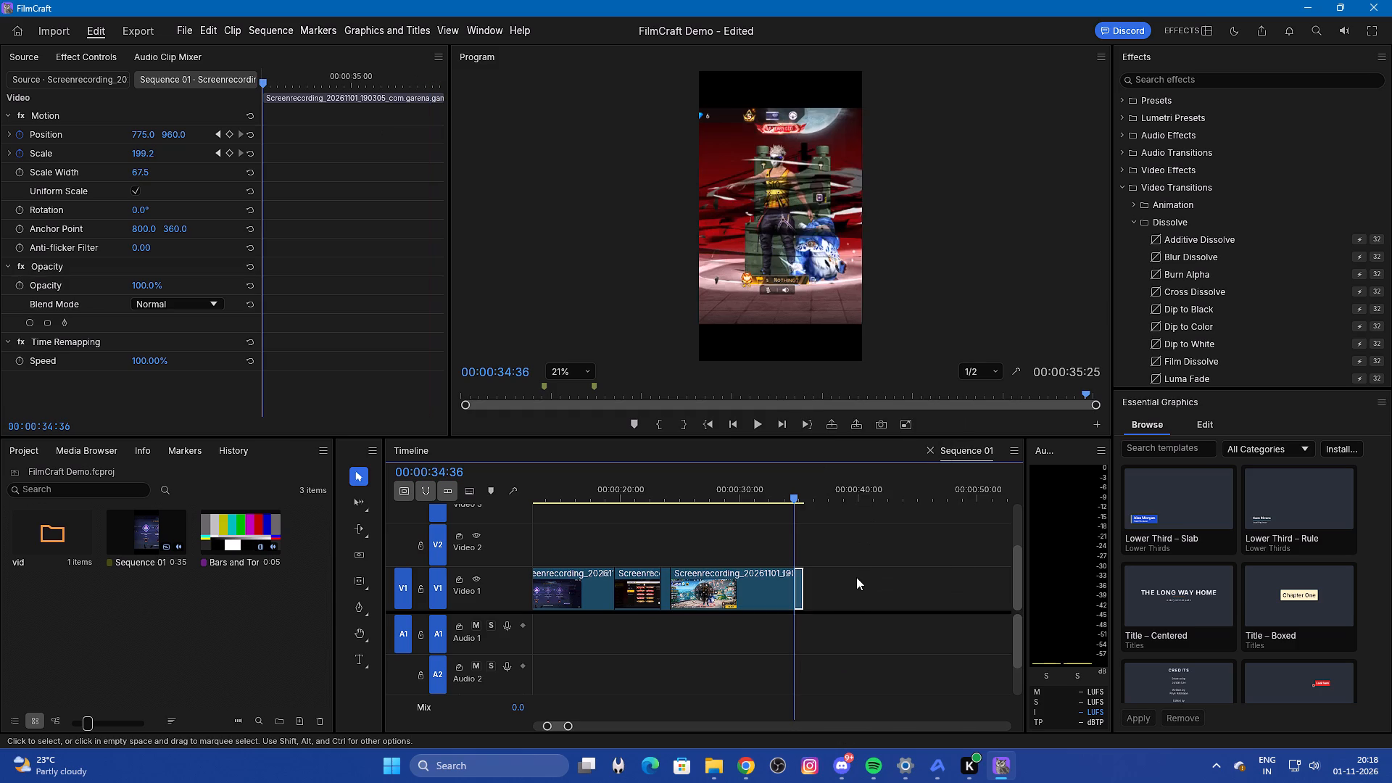
Extend the end of the held-frame clip on Video 1 to 00:00:40:32 and scrub through it.
left_click_drag(805, 590, 866, 590)
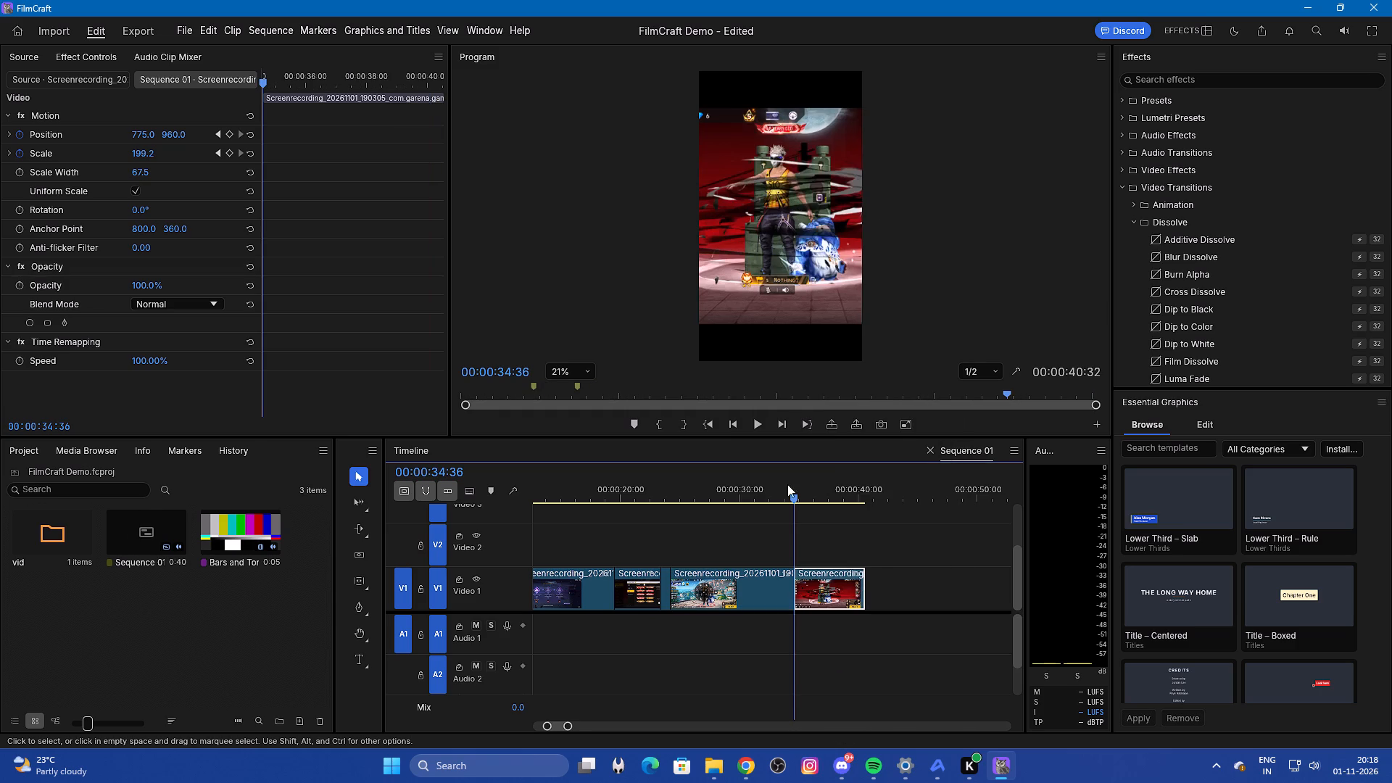
left_click_drag(792, 496, 850, 509)
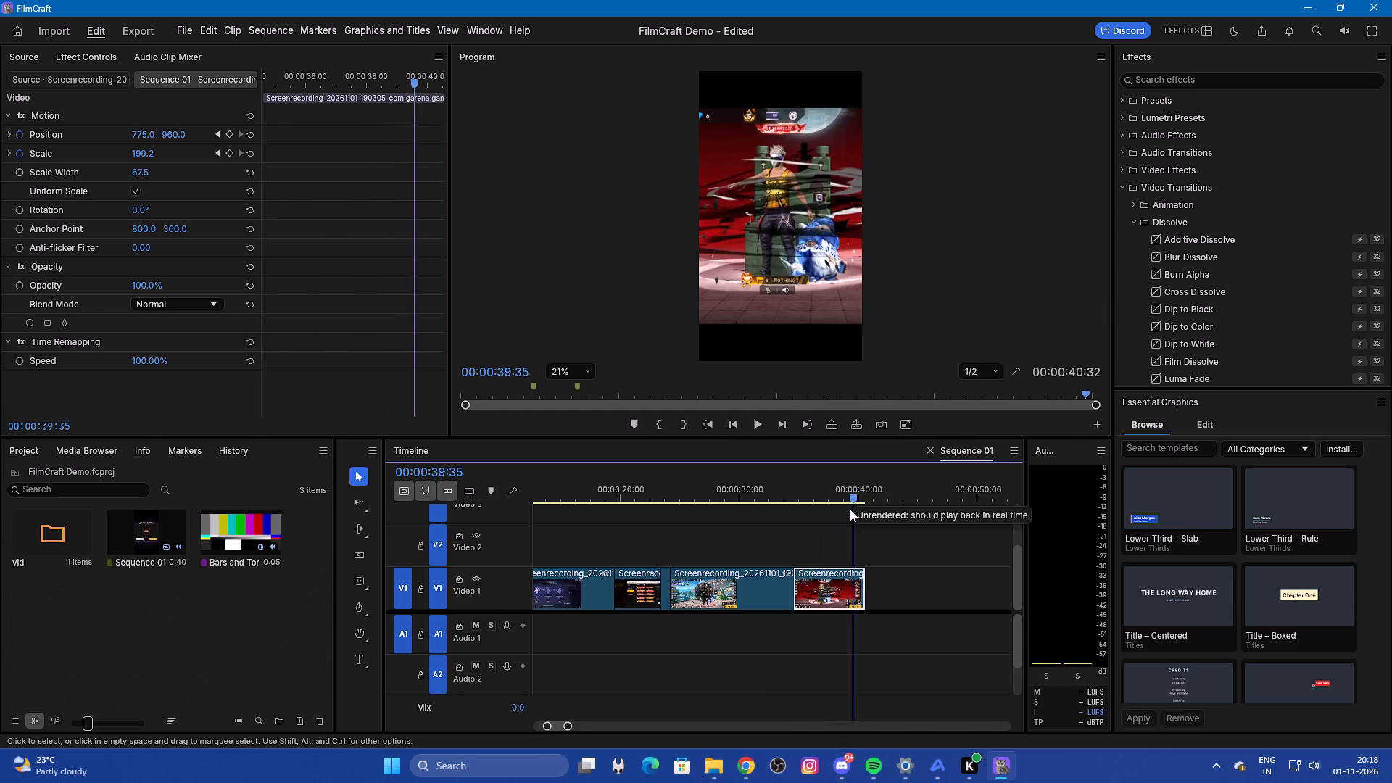
left_click_drag(850, 509, 850, 524)
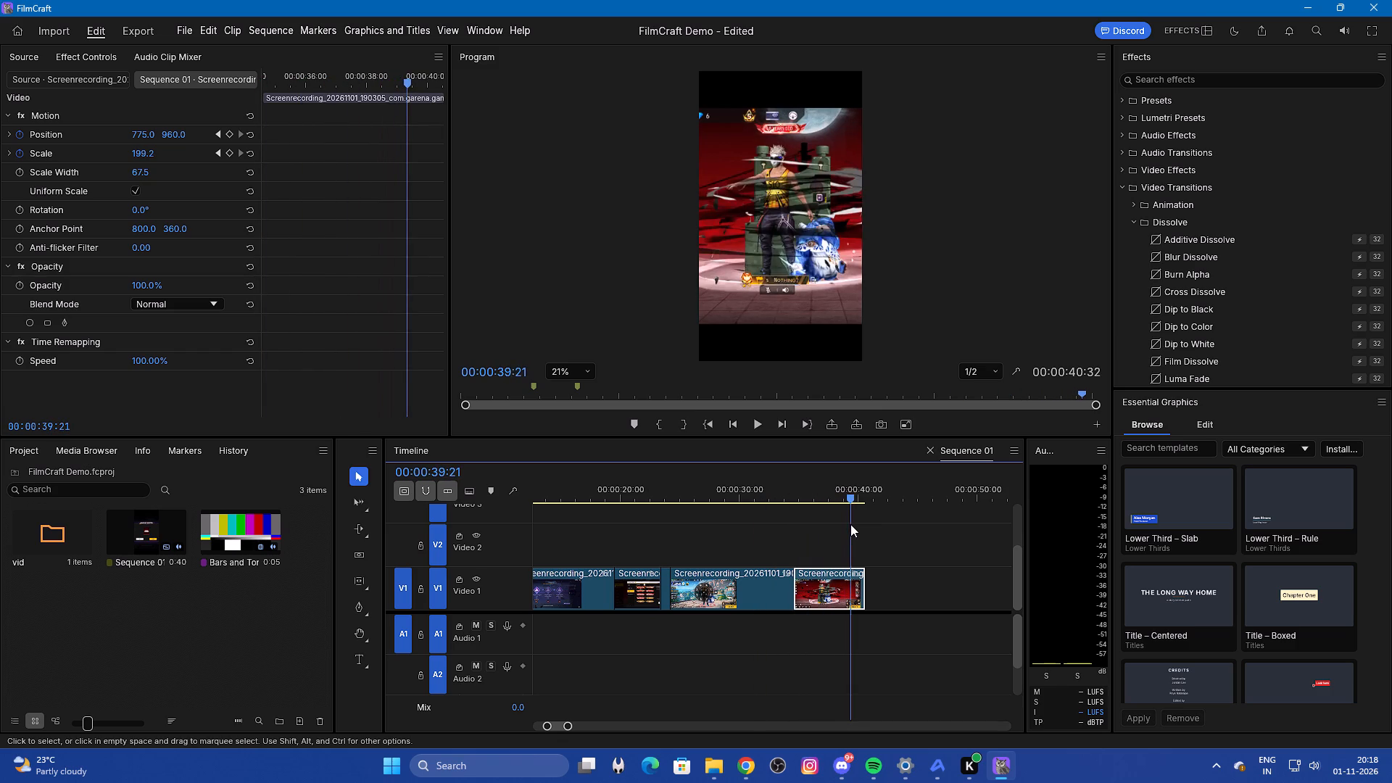
left_click_drag(850, 524, 842, 508)
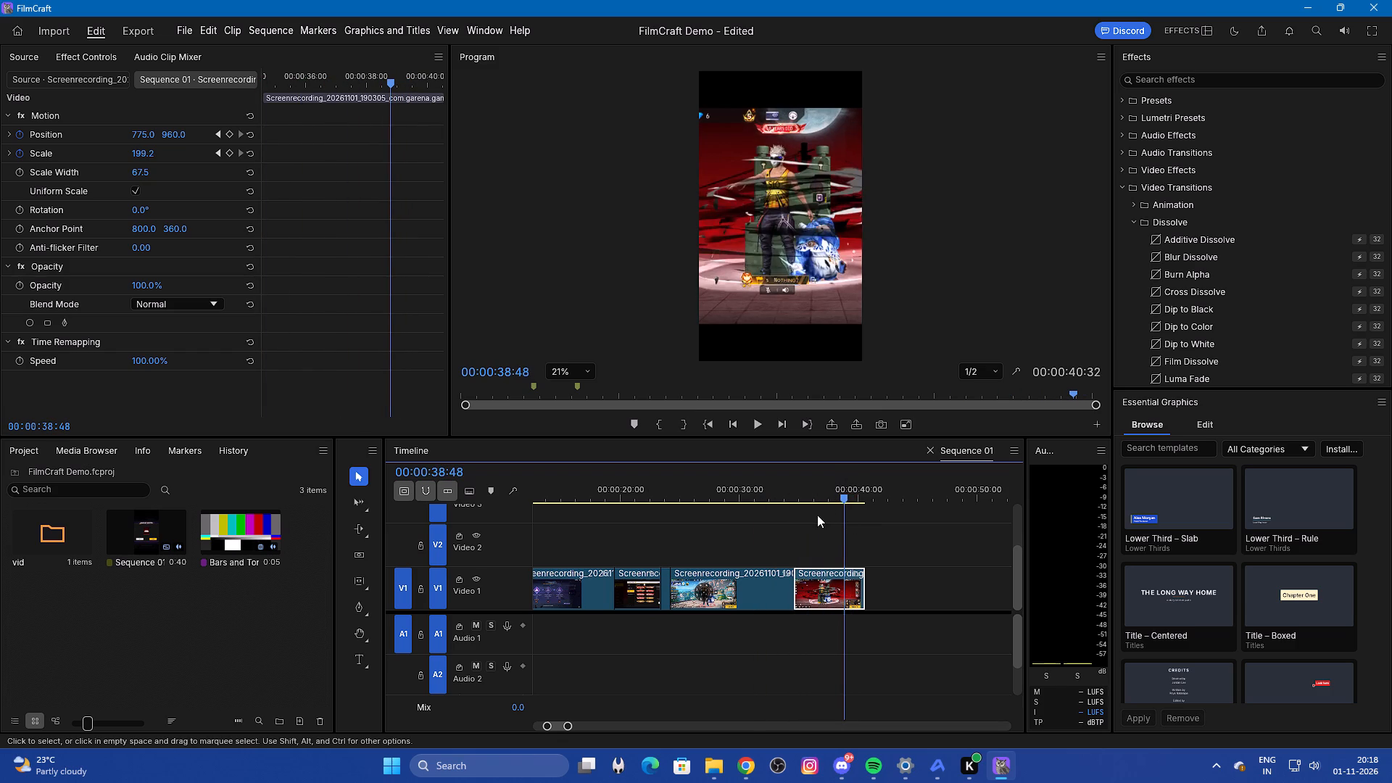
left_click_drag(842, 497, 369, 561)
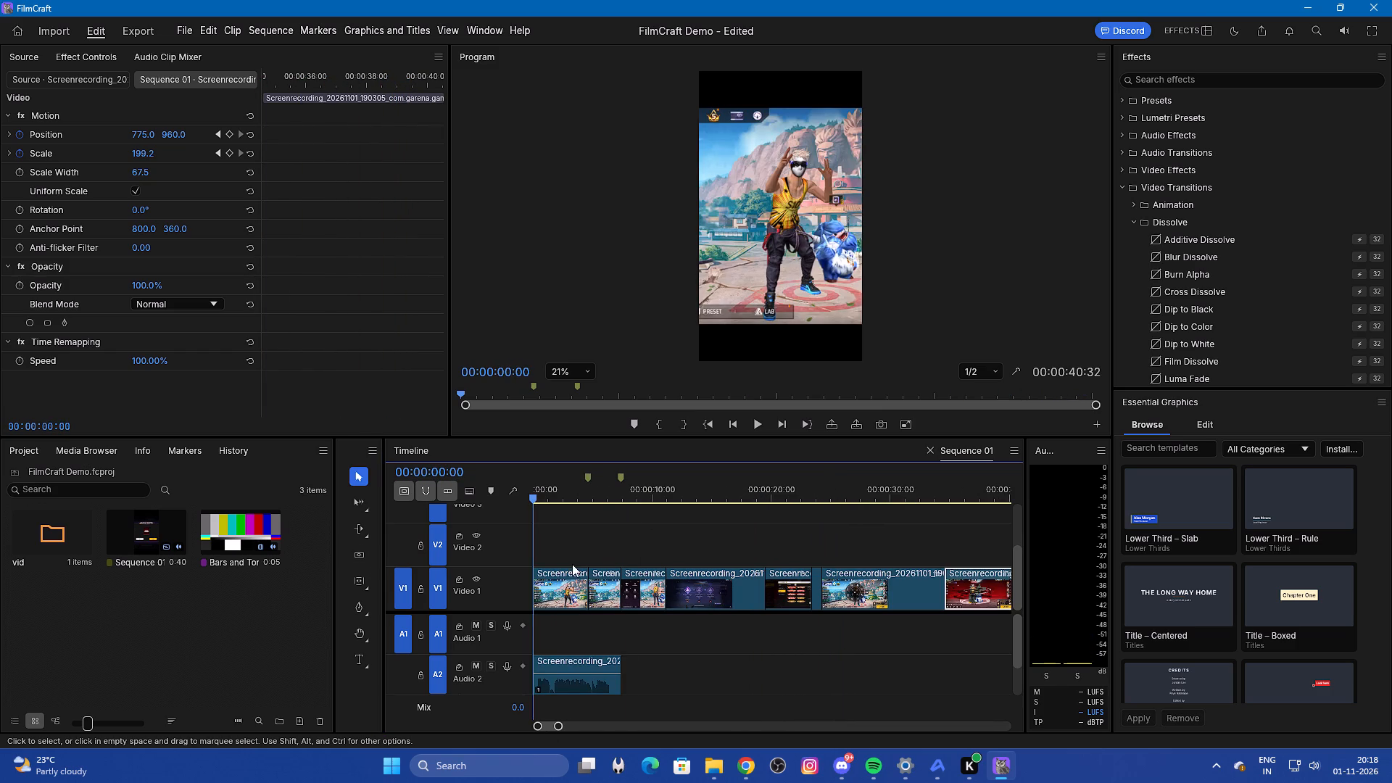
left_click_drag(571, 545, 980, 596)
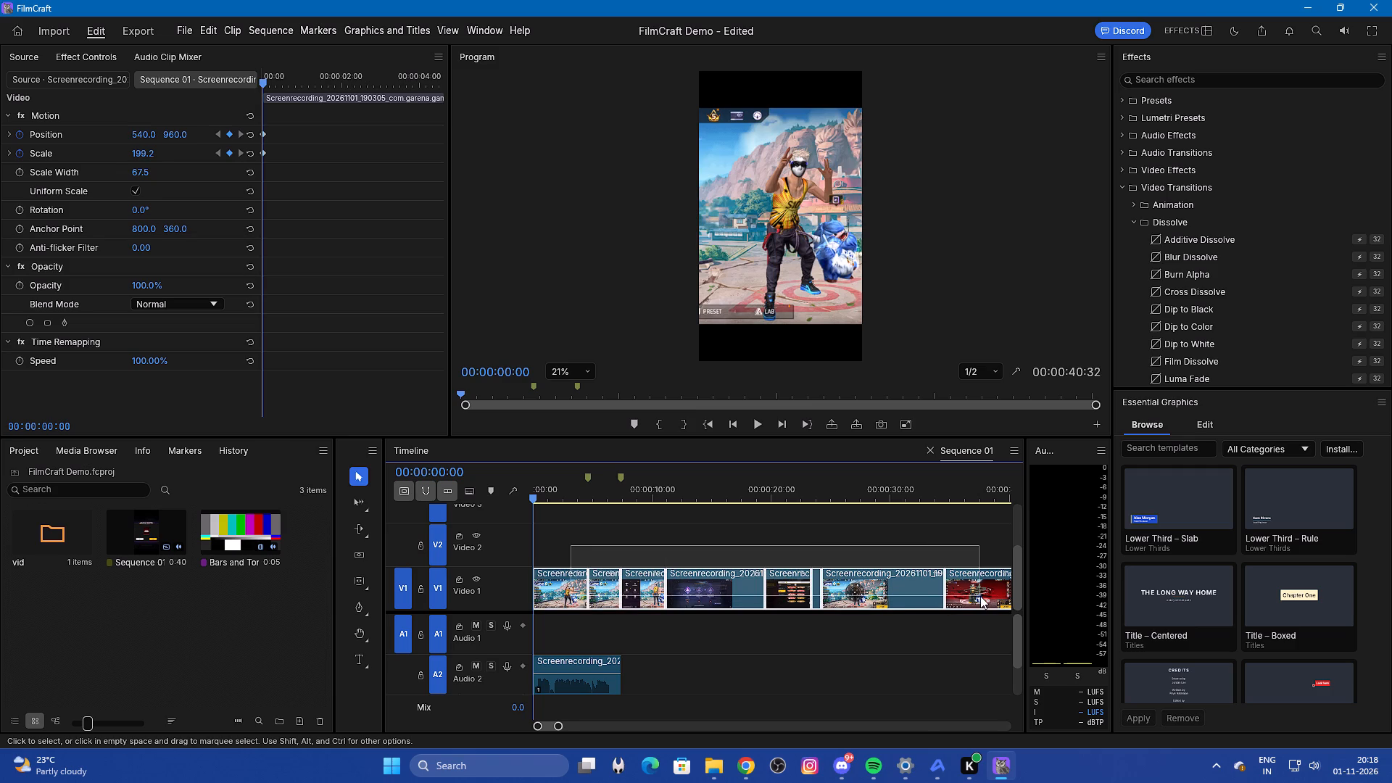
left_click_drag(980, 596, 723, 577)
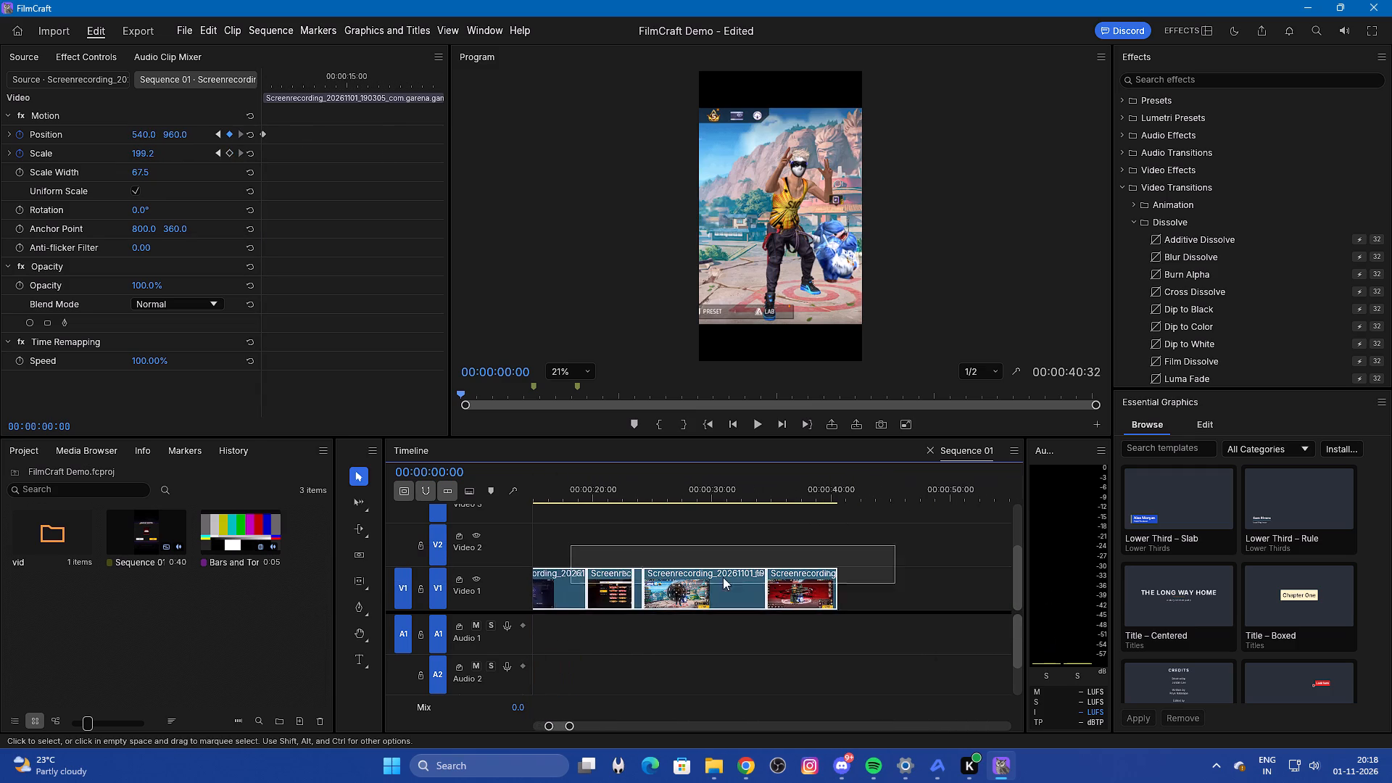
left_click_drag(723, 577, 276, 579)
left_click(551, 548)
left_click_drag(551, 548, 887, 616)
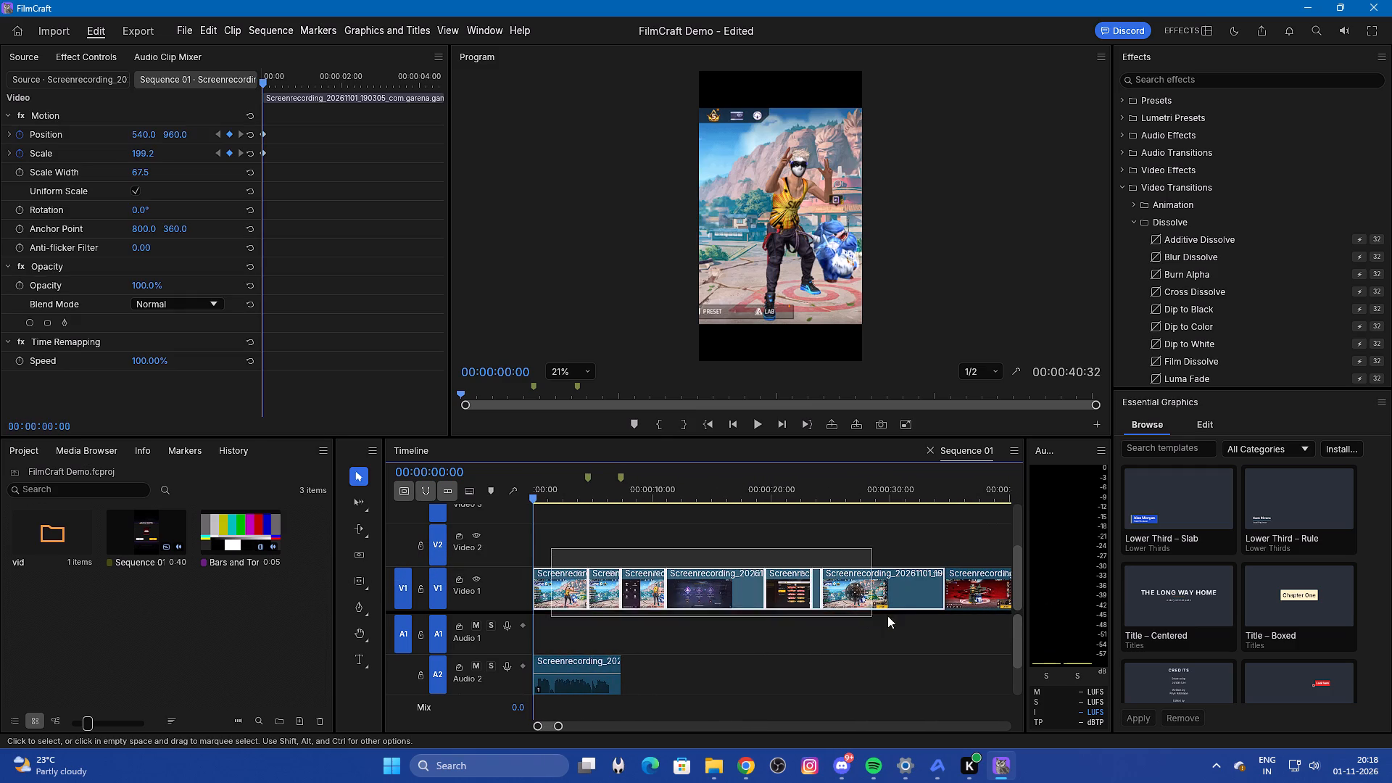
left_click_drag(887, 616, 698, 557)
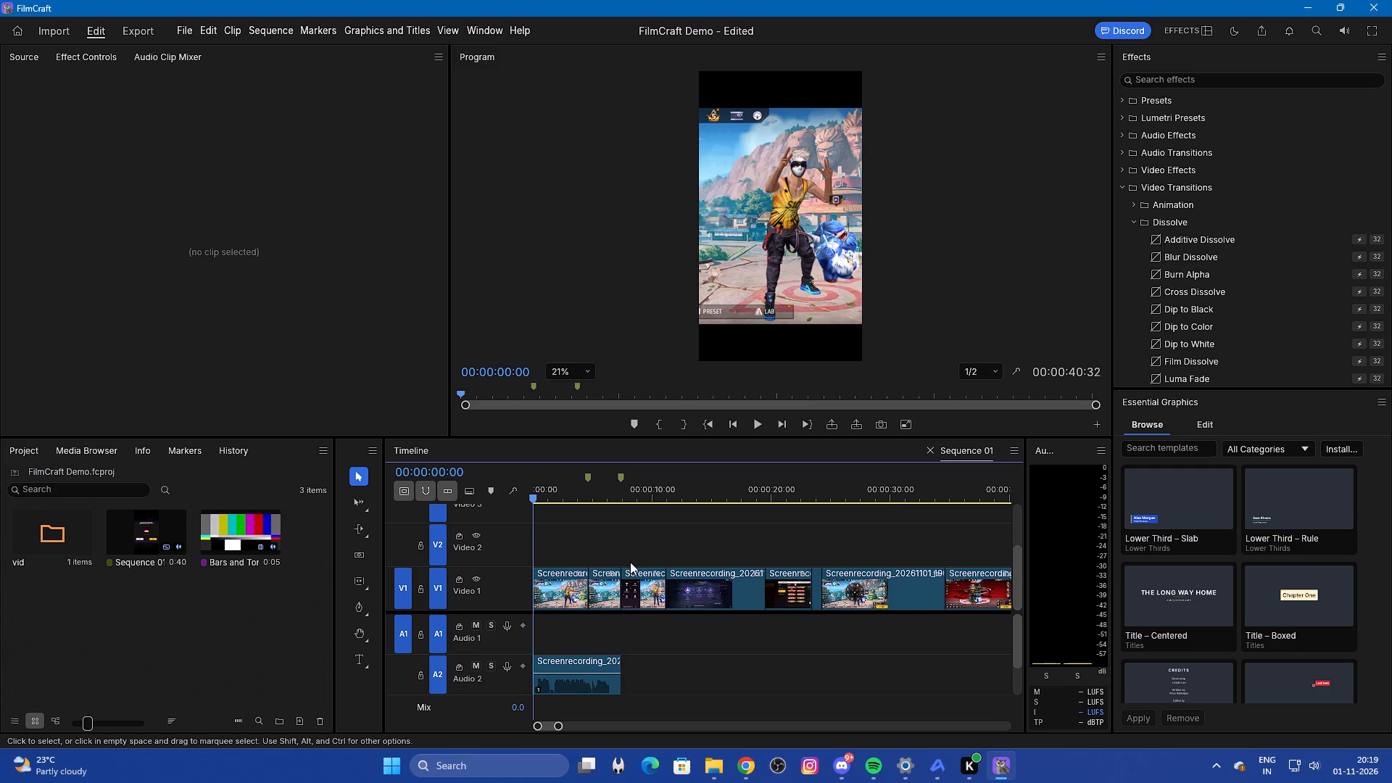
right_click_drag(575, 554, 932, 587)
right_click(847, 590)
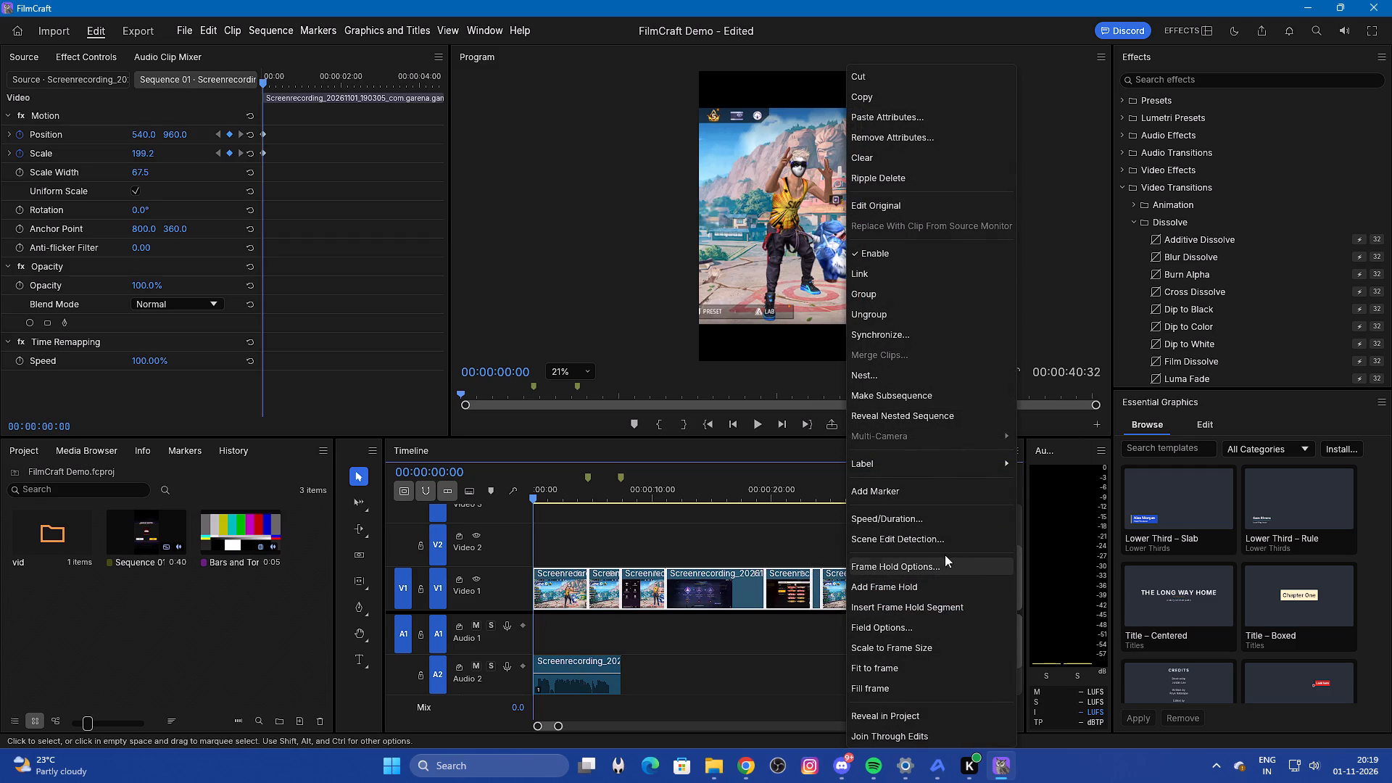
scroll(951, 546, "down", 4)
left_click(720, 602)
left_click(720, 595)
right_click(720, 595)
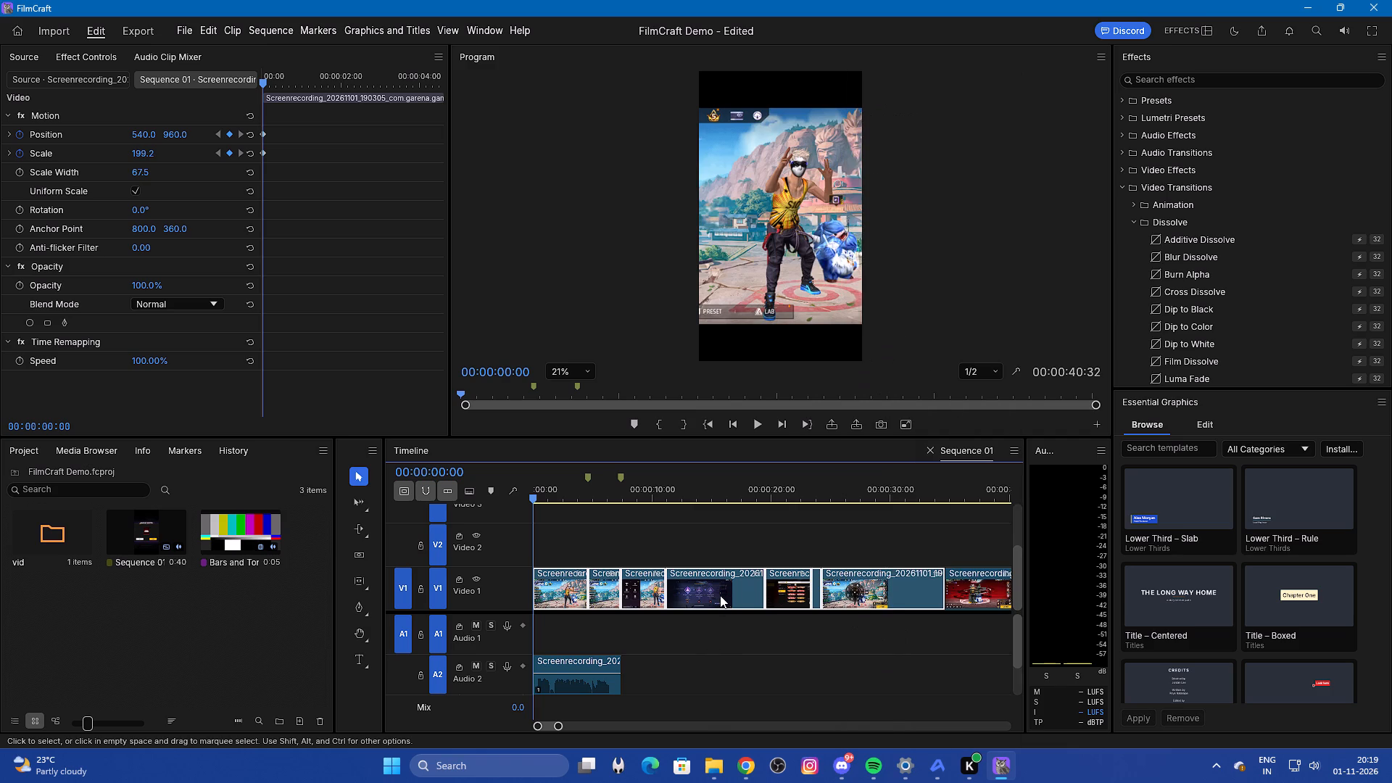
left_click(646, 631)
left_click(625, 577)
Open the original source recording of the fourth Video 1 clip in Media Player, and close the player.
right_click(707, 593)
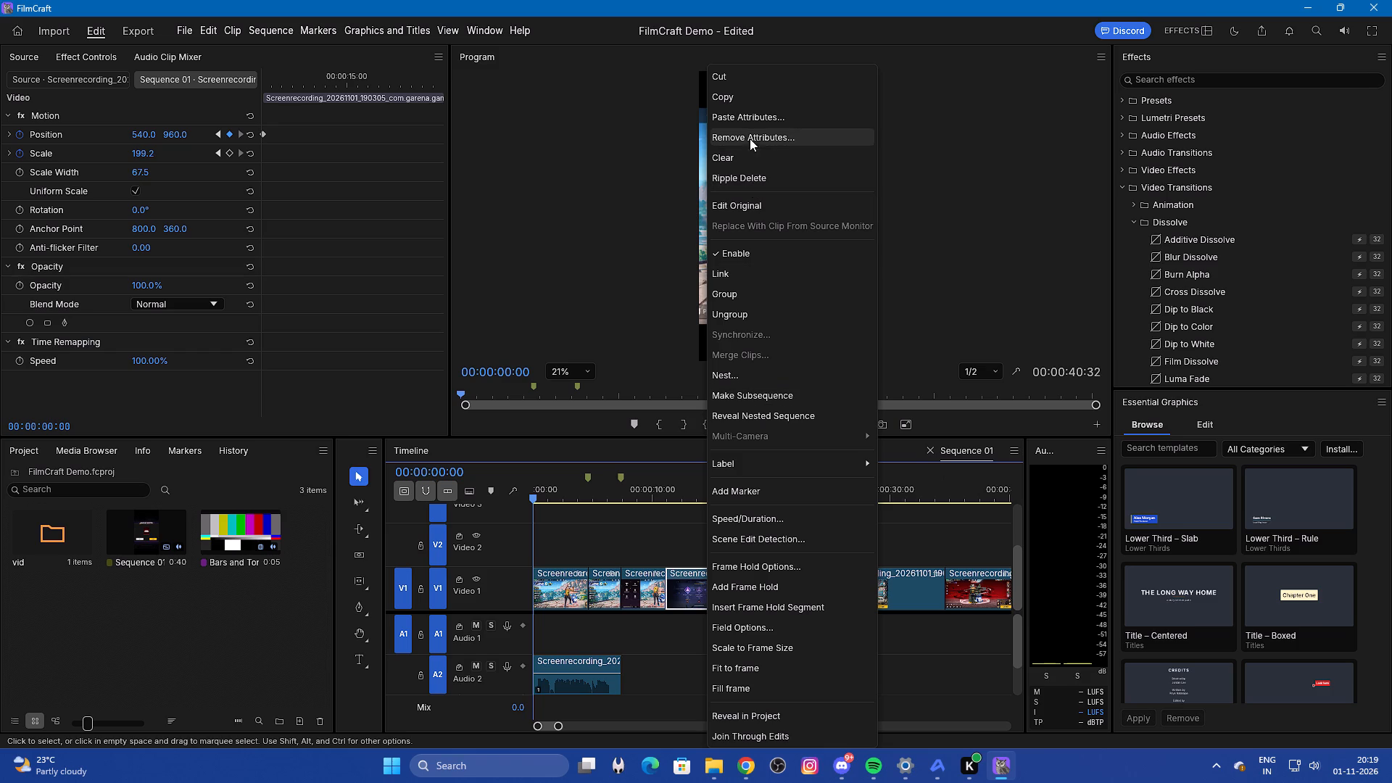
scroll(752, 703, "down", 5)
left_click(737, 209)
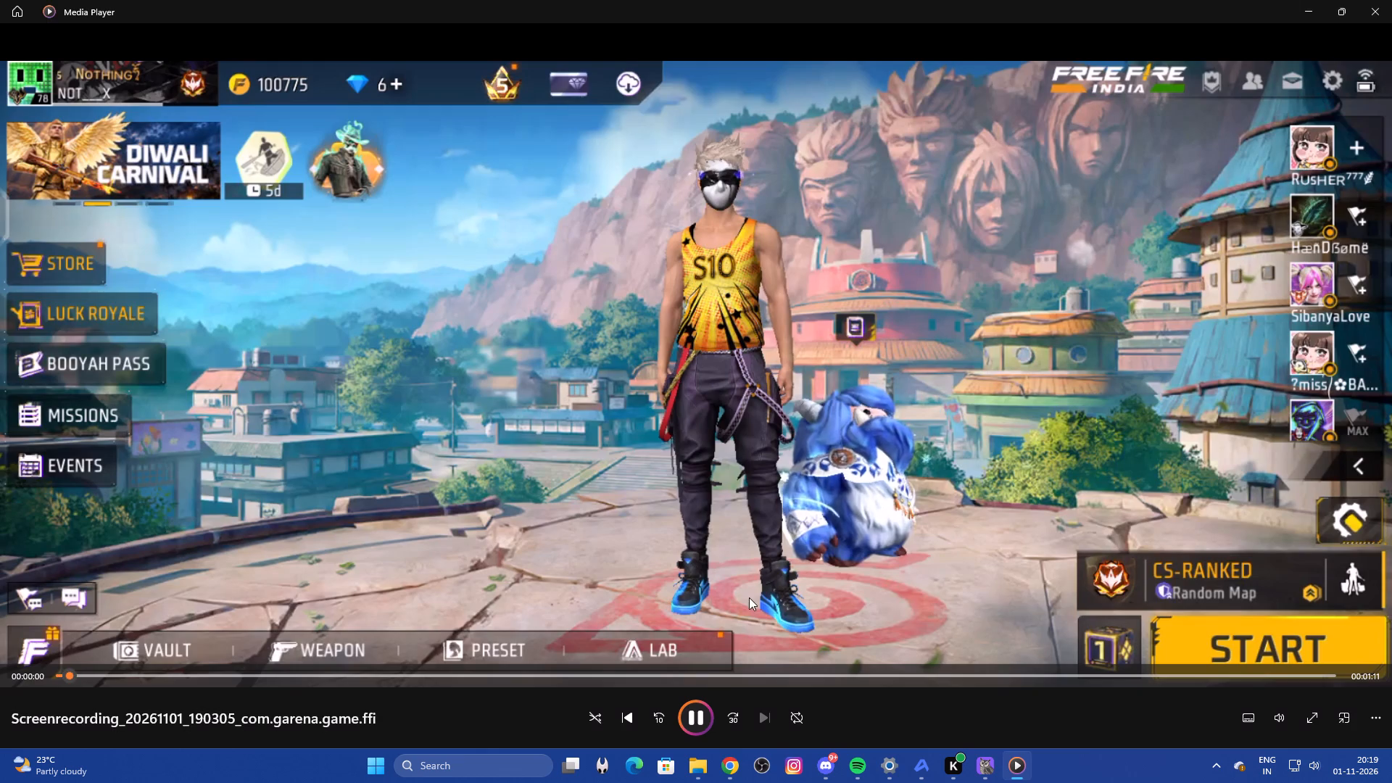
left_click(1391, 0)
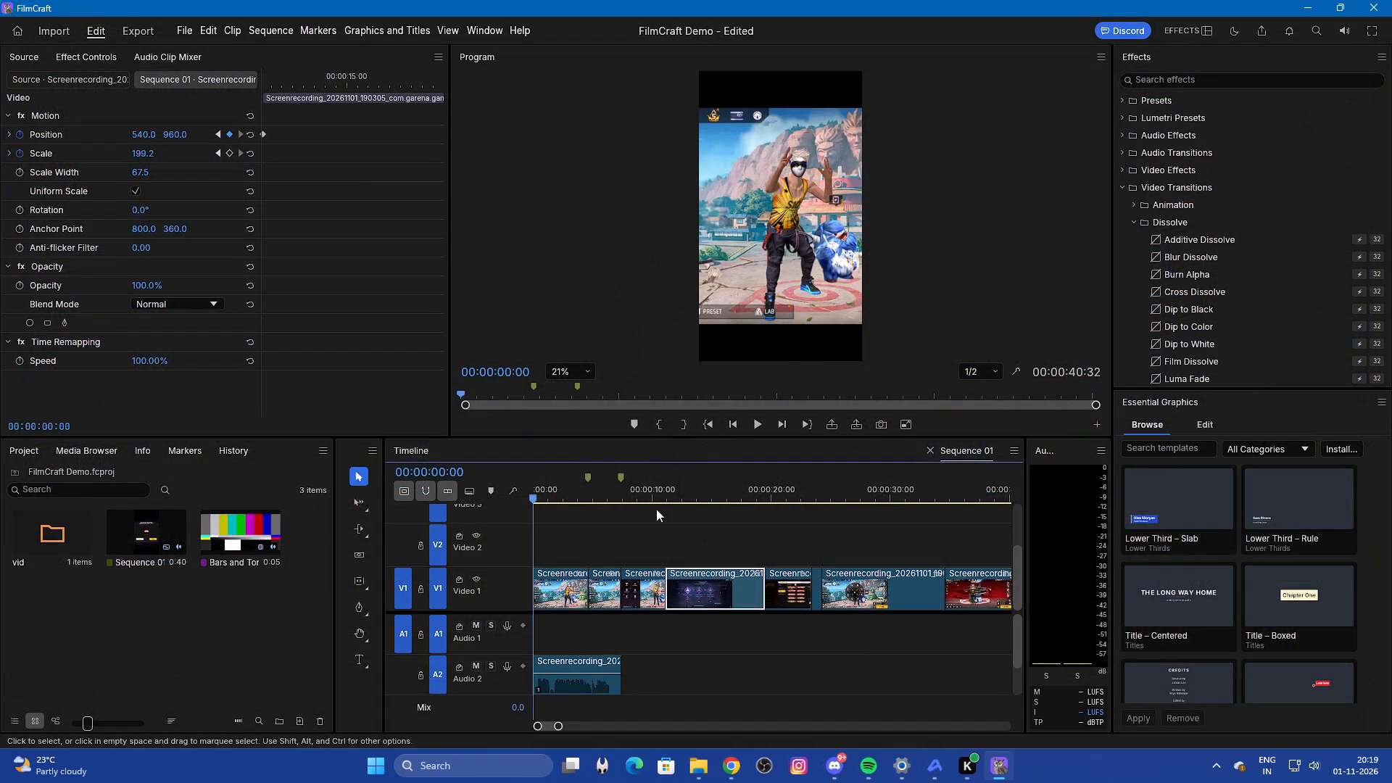
Deselect the clip and play the opening second or so of the sequence from 00:00:00:00.
left_click(706, 665)
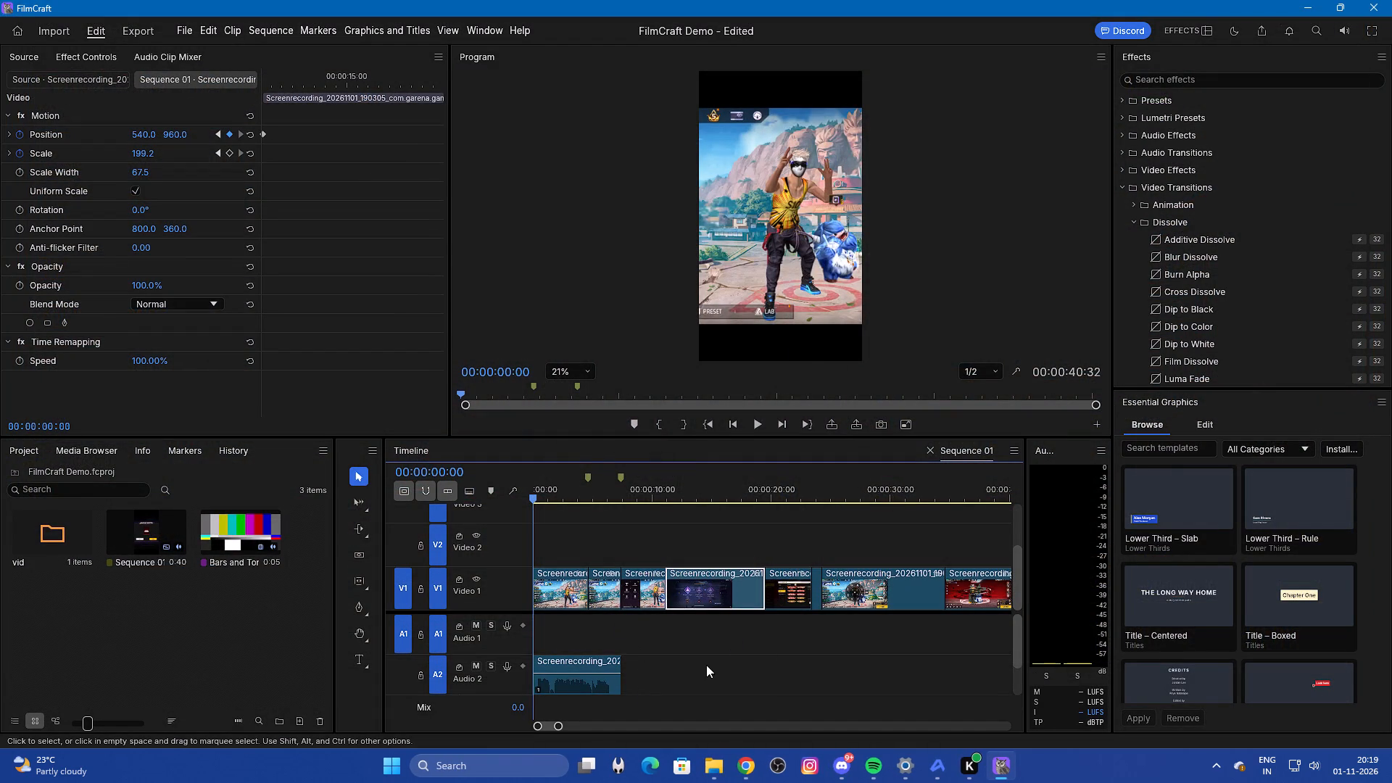
left_click_drag(531, 502, 560, 499)
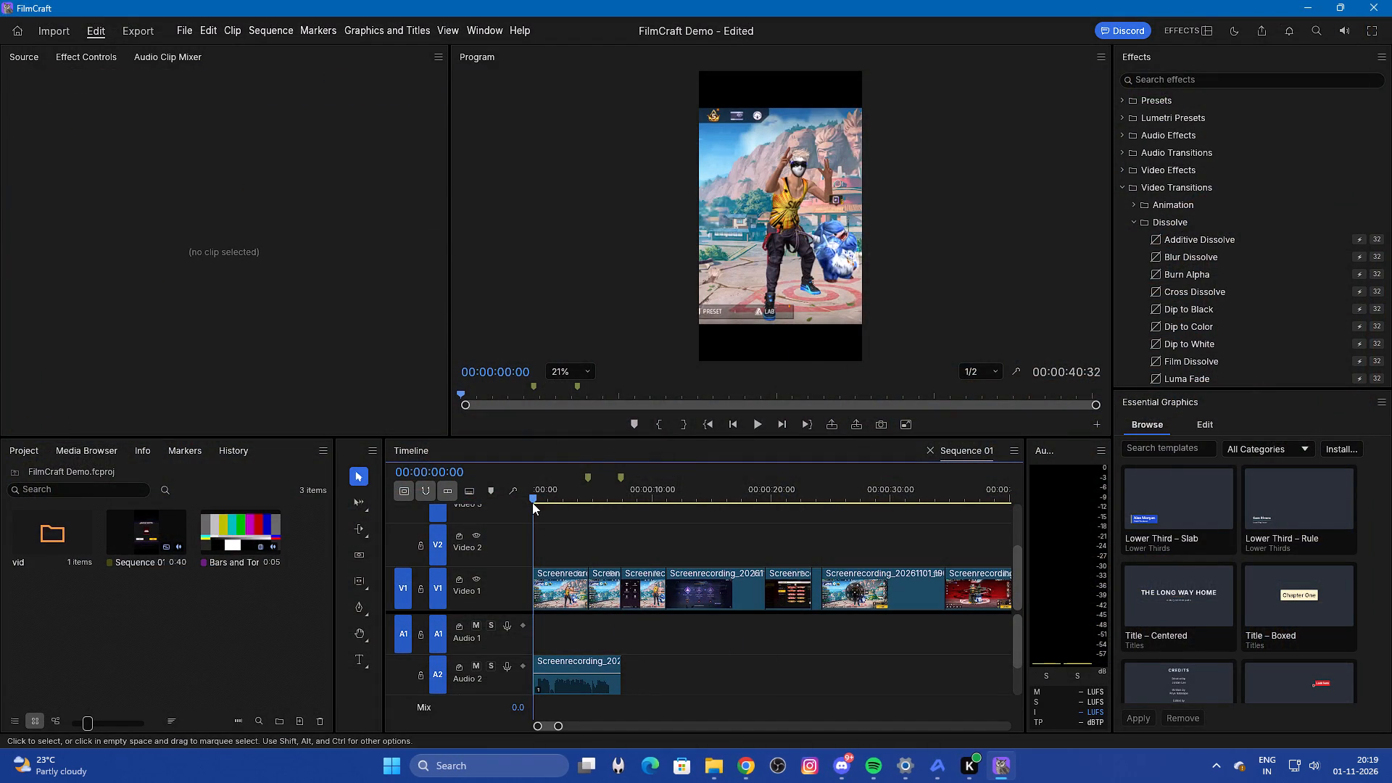
left_click_drag(532, 502, 561, 508)
left_click_drag(531, 502, 545, 501)
left_click_drag(530, 501, 536, 501)
left_click_drag(536, 501, 553, 499)
left_click(761, 429)
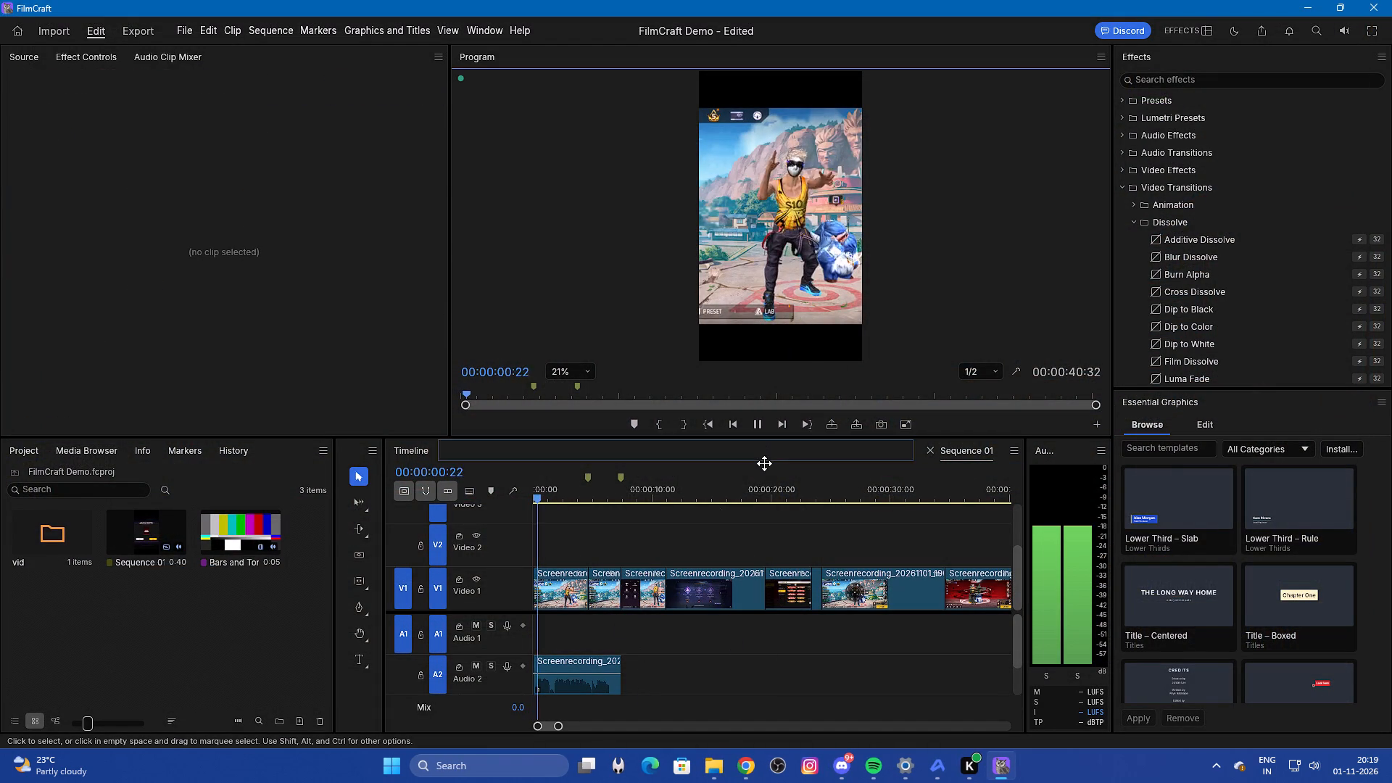
left_click(761, 426)
Switch to Chrome, go to the YouTube home page and open the video "18 Premiere Pro Tricks Every Editor Should Know!".
left_click(734, 767)
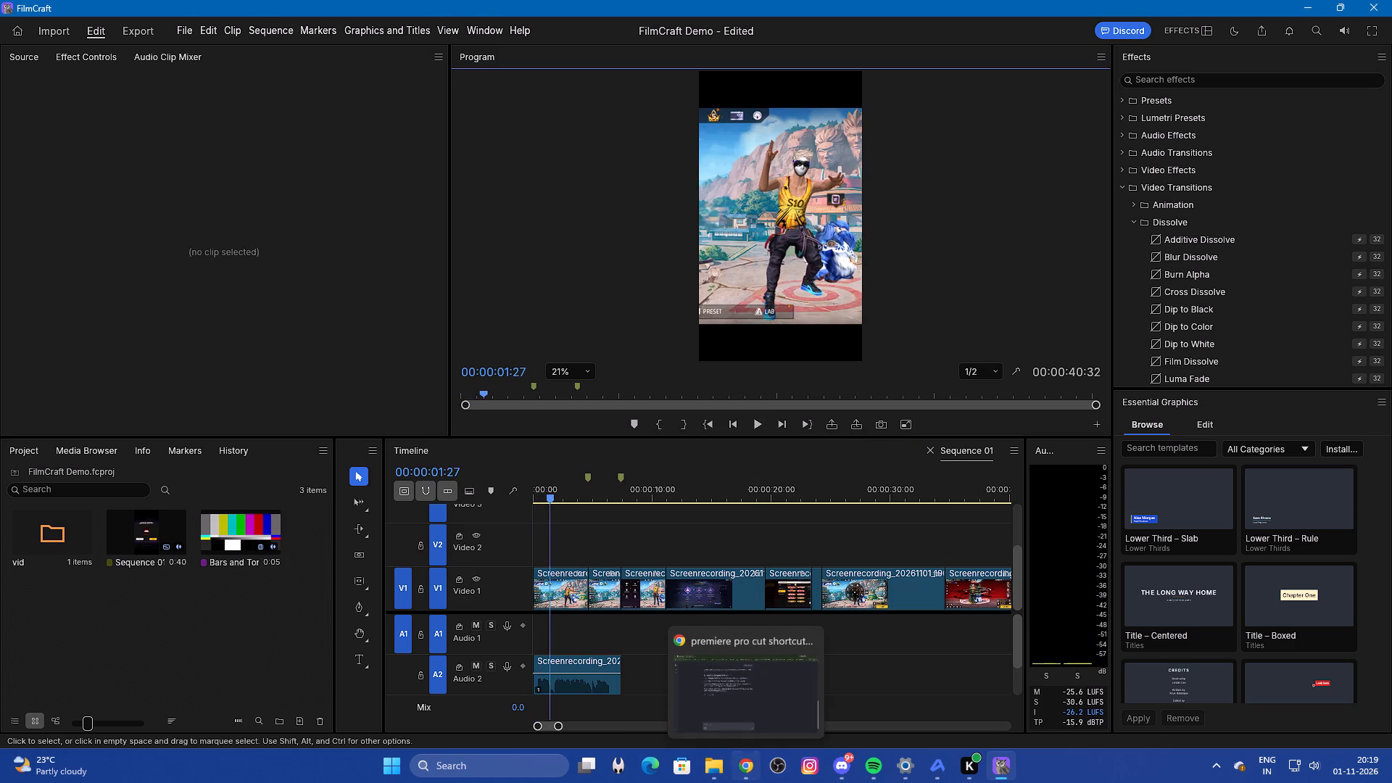
left_click(217, 18)
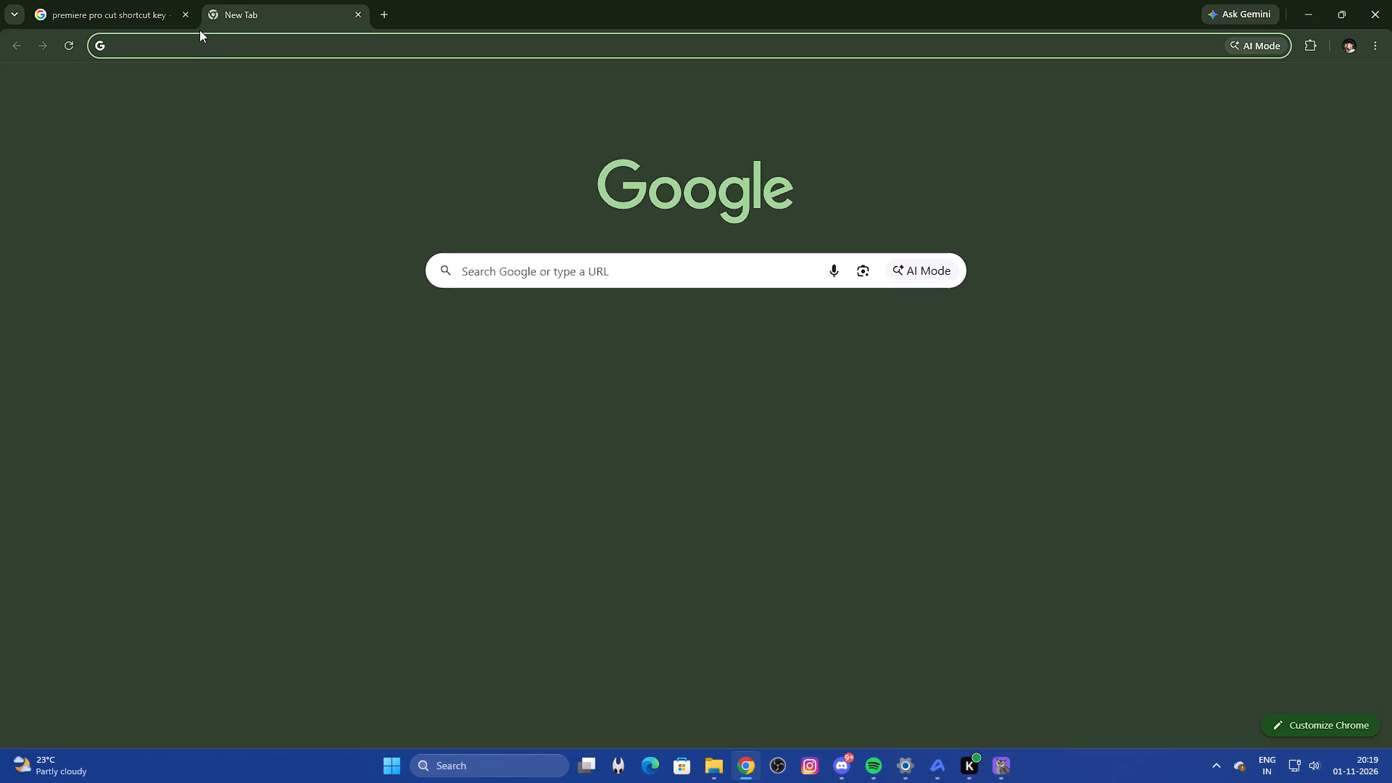
left_click(186, 17)
left_click(761, 349)
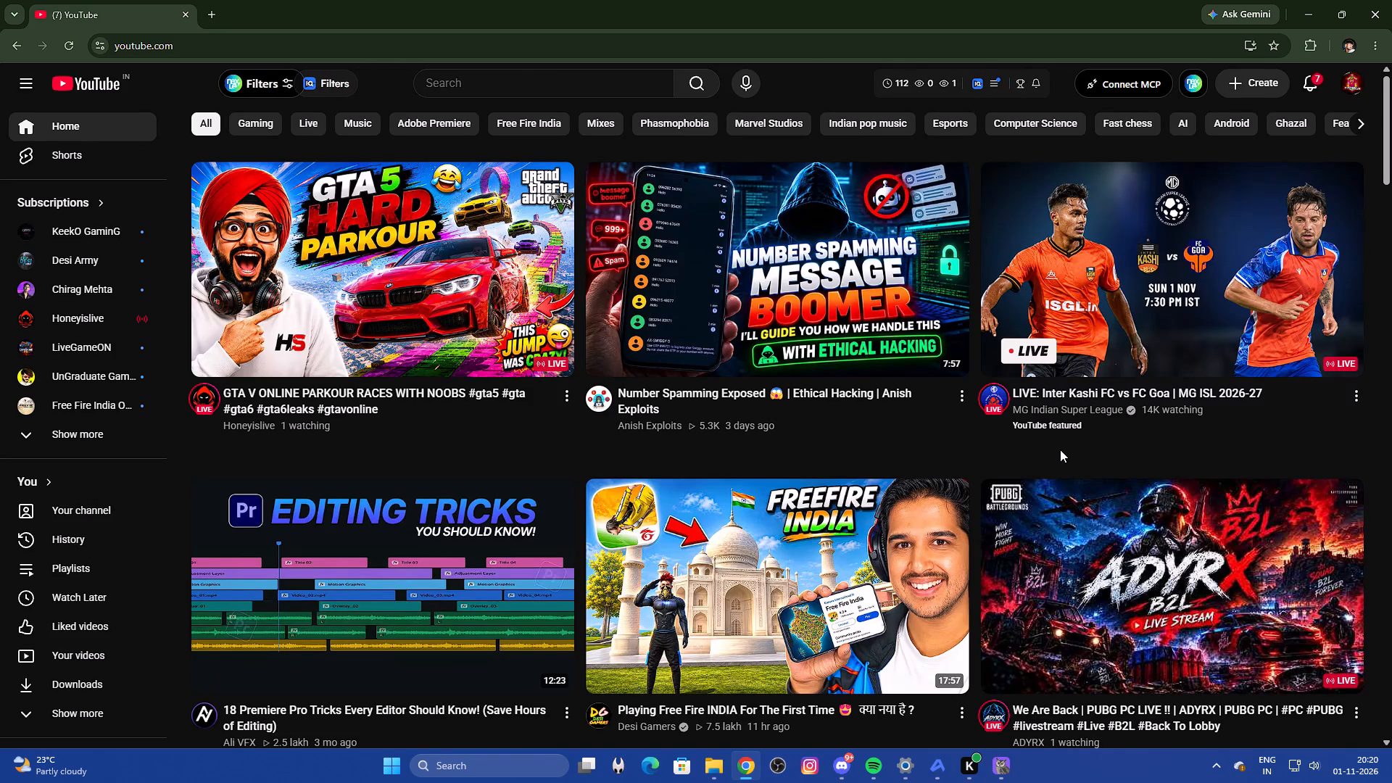
scroll(1391, 434, "down", 1)
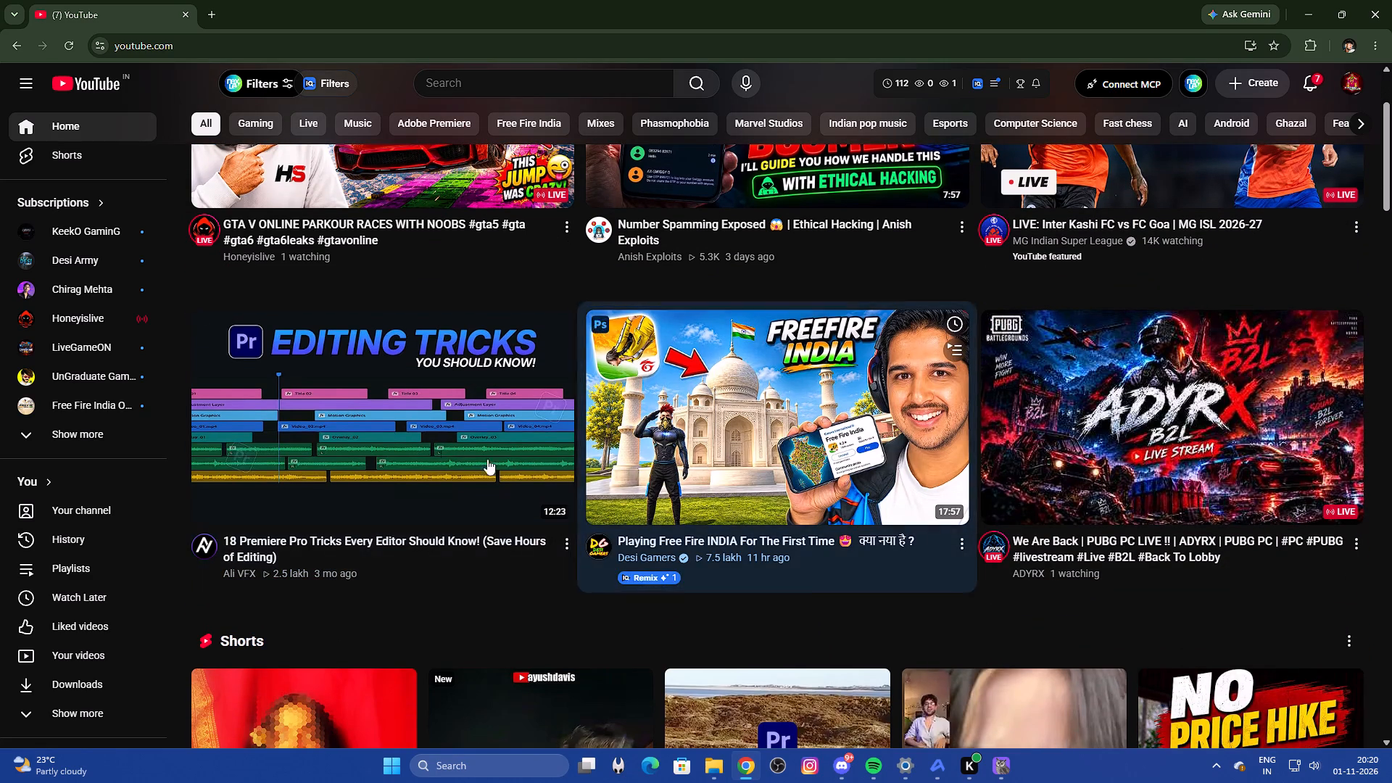
left_click(409, 440)
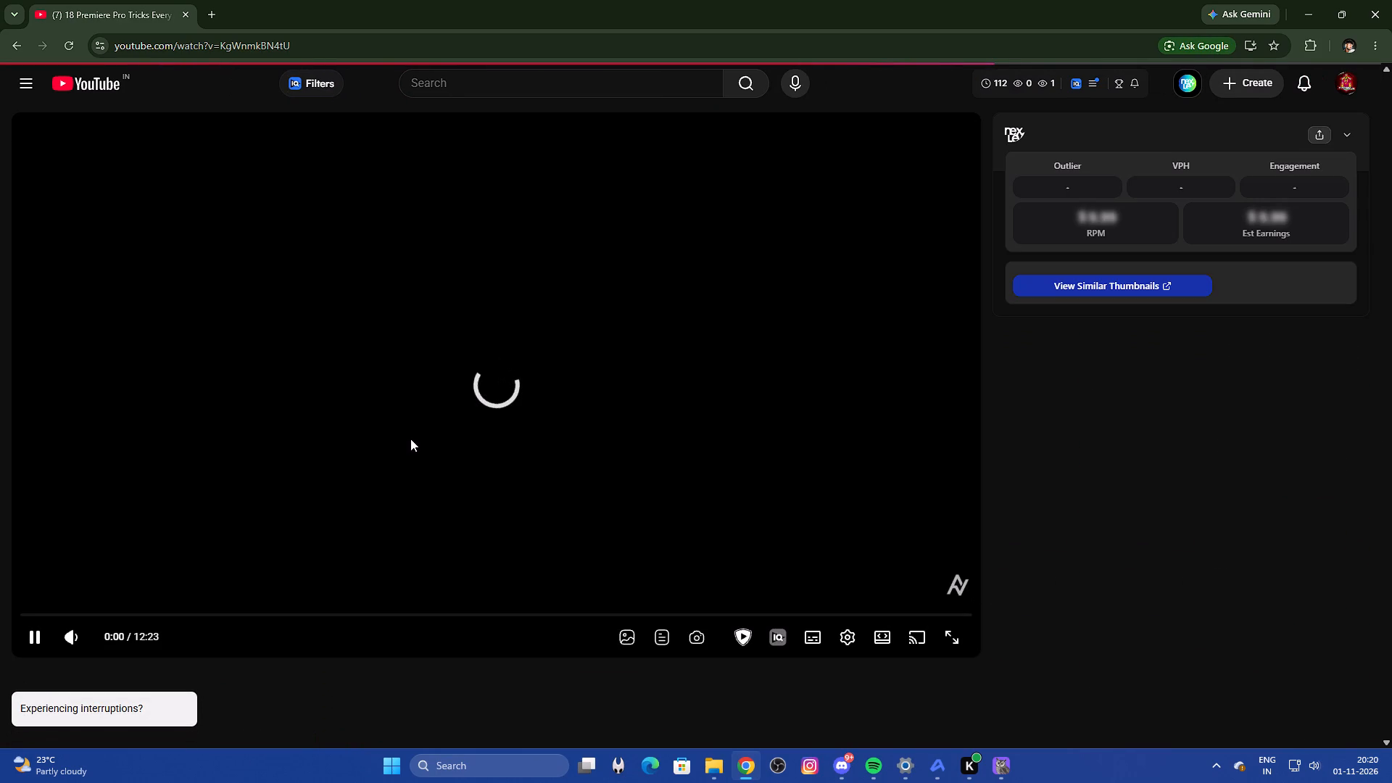